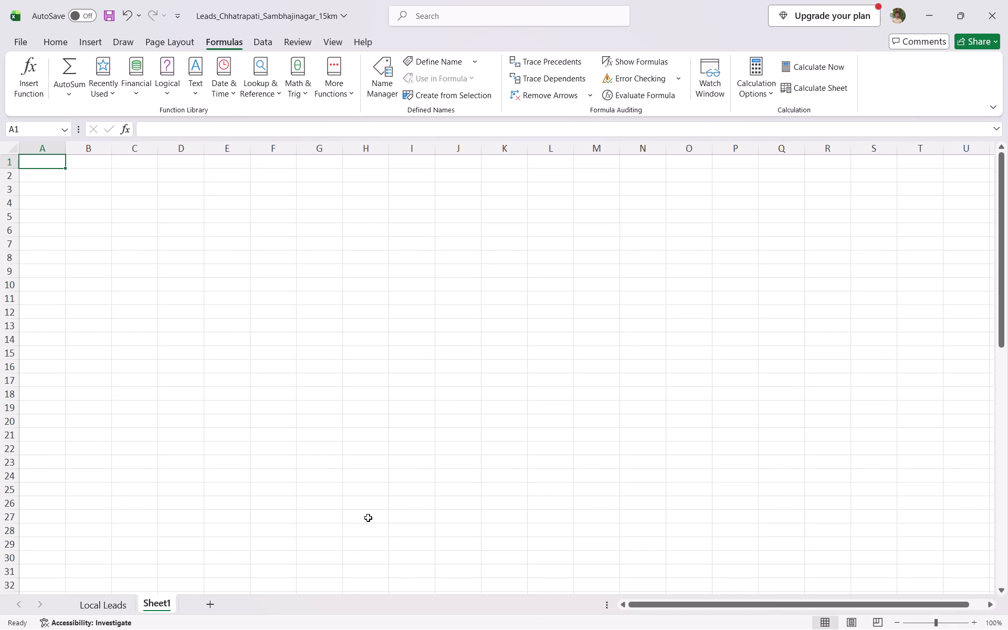
Save the workbook.
click(59, 397)
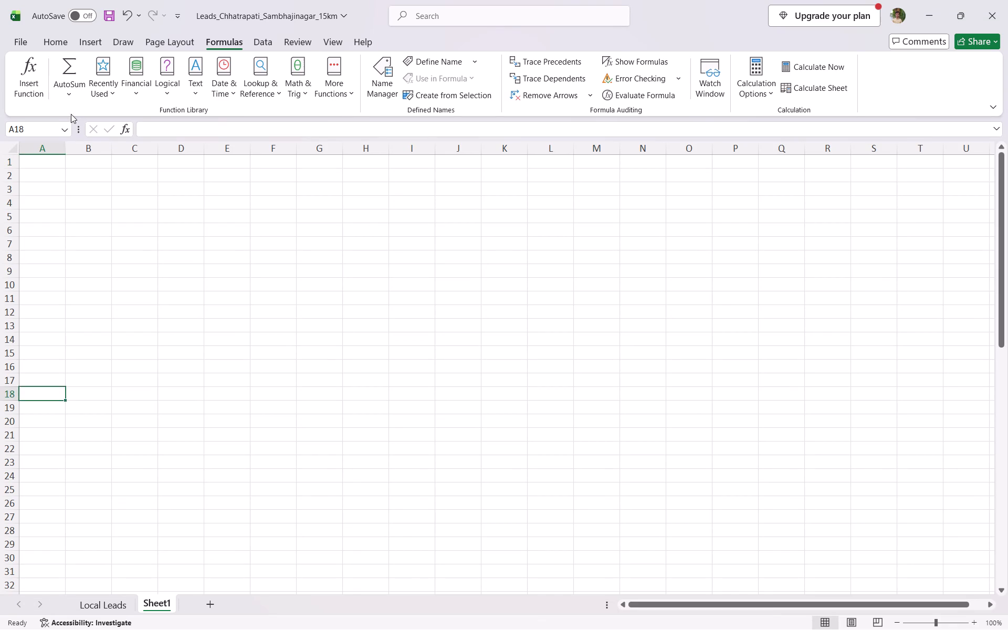
scroll(212, 322, up, 13)
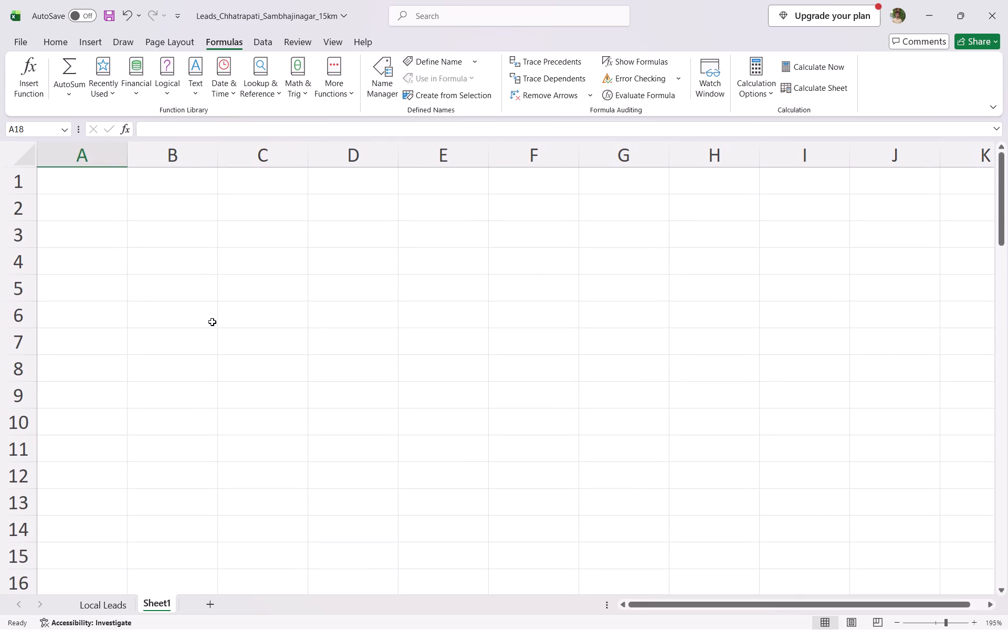
click(87, 188)
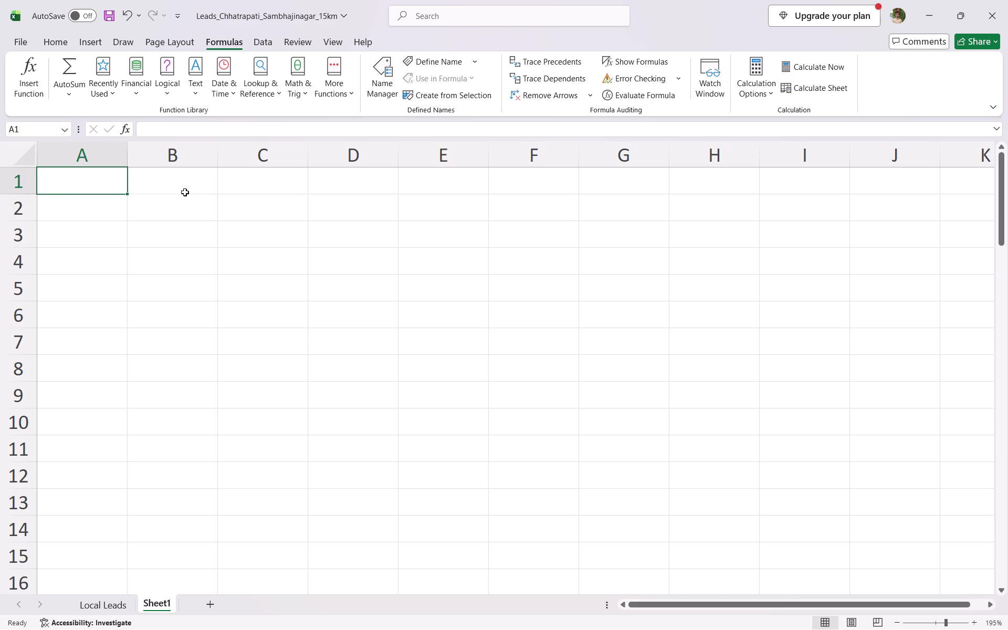
key(ctrl+s)
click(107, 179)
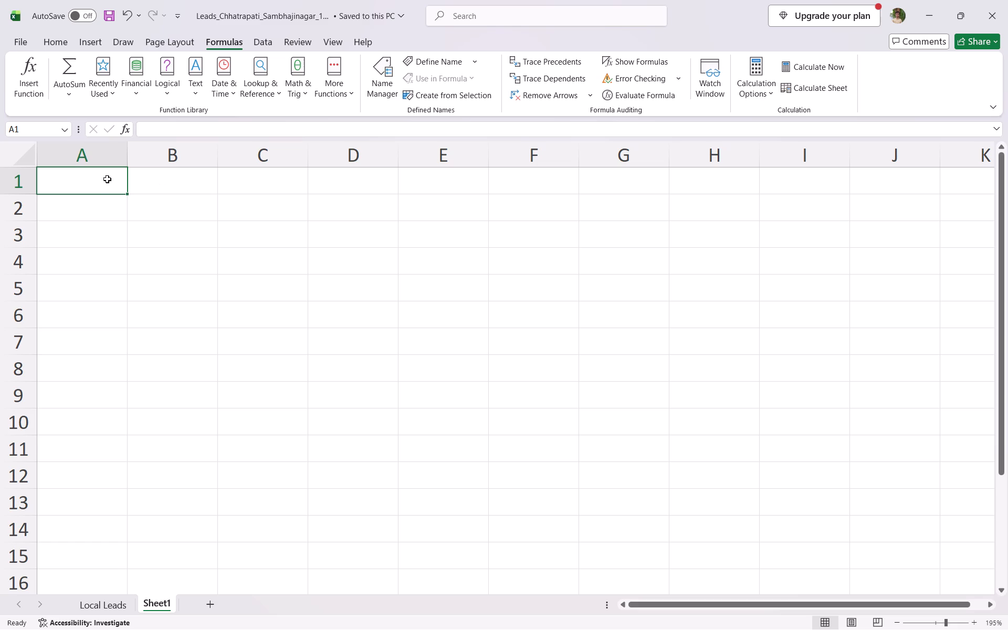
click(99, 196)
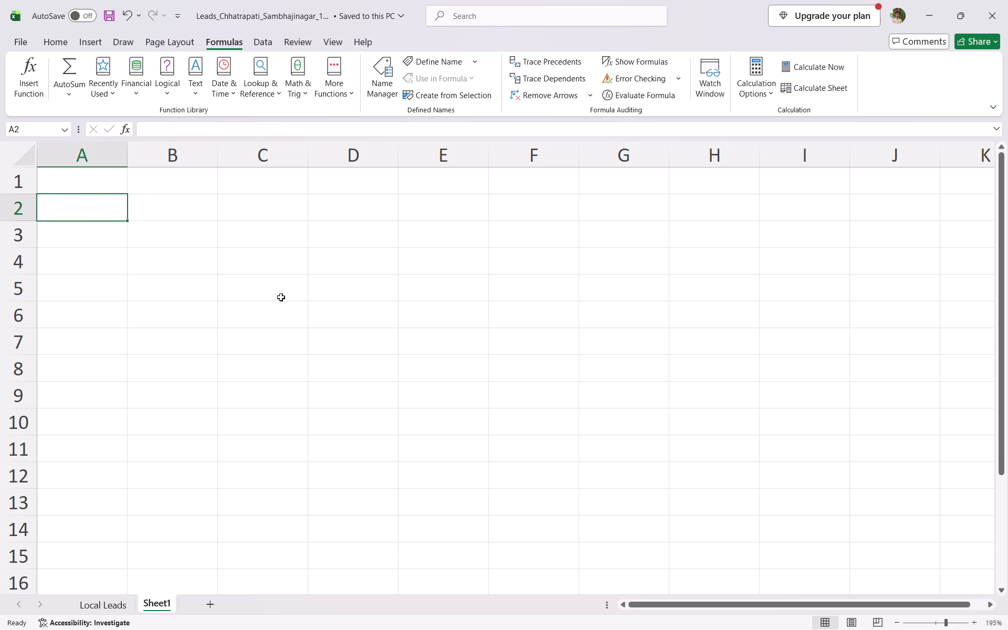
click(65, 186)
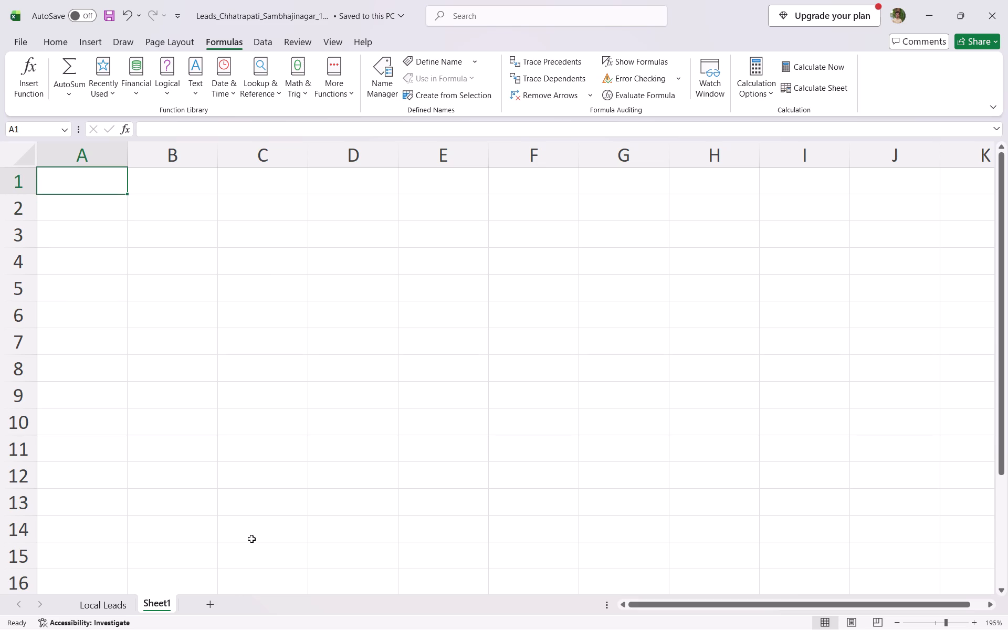
Add a new worksheet after Sheet1 and name it Product_Master.
click(212, 608)
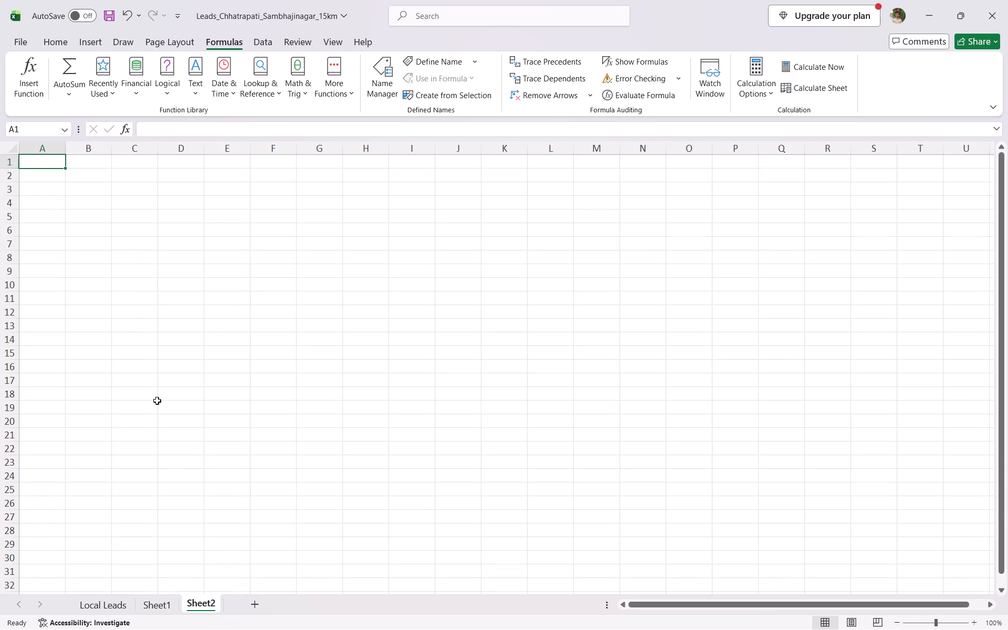
click(214, 603)
key(shift+p)
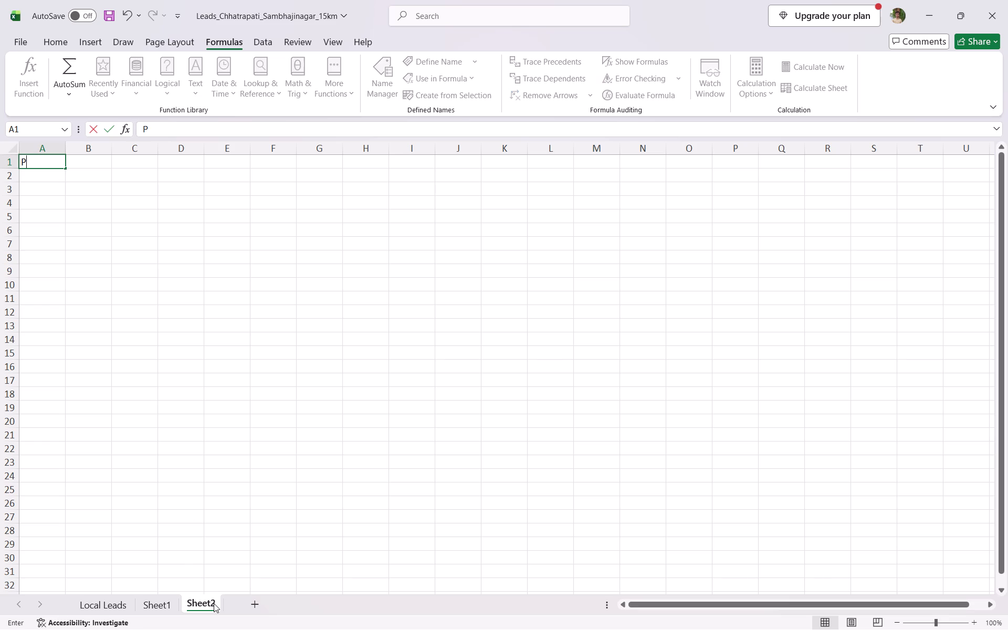
key(BackSpace)
click(206, 603)
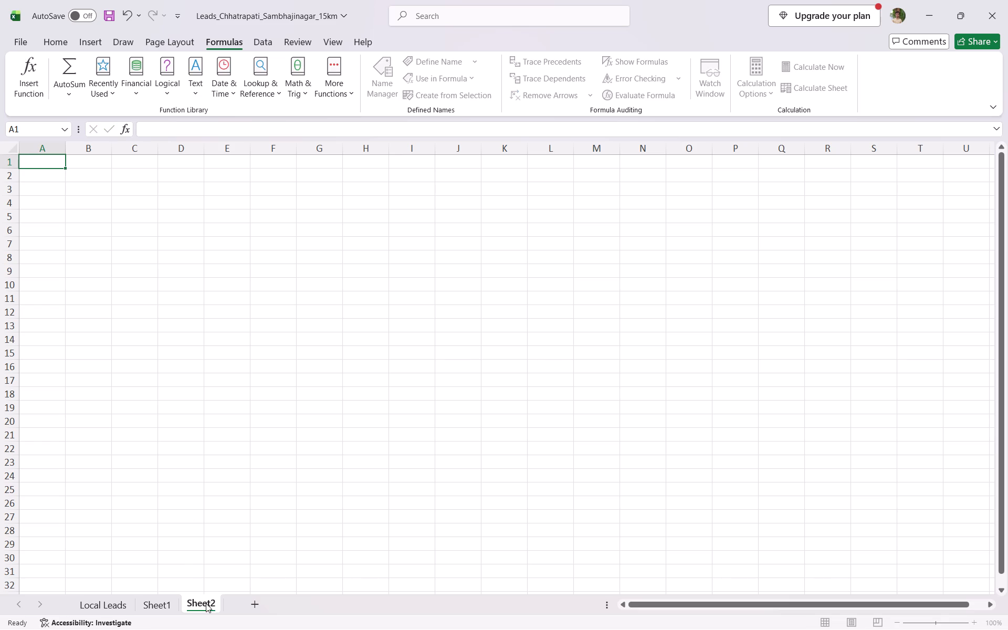
click(206, 603)
double_click(206, 603)
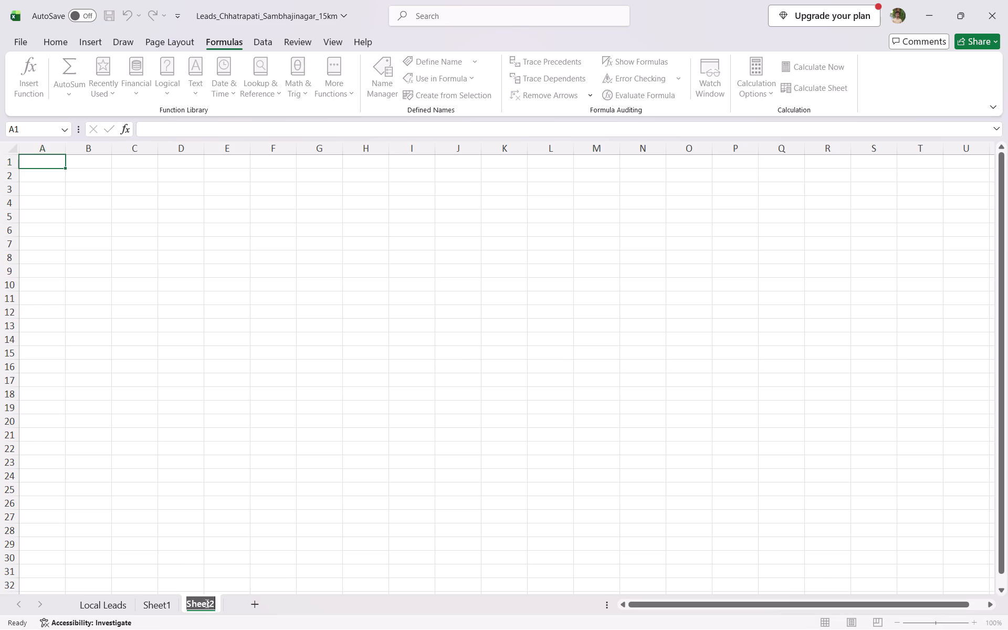
text(Product)
text(_Master)
key(Tab)
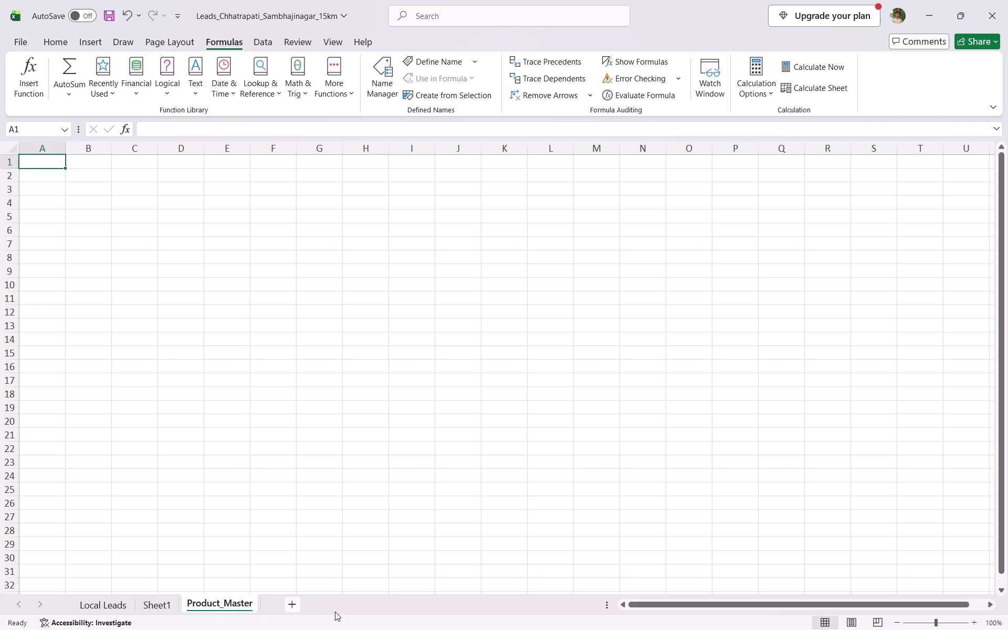
Add another worksheet after Product_Master and name it Sale_Purchse.
click(286, 610)
double_click(278, 600)
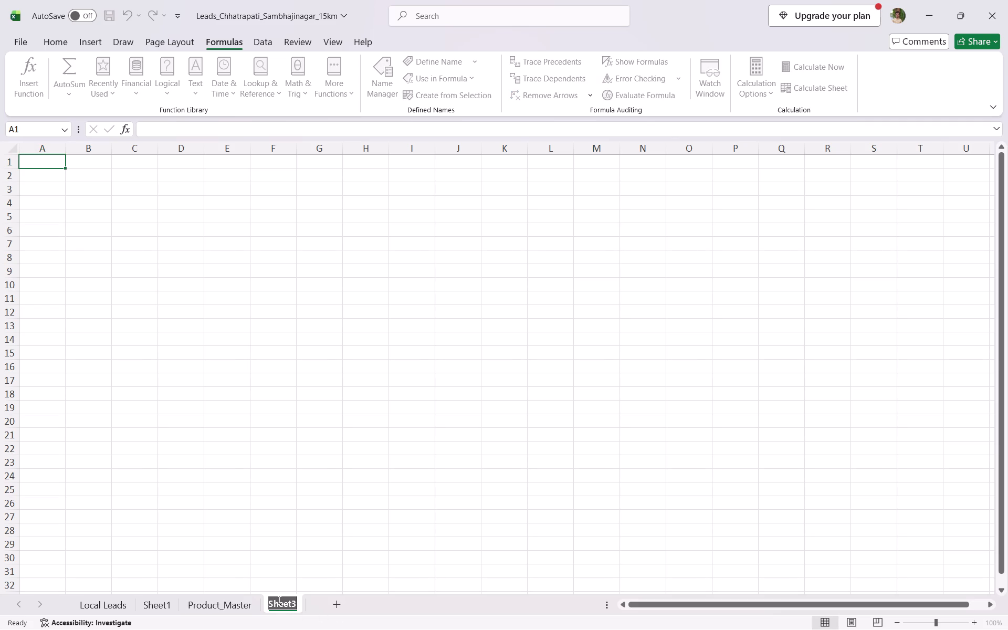
text(Sale)
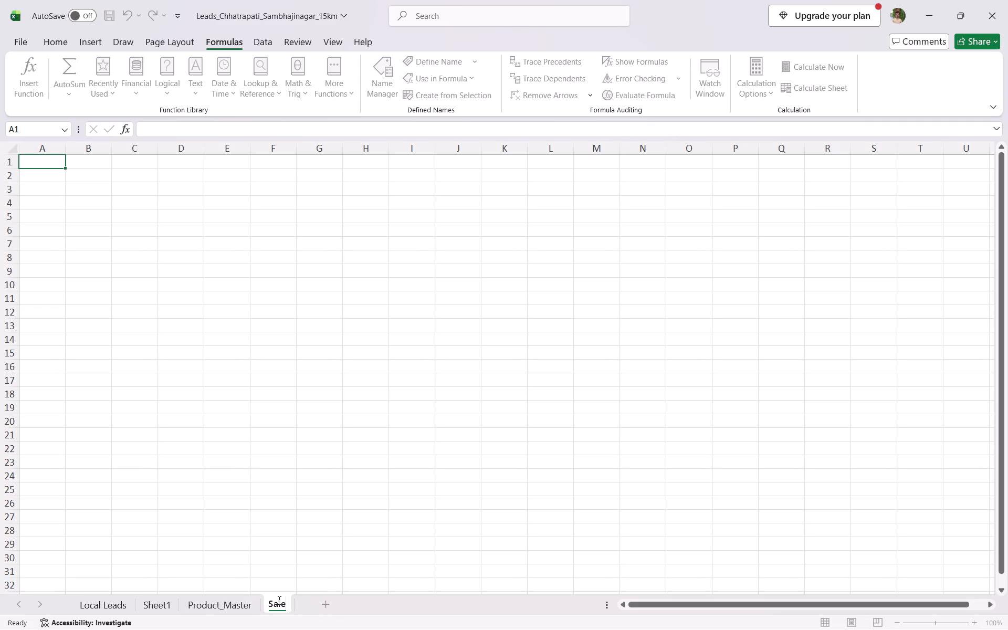
key(shift+underscore)
text(purchse)
key(Left)
key(Left)
key(Left)
key(Left)
key(Left)
key(Left)
key(BackSpace)
key(shift+p)
key(Return)
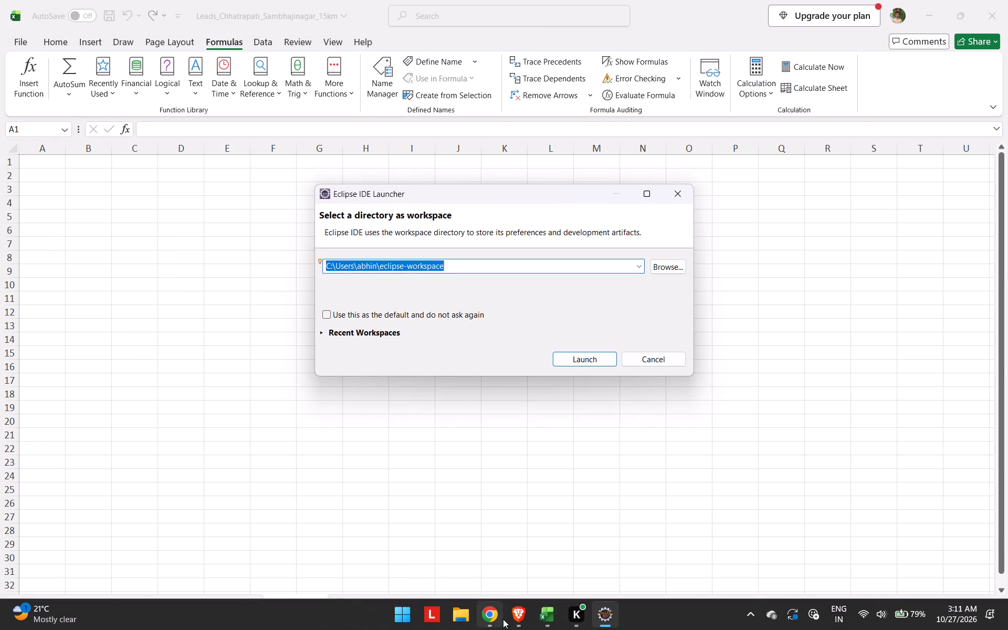
Dismiss the Eclipse workspace selection dialog without launching it.
click(658, 359)
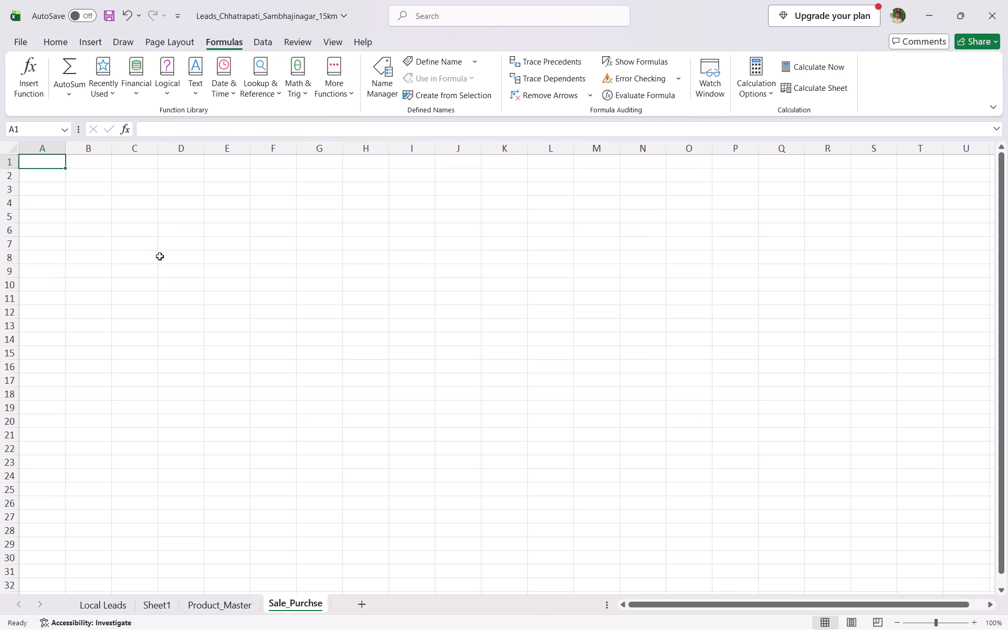
On Sheet1, enter the label "Entry Type:" in cell B2.
click(159, 608)
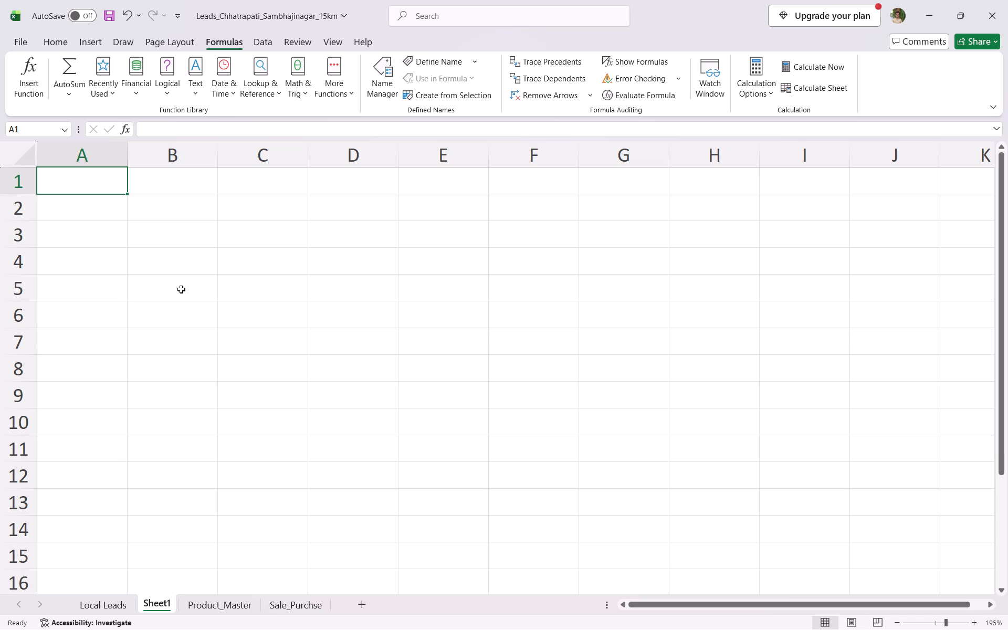
key(Down)
key(Up)
key(Up)
key(Up)
key(Left)
key(Up)
key(Up)
key(Left)
key(Right)
key(Down)
text(Entry)
key(space)
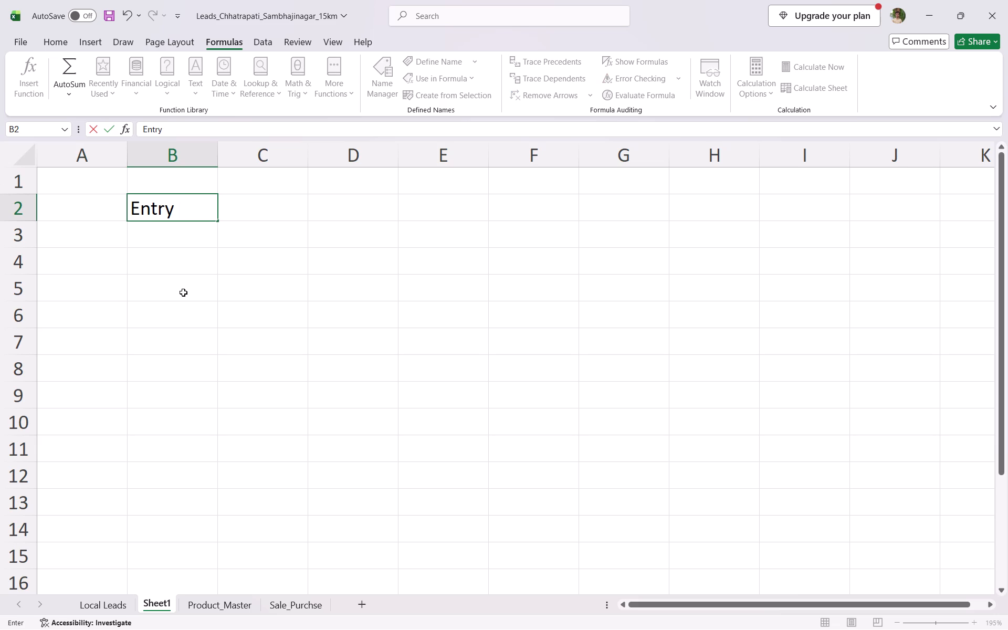
text(Type)
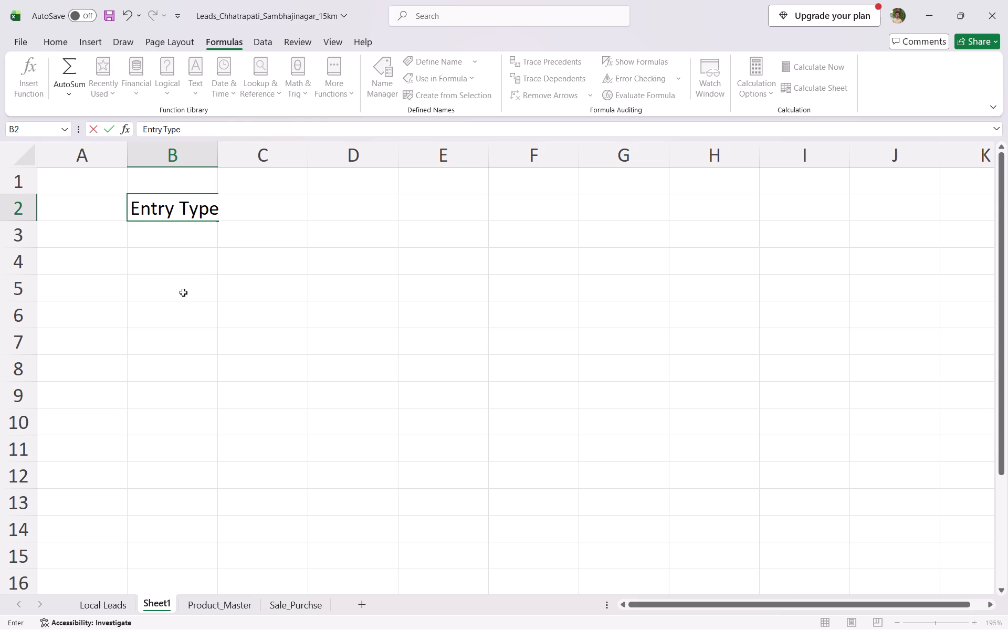
key(shift+colon)
key(Return)
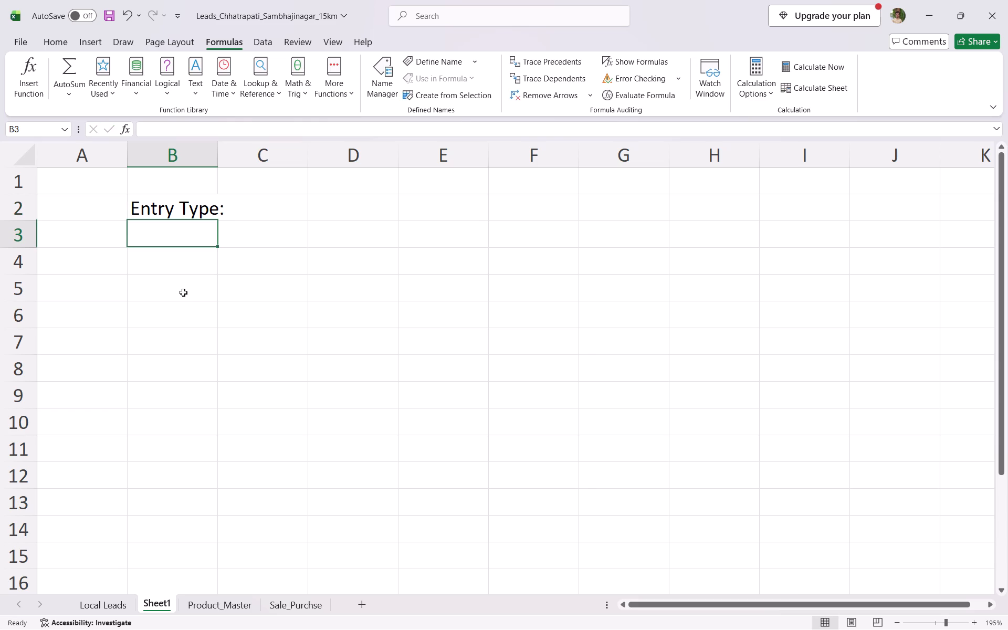
Enter the label "Last Billed:" in cell B3.
text(Last Bl)
key(BackSpace)
text(illed:)
key(BackSpace)
key(shift+colon)
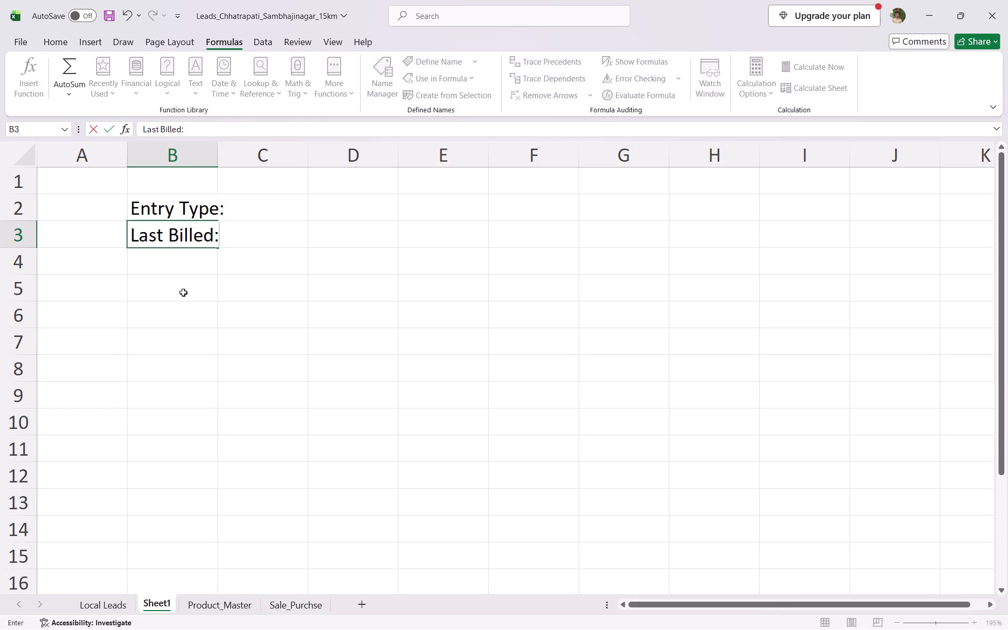
key(Return)
Leave row 4 blank and enter the labels "Bill No:", "Date:", "Item:", "Qty:" and "Rate:" down cells B5 to B9.
key(Return)
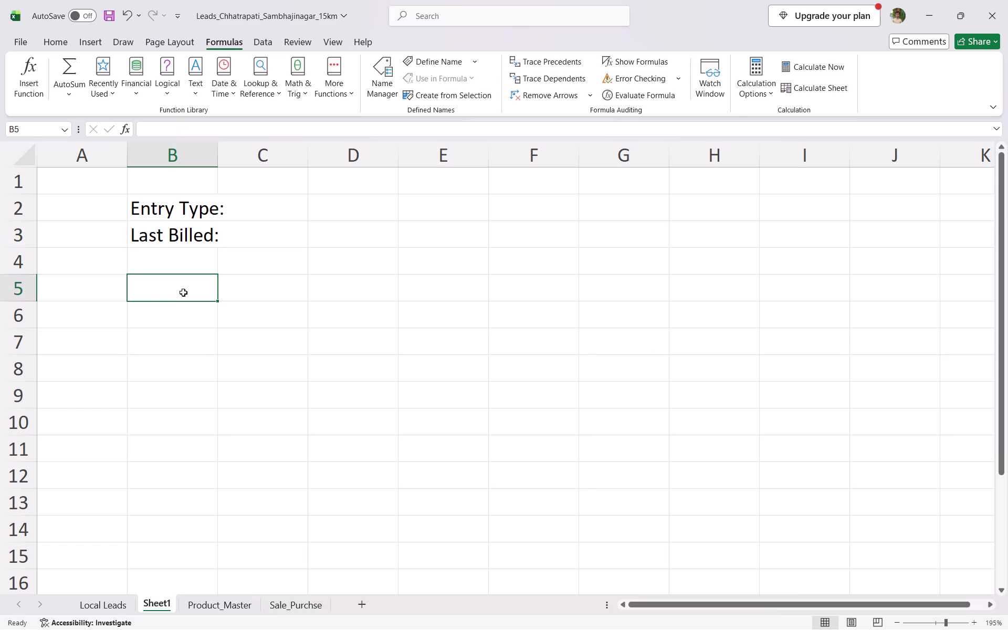
text(Bill No)
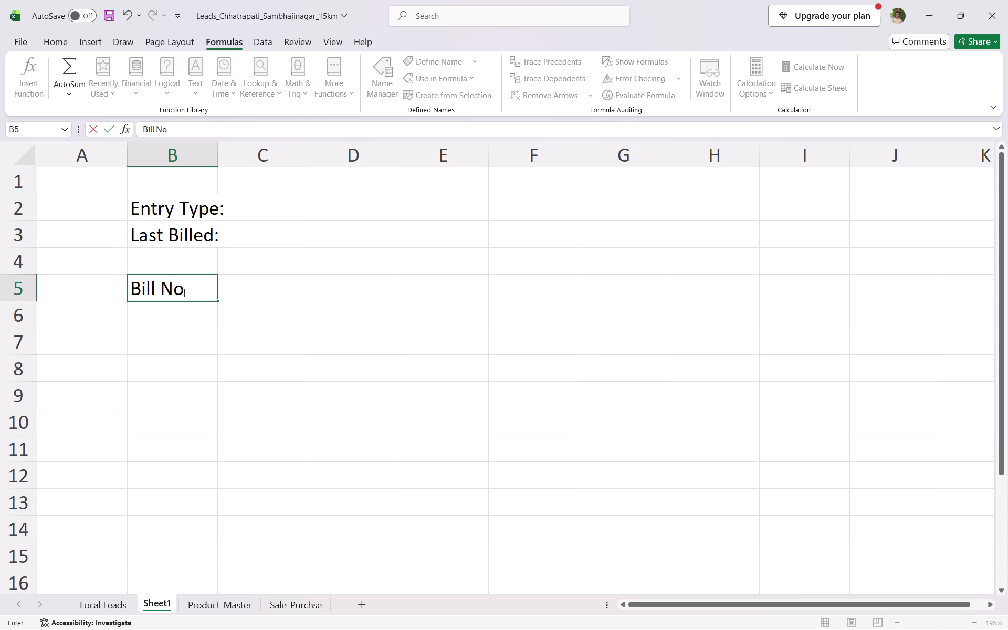
key(shift+colon)
key(Return)
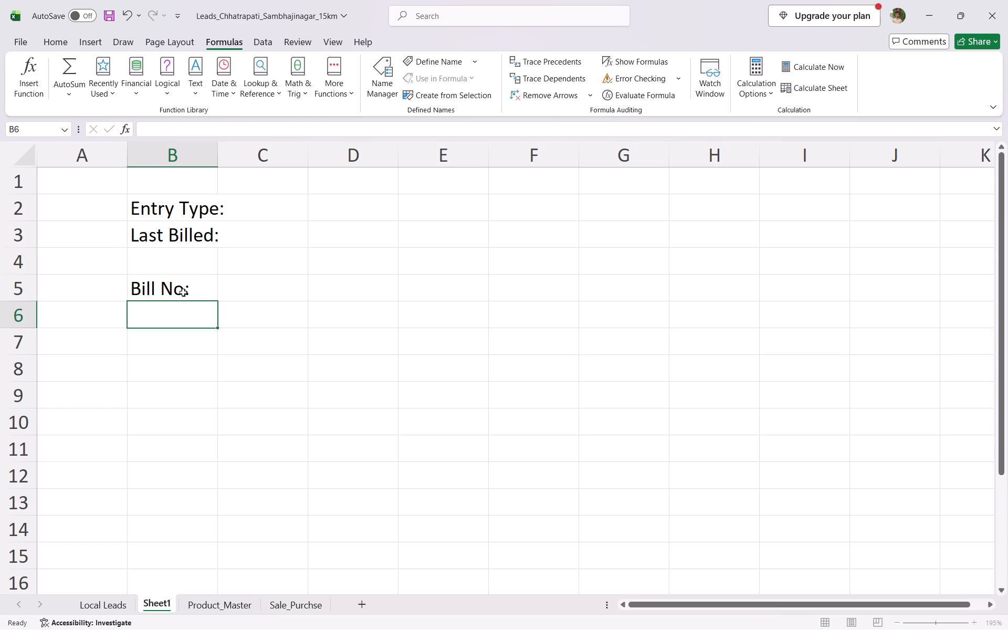
text(Date:)
key(Return)
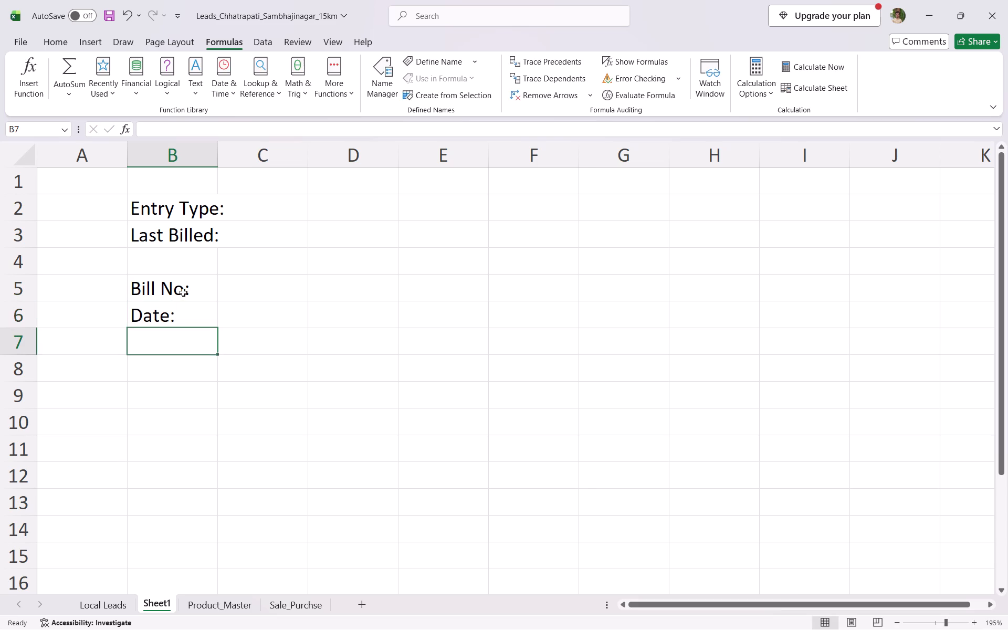
text(Item:)
key(Return)
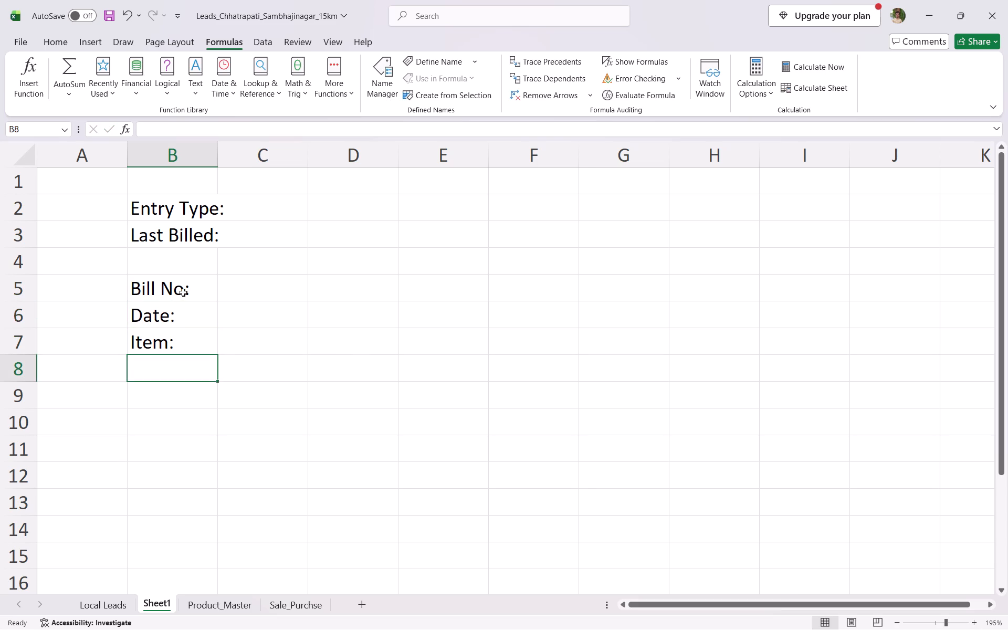
text(Qty:)
key(Return)
text(Rate:)
key(Return)
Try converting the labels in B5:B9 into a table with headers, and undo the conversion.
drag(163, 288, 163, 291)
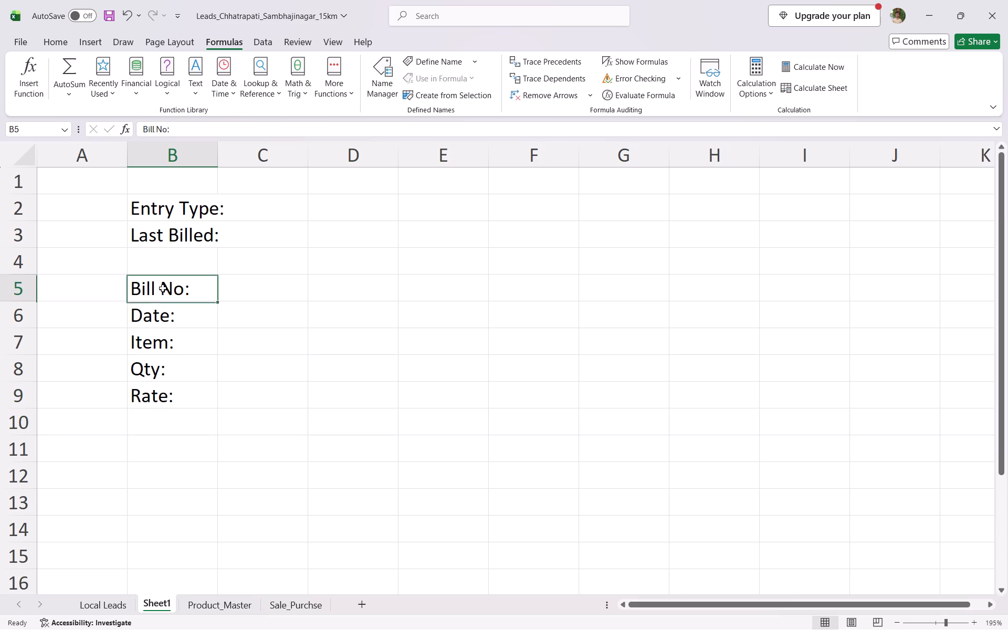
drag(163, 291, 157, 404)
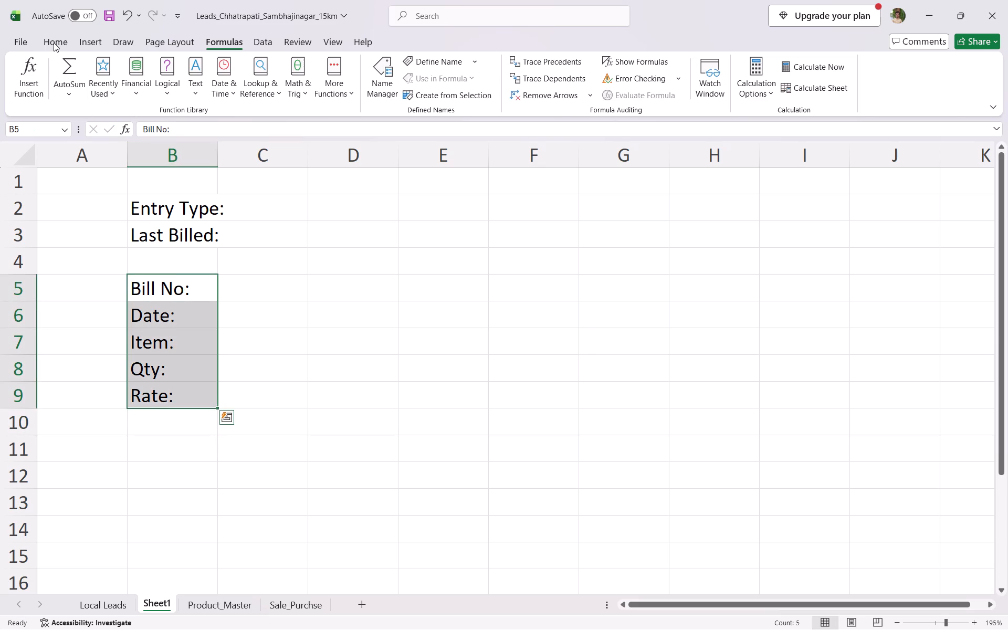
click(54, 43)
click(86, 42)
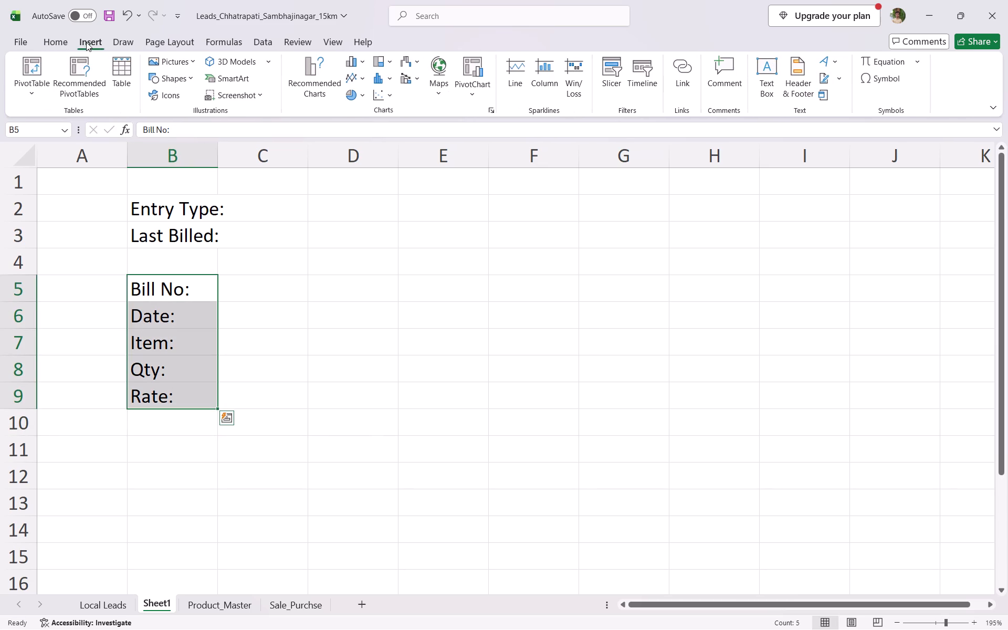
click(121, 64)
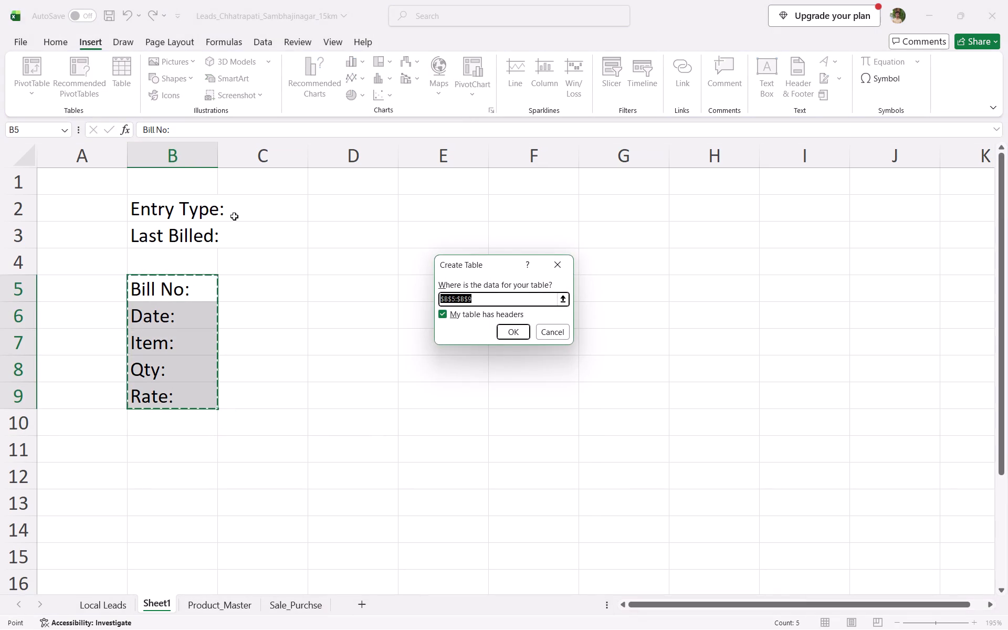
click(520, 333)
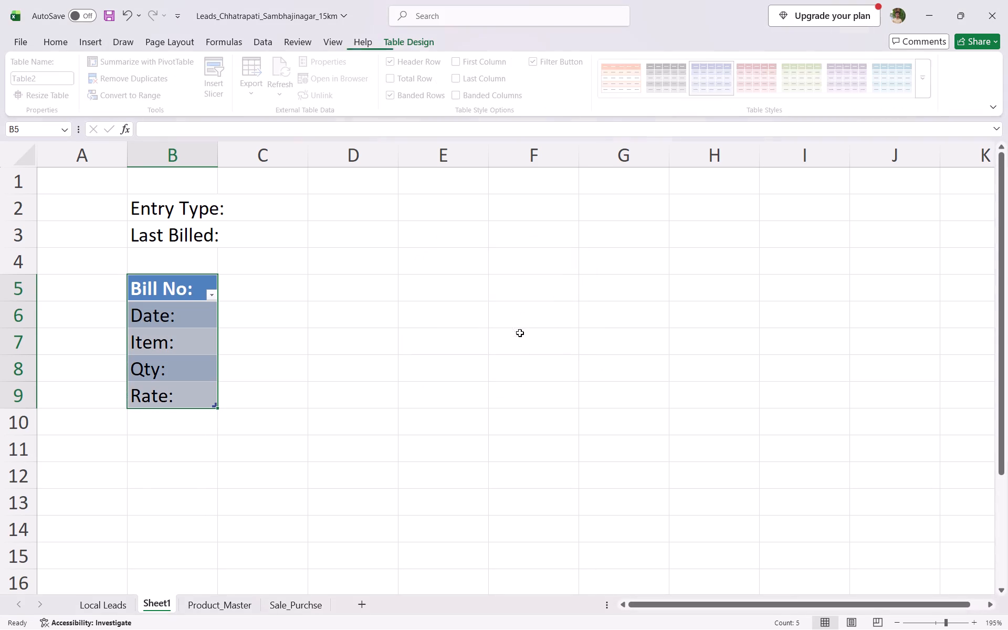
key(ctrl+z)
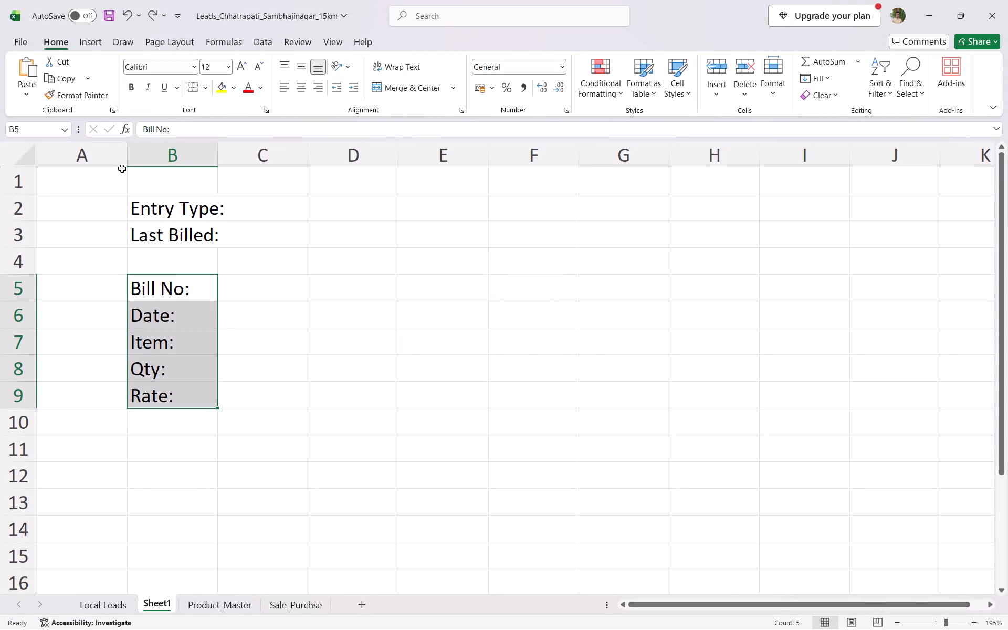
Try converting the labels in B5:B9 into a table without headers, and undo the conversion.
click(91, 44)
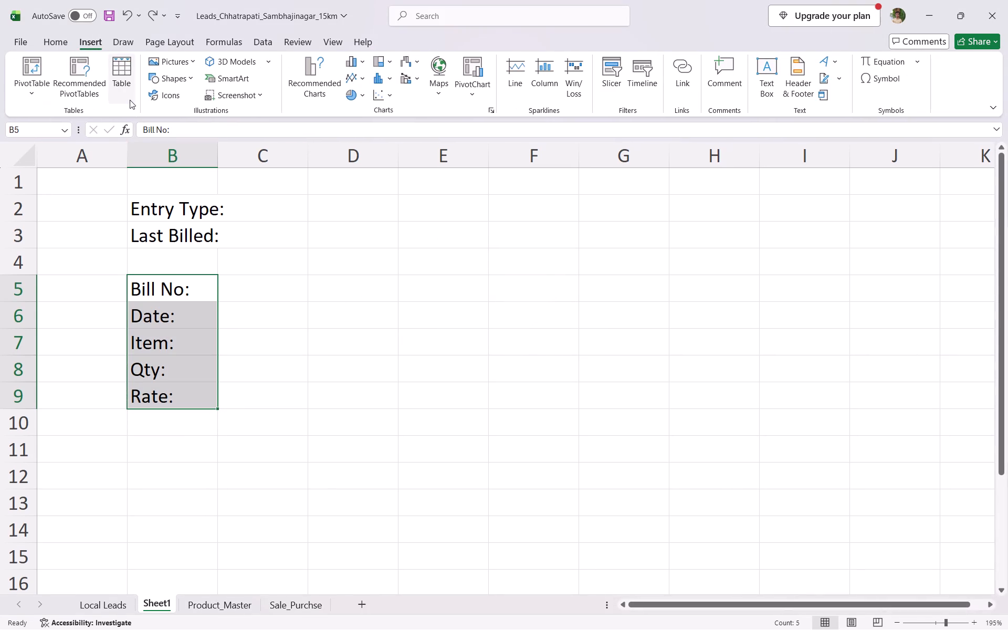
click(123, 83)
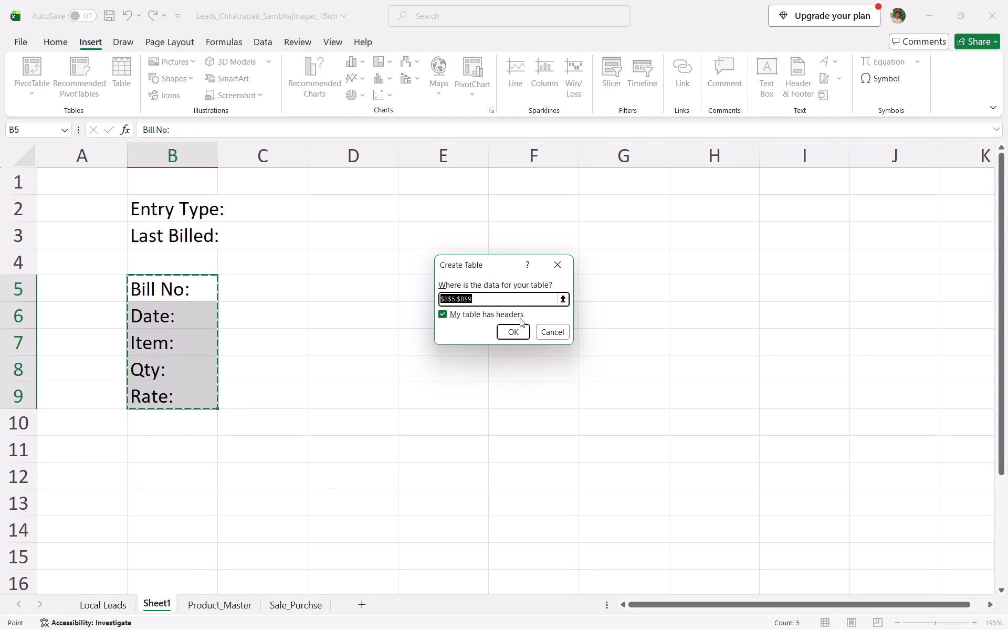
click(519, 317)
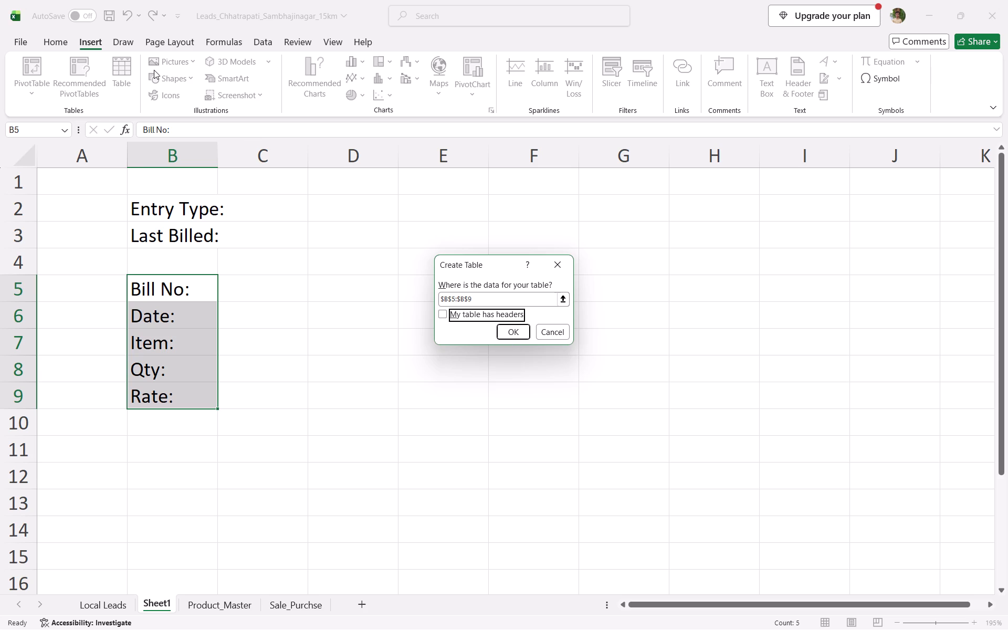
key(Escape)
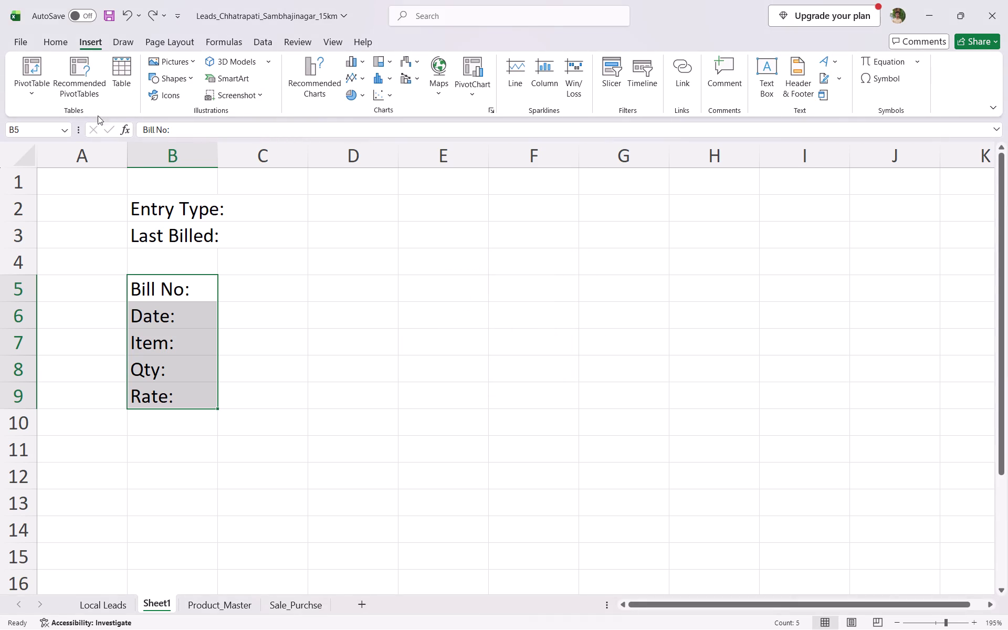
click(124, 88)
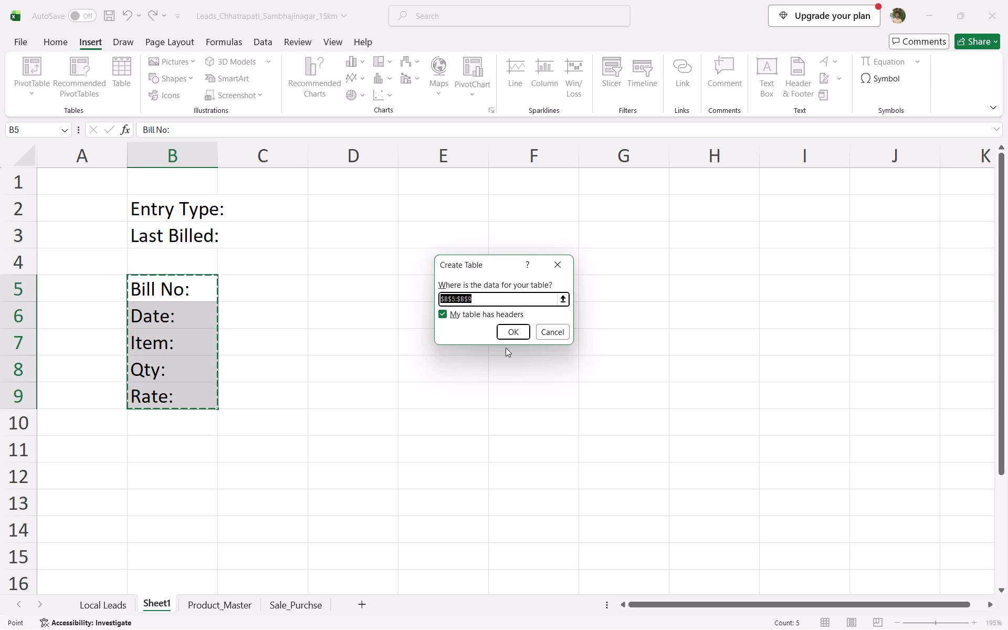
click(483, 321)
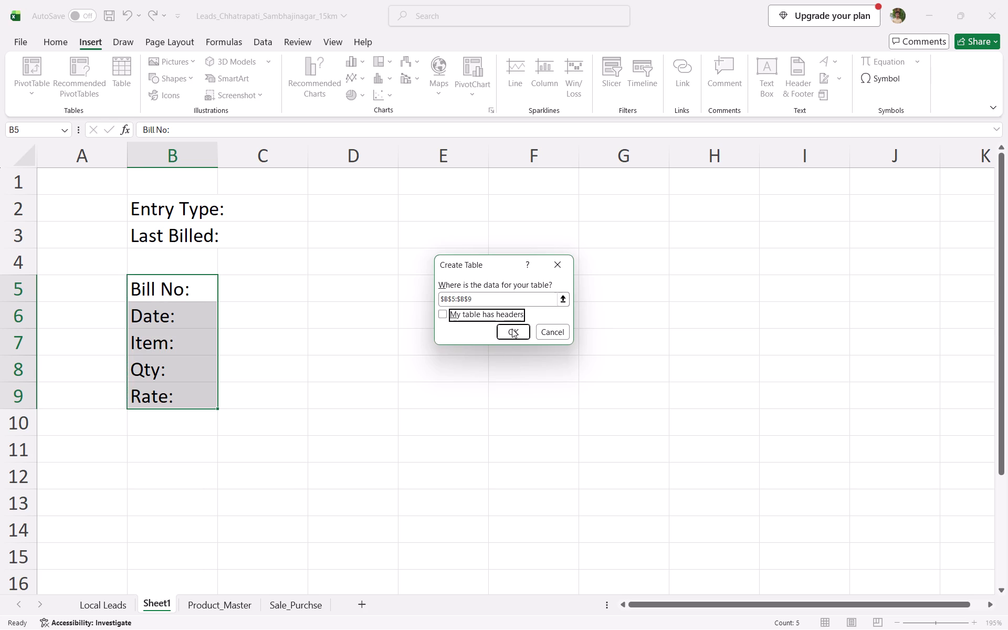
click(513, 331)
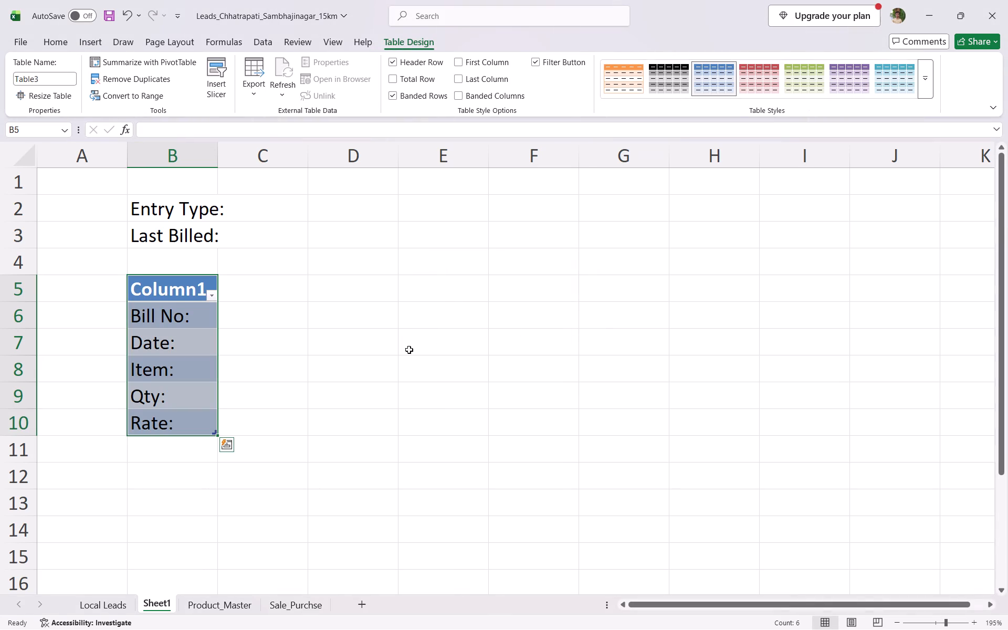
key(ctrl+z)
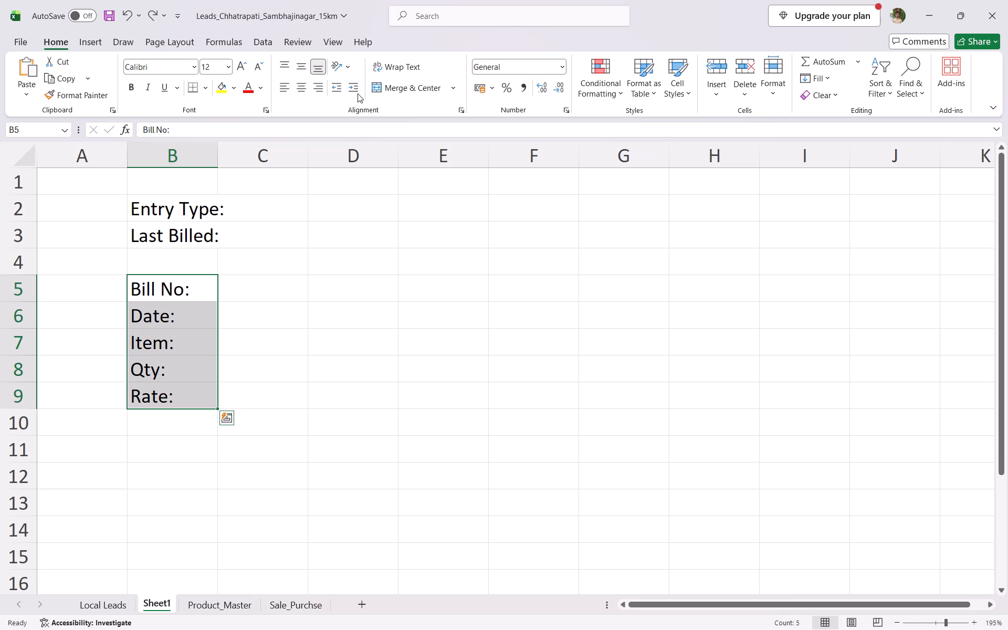
Apply all borders to the label cells B5:B9.
click(190, 83)
click(208, 91)
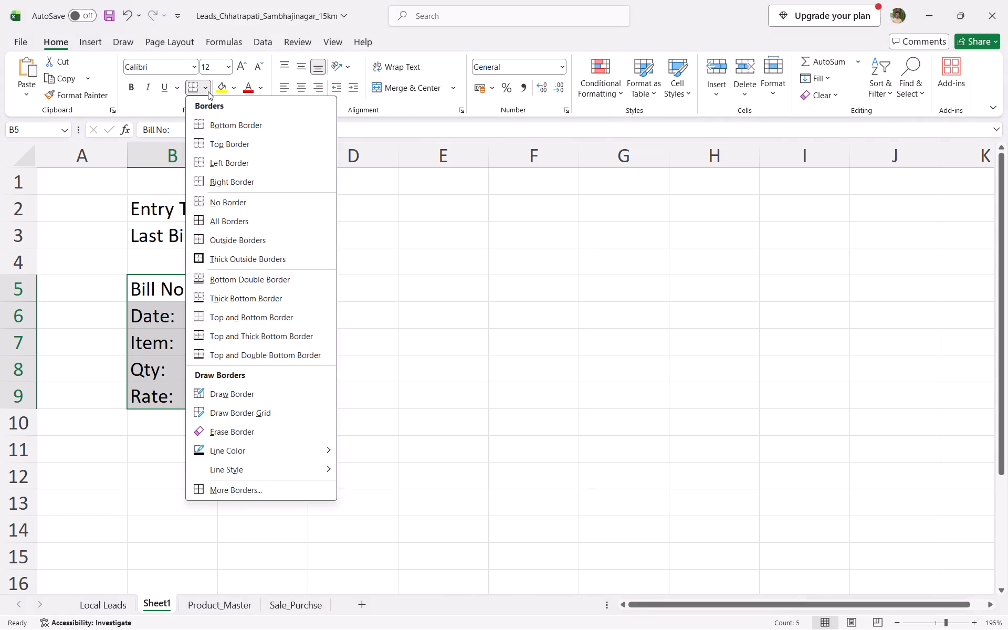
click(231, 217)
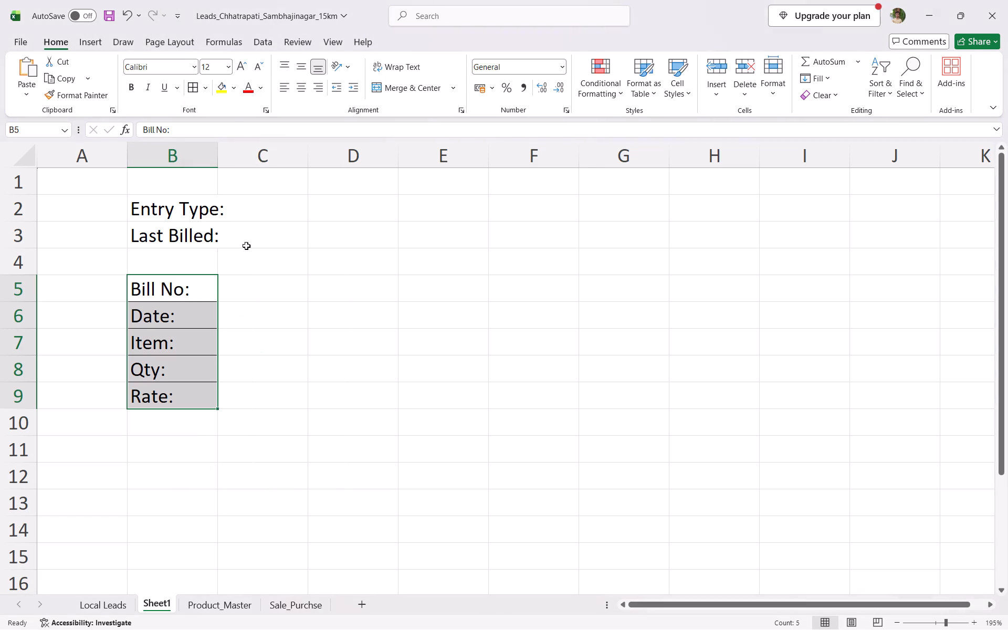
click(269, 334)
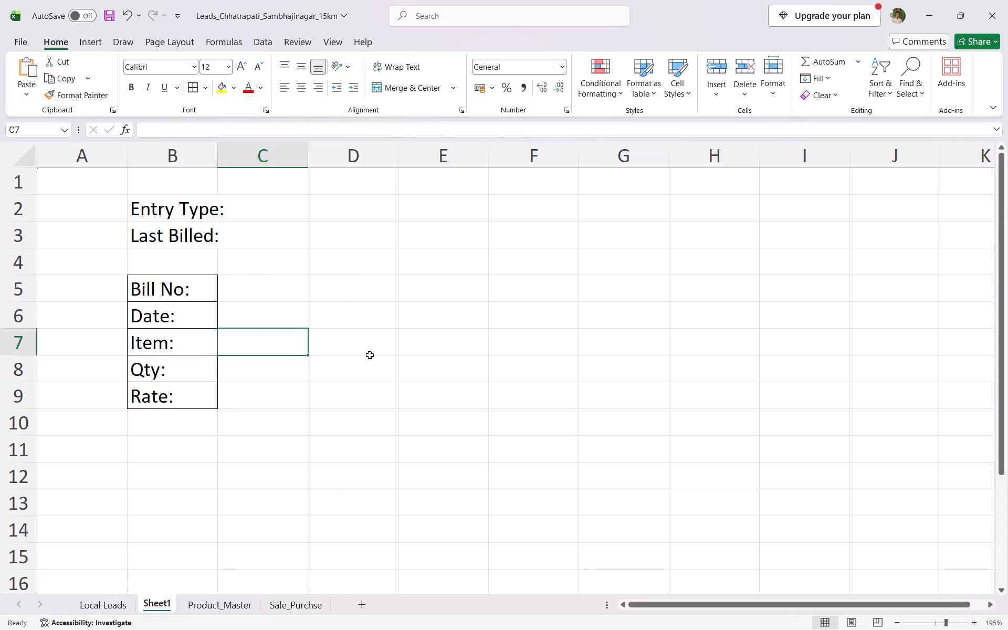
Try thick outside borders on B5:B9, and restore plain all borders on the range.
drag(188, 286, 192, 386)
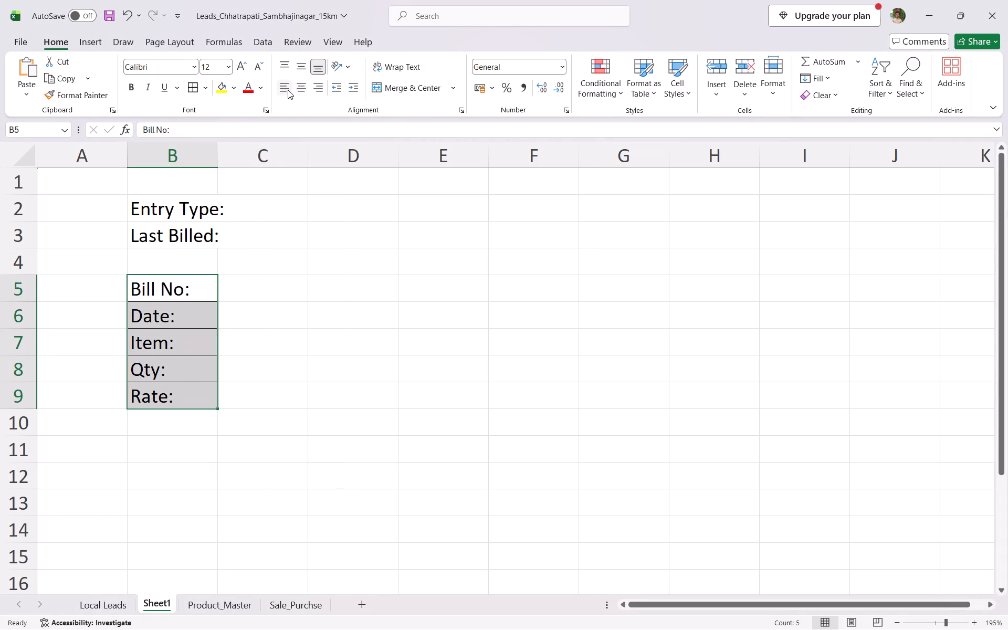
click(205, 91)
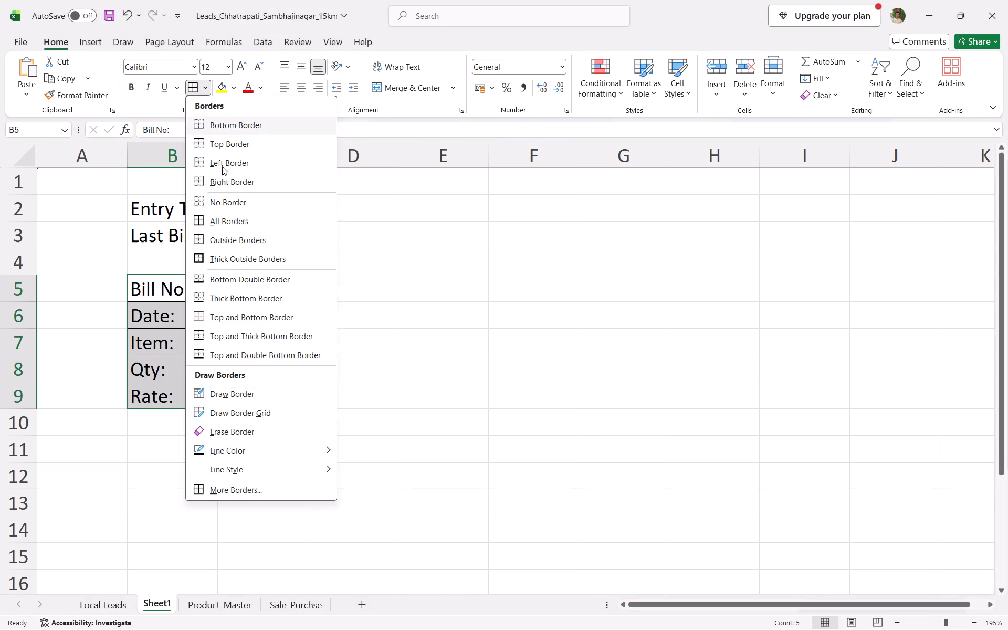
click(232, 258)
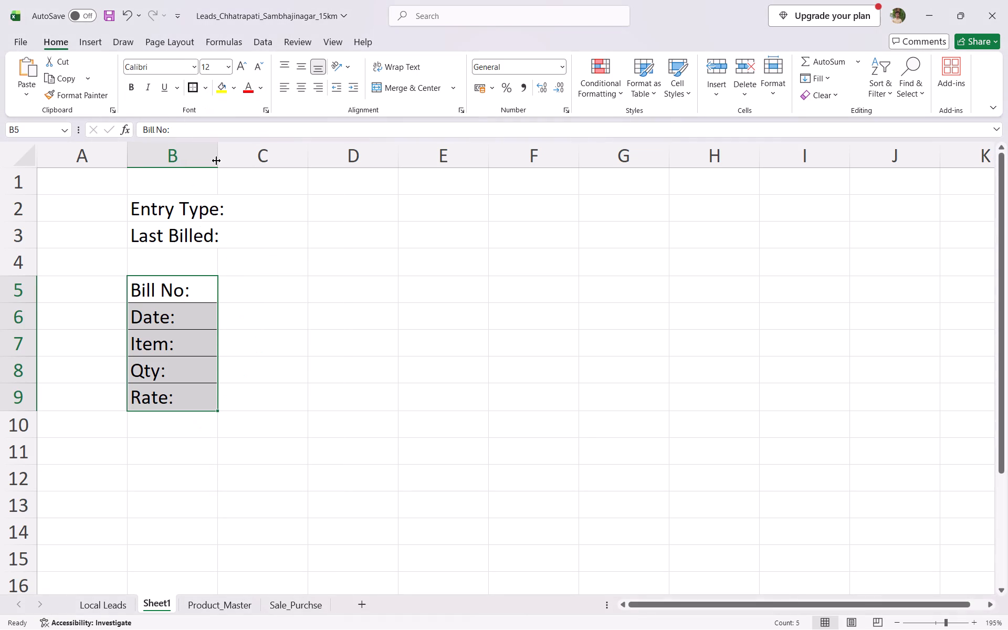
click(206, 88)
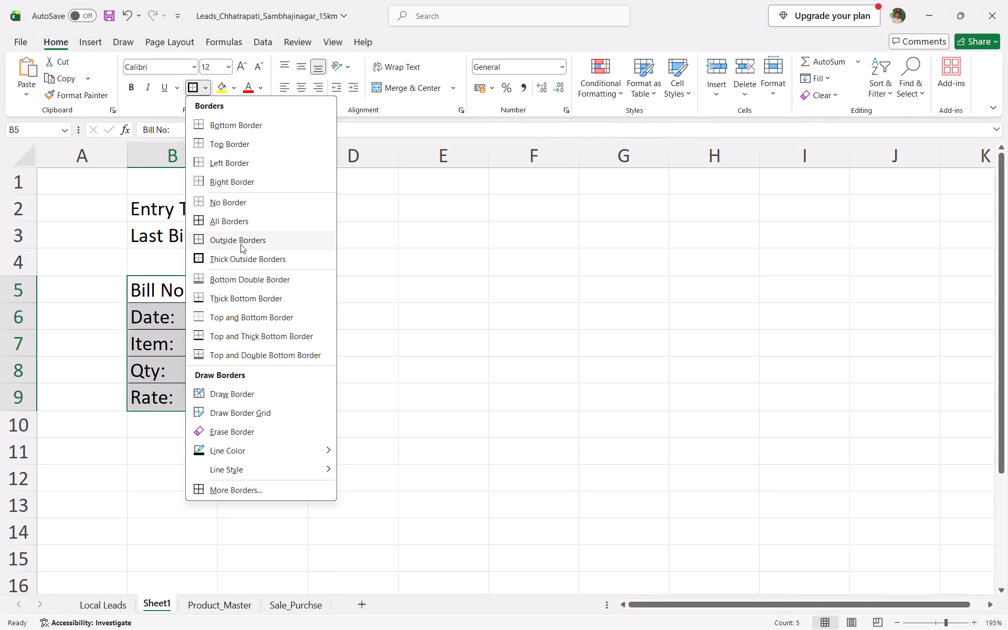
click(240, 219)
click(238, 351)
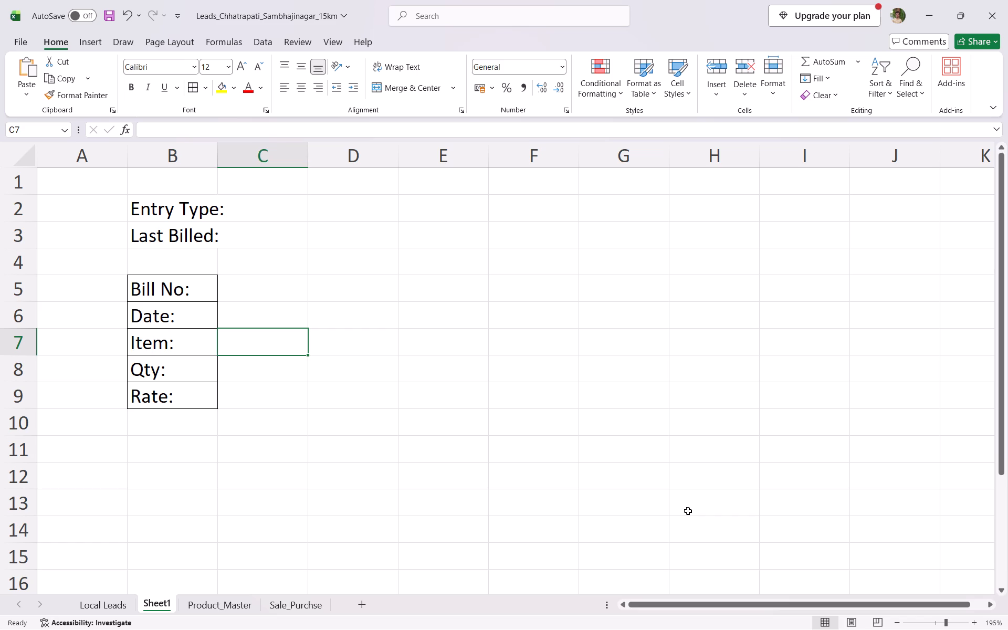
Autofit the width of column B to its labels.
double_click(216, 157)
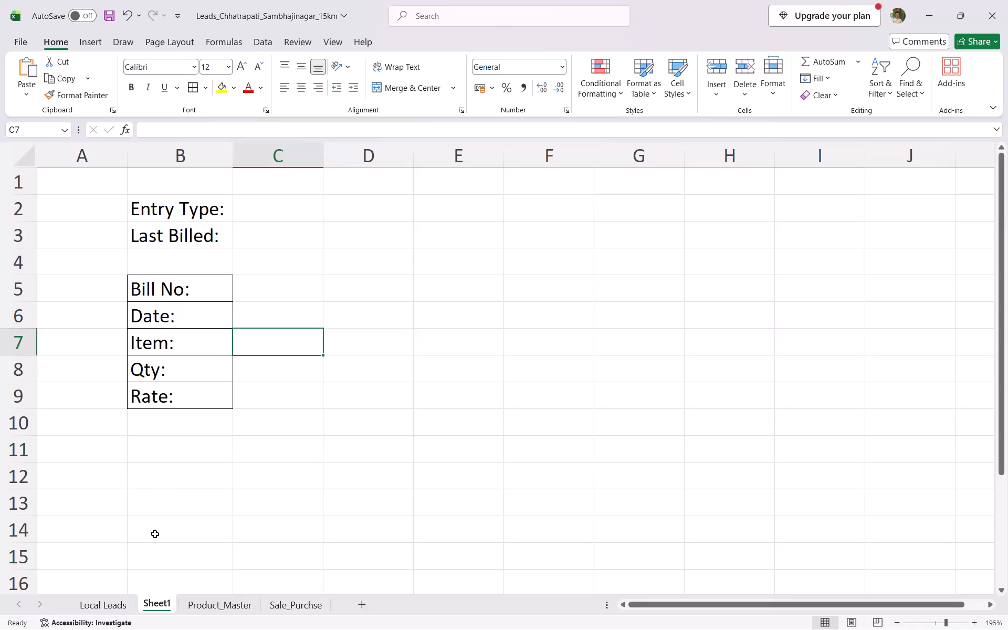
Rename the worksheets: Sheet1 as Home, Product_Master as Purchase and Sale_Purchse as Sale.
click(157, 604)
click(157, 604)
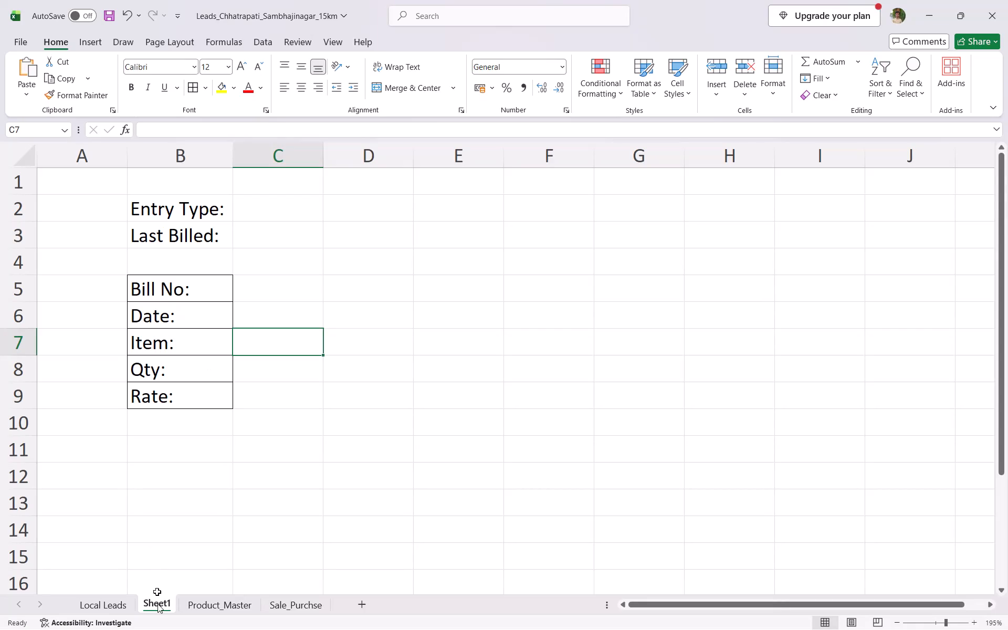
double_click(157, 604)
text(Home)
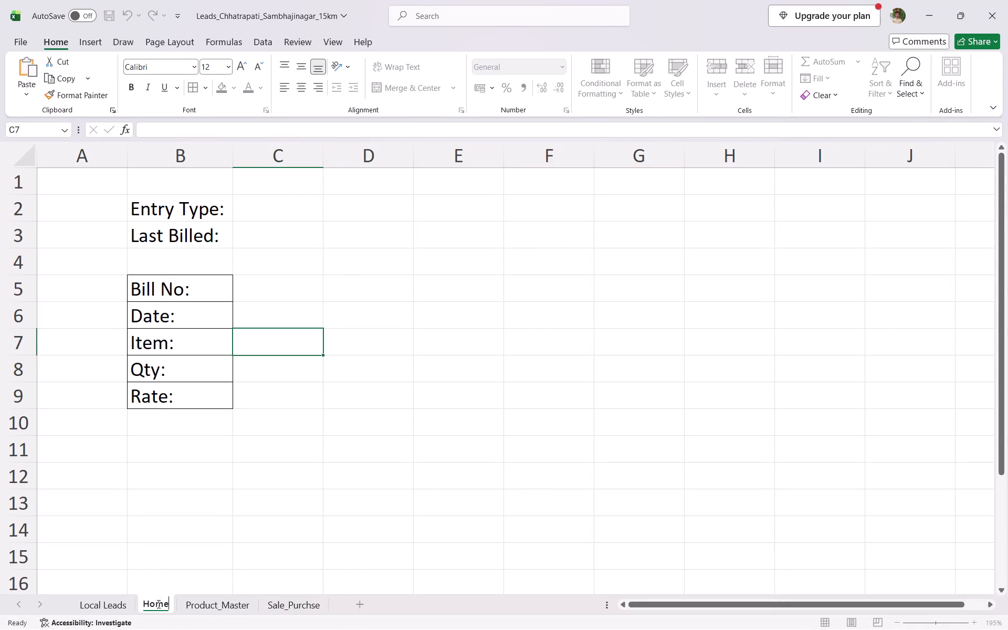
double_click(215, 605)
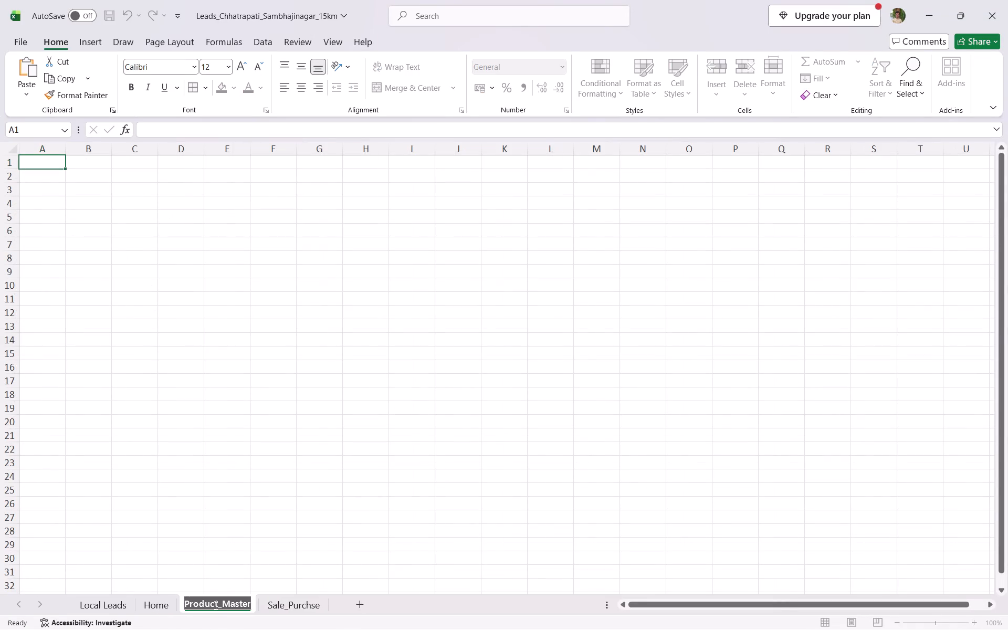
text(Purchase)
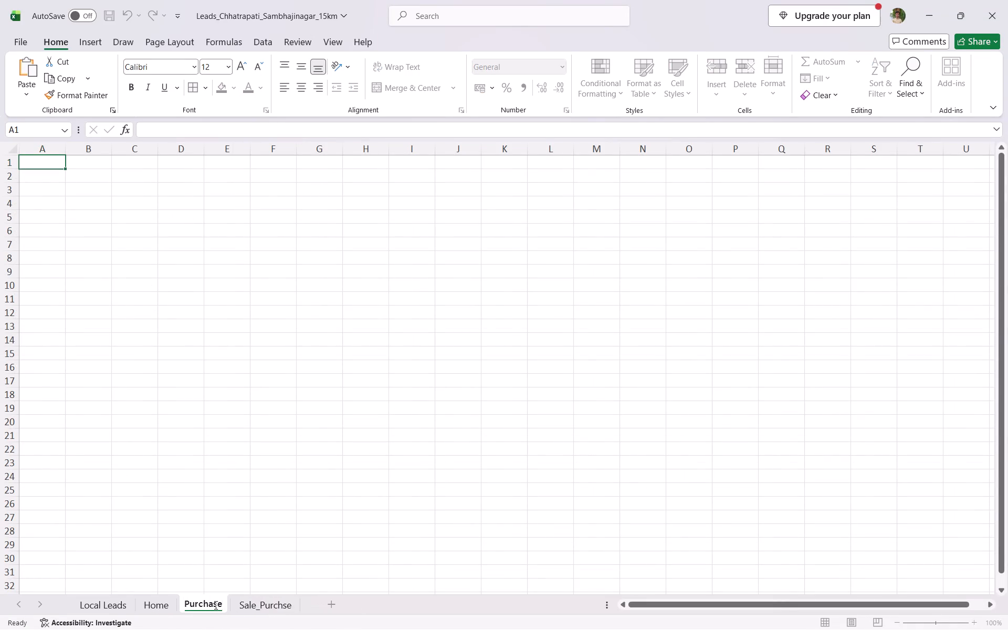
double_click(264, 607)
text(Sale)
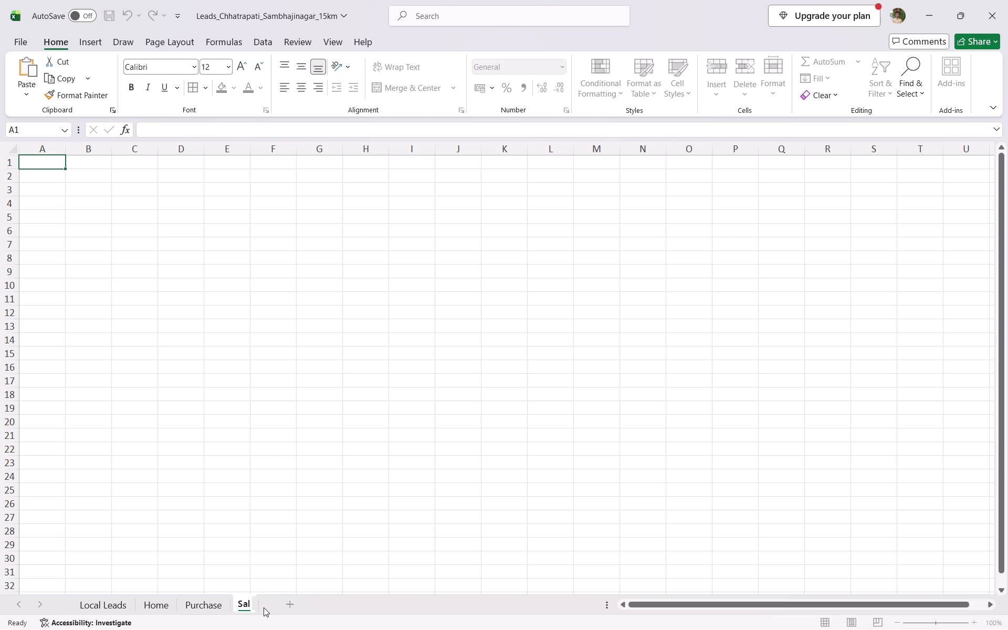
Add a new worksheet after Sale and name it Stock.
click(298, 600)
text(So)
key(BackSpace)
key(BackSpace)
double_click(290, 600)
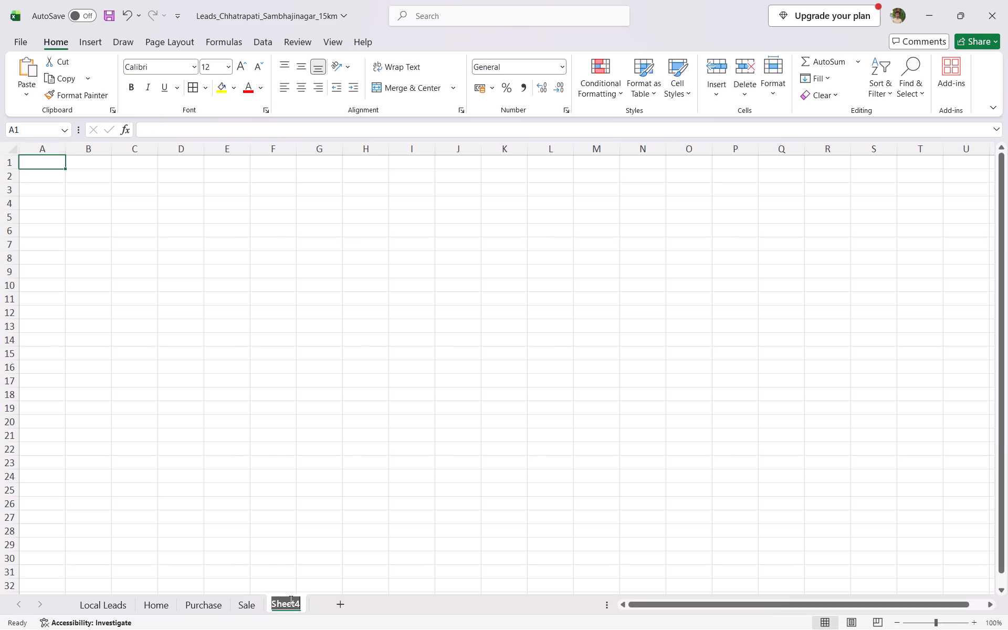
text(Stock)
key(Return)
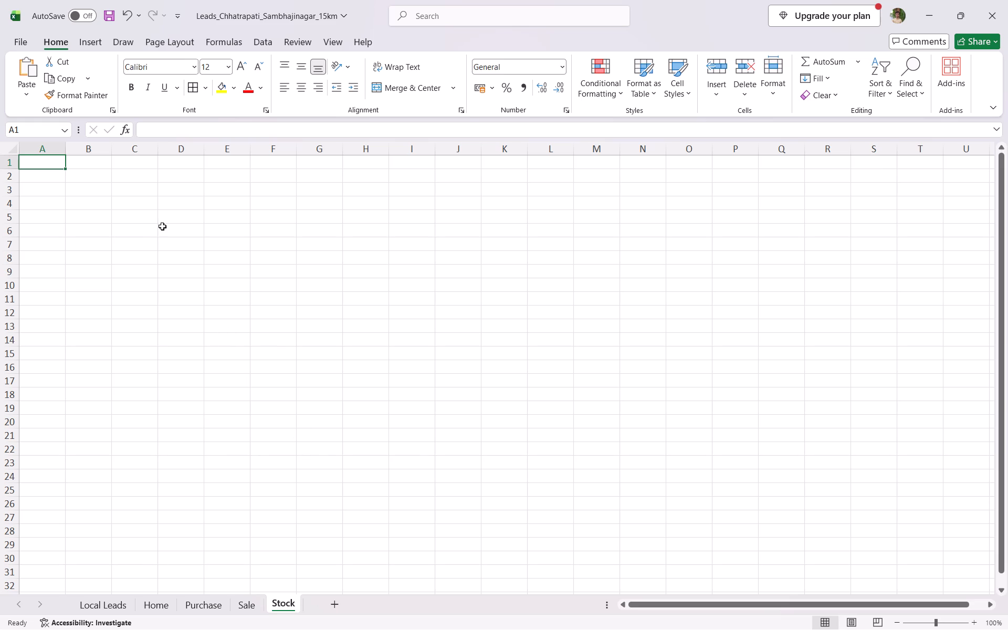
On the Stock sheet, enter the headers "Item", "P Qty", "S Qty" and "Stock" across cells B3 to E3.
key(Right)
key(Down)
key(Down)
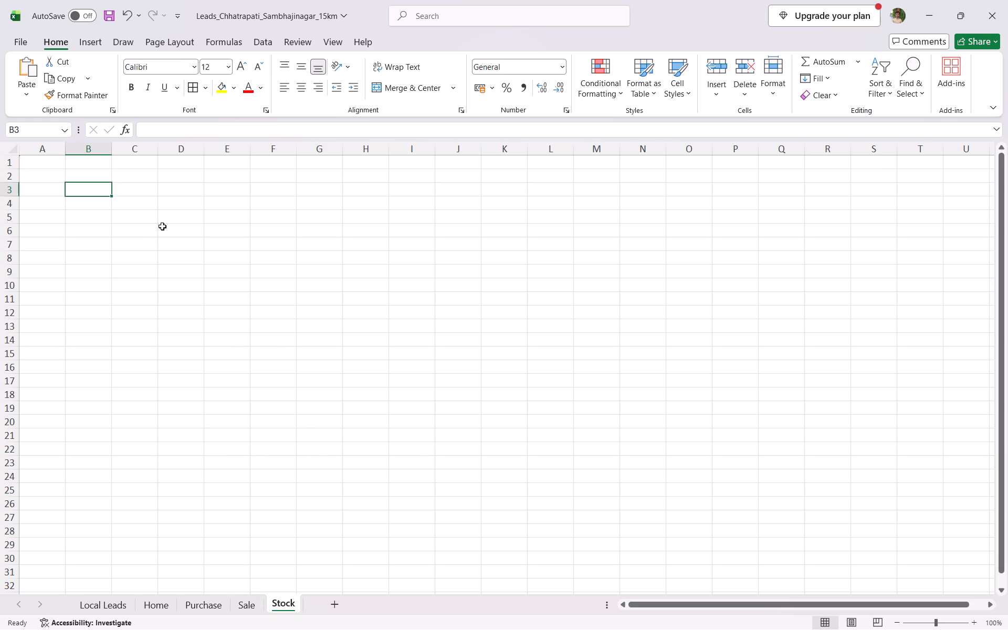
text(ite)
key(BackSpace)
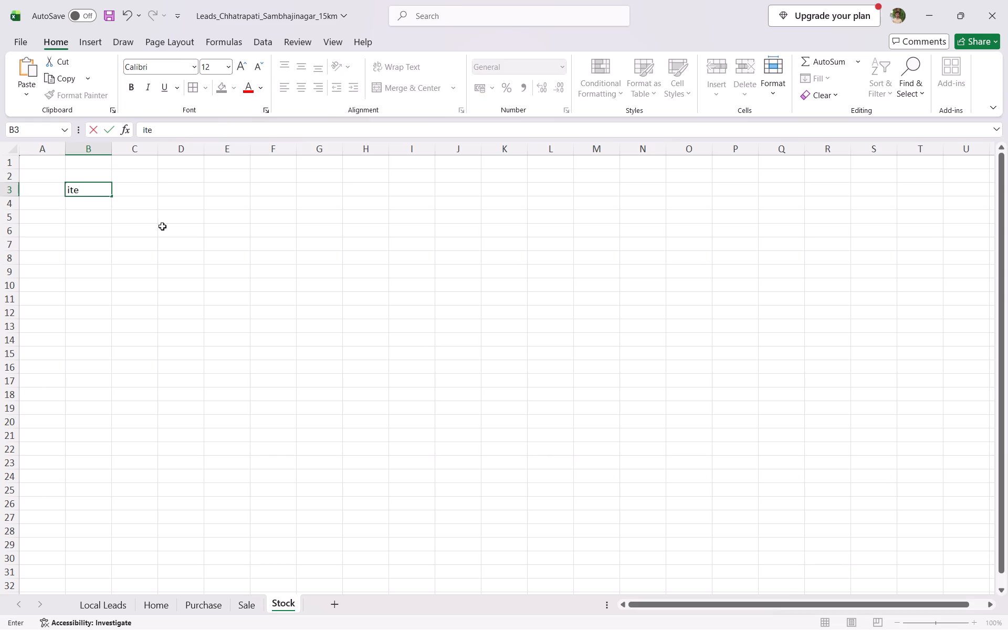
key(BackSpace)
key(BackSpace)
text(Item)
key(Tab)
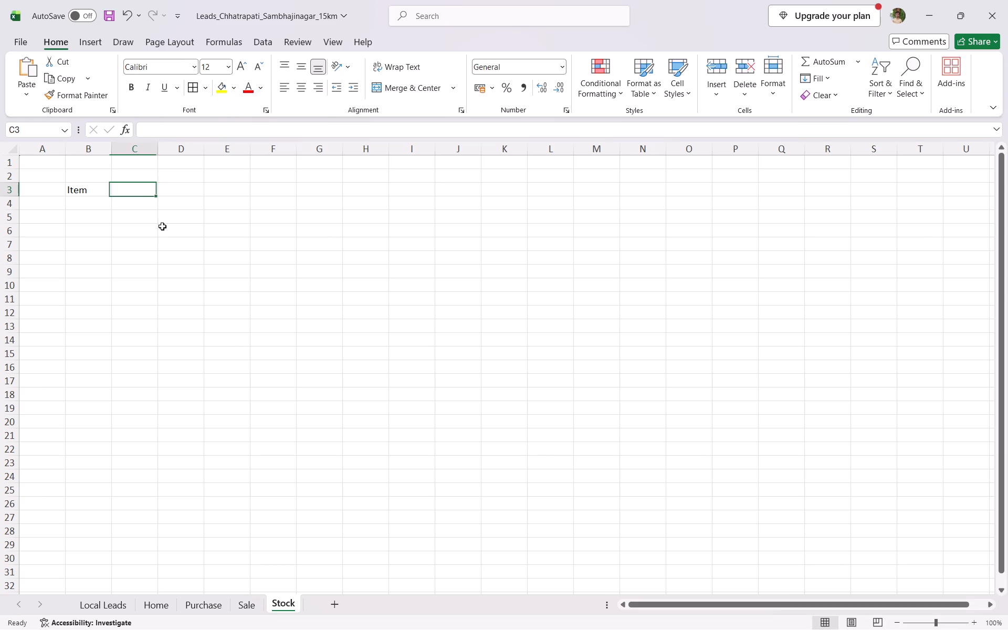
text(P Qty)
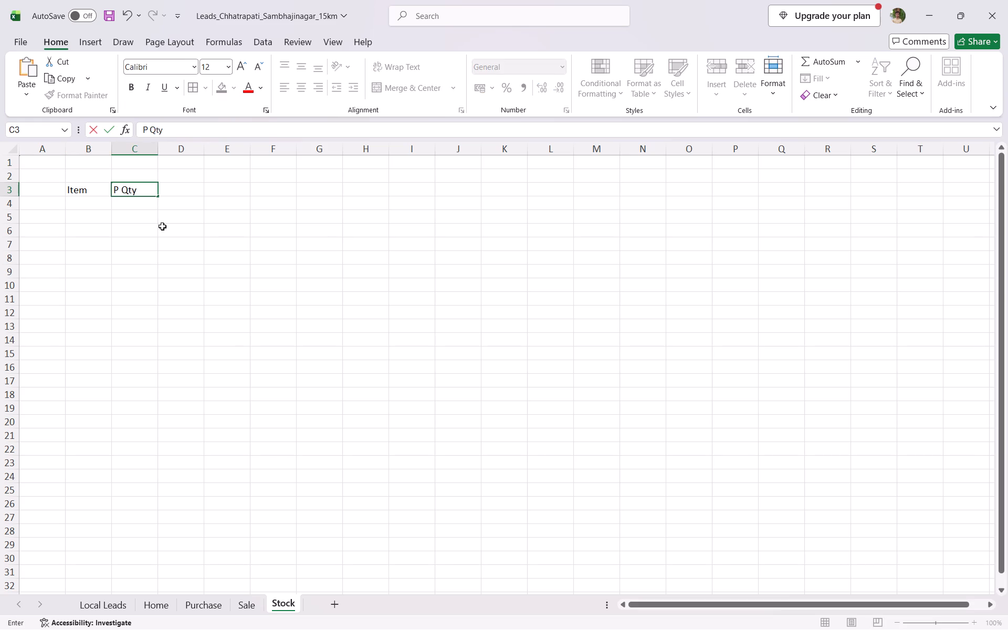
key(Tab)
text(S o)
key(BackSpace)
text(Oty)
key(Tab)
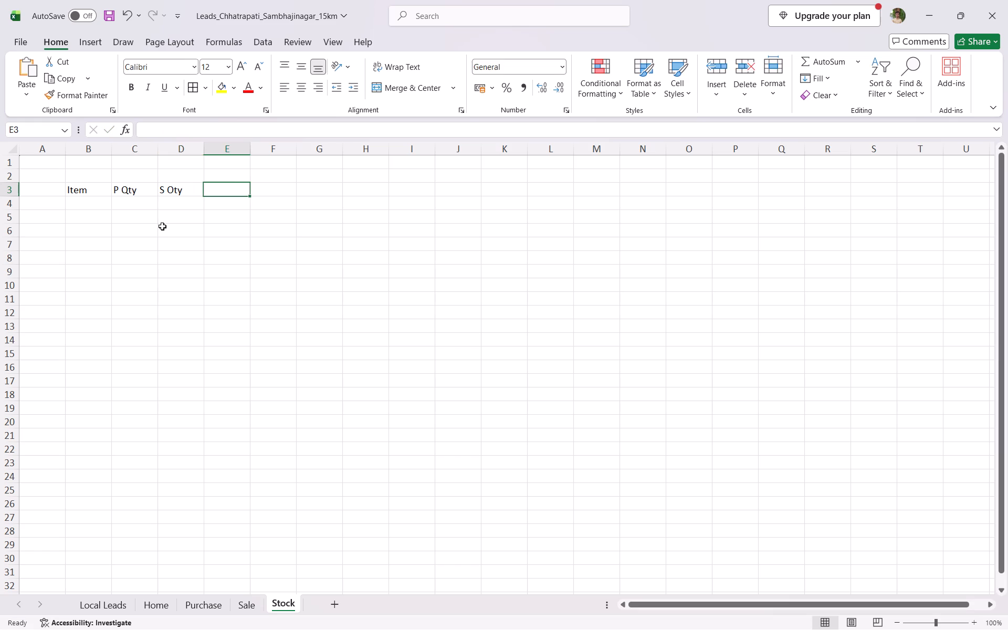
text(Stock)
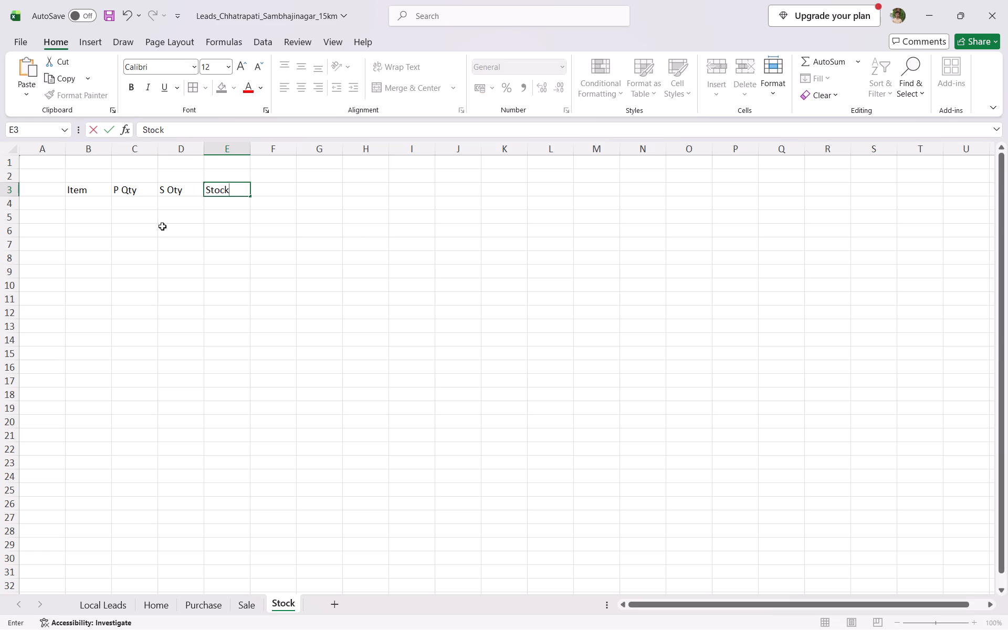
click(175, 192)
double_click(175, 192)
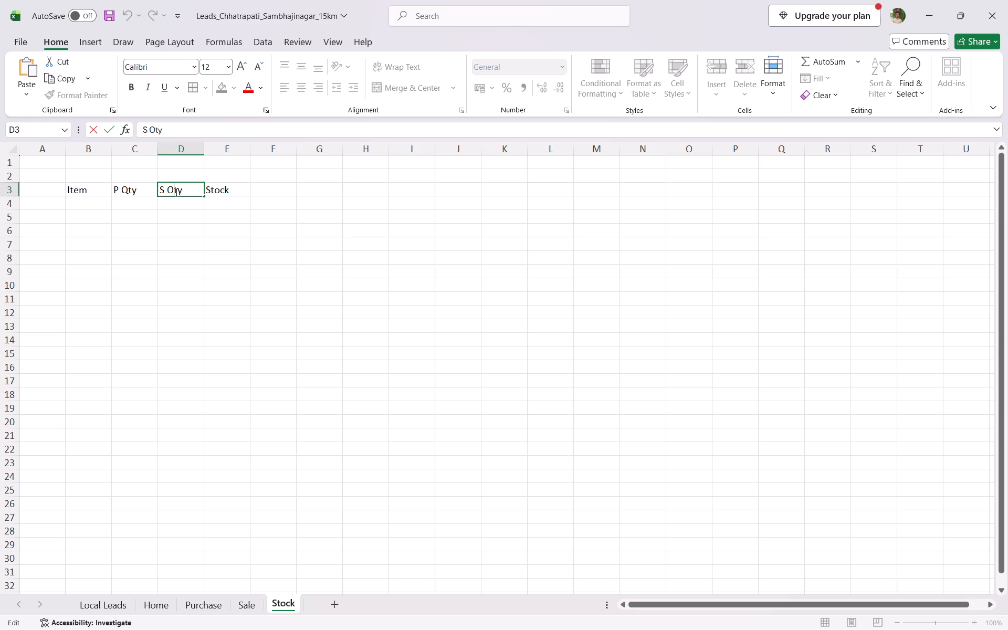
key(BackSpace)
key(shift+q)
key(Return)
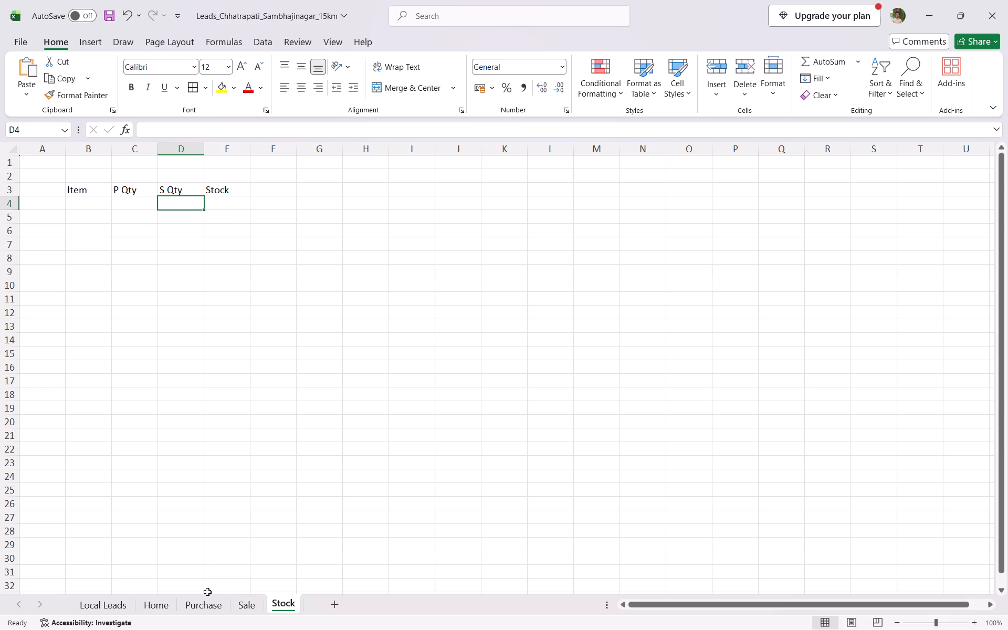
On the Purchase sheet, enter the headers "Bill No", "Date", "Item", "Qty" and "Rate" across cells B3 to F3.
click(208, 605)
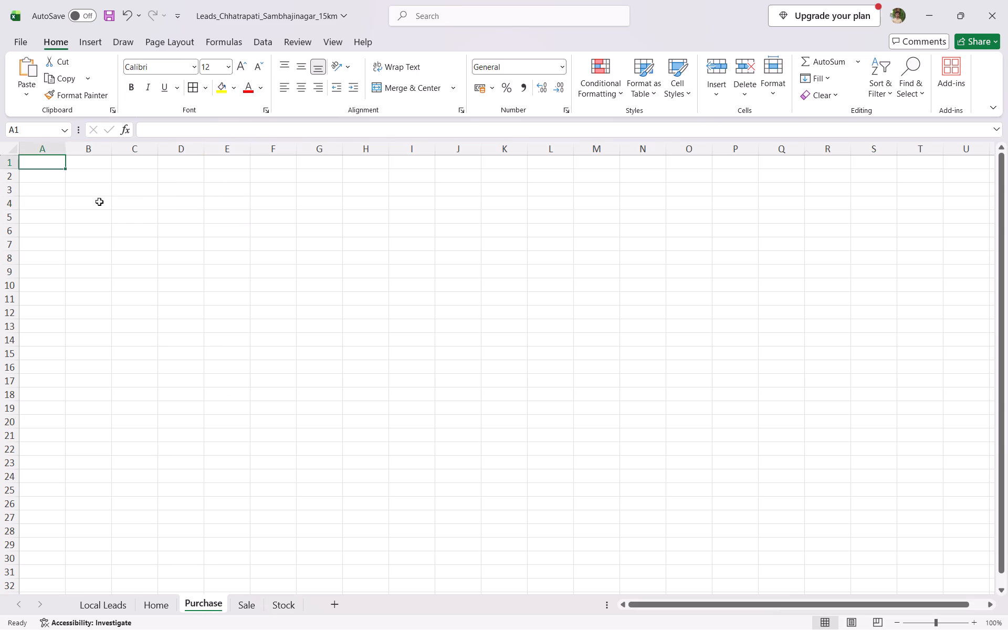
click(99, 188)
text(Bill No)
key(Tab)
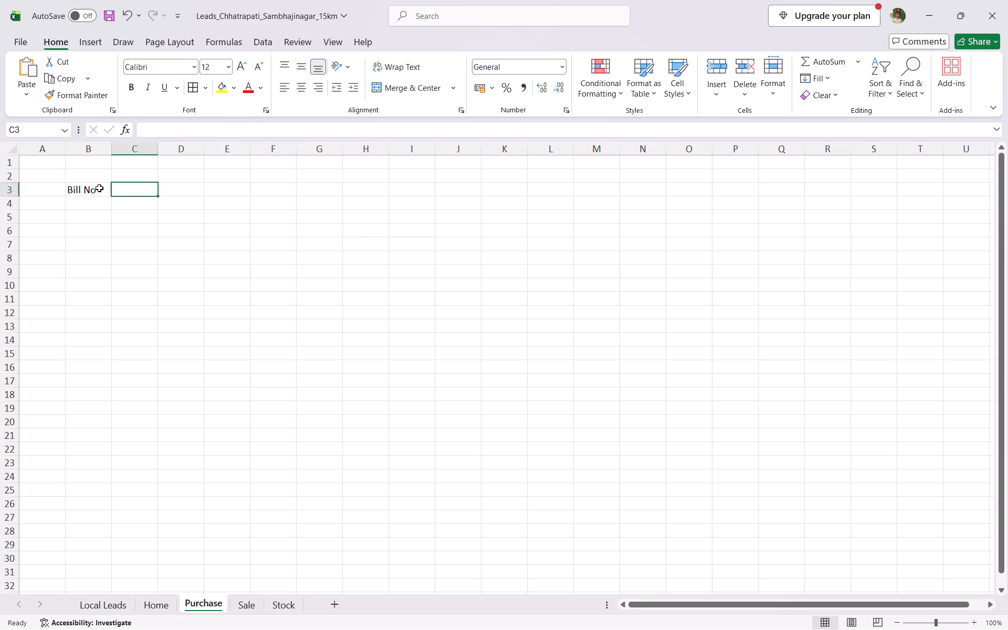
text(Date I)
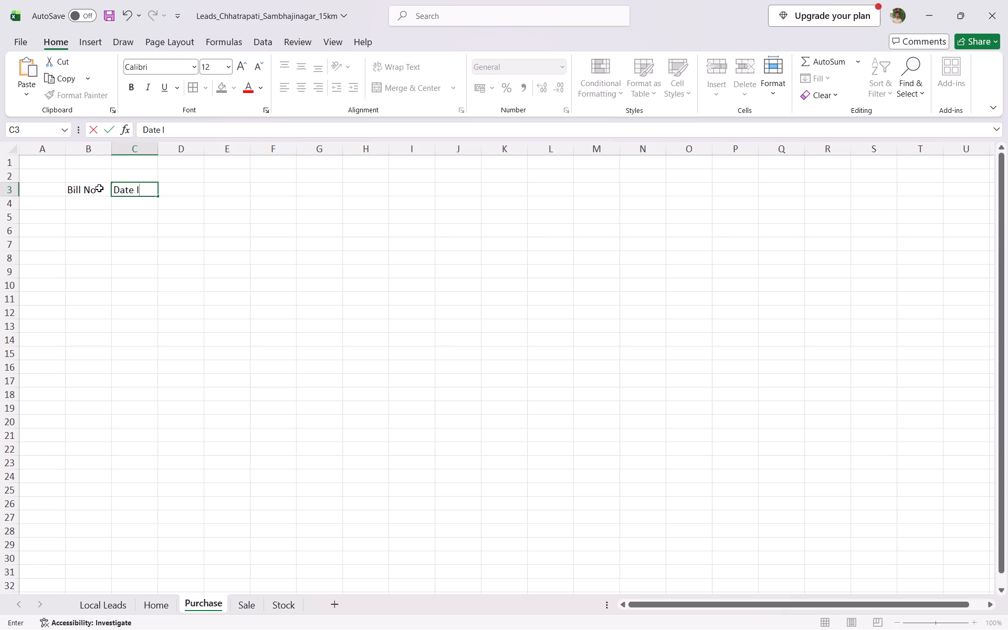
key(BackSpace)
key(BackSpace)
key(Tab)
text(Item)
key(Tab)
text(Qty)
key(Tab)
text(Rate)
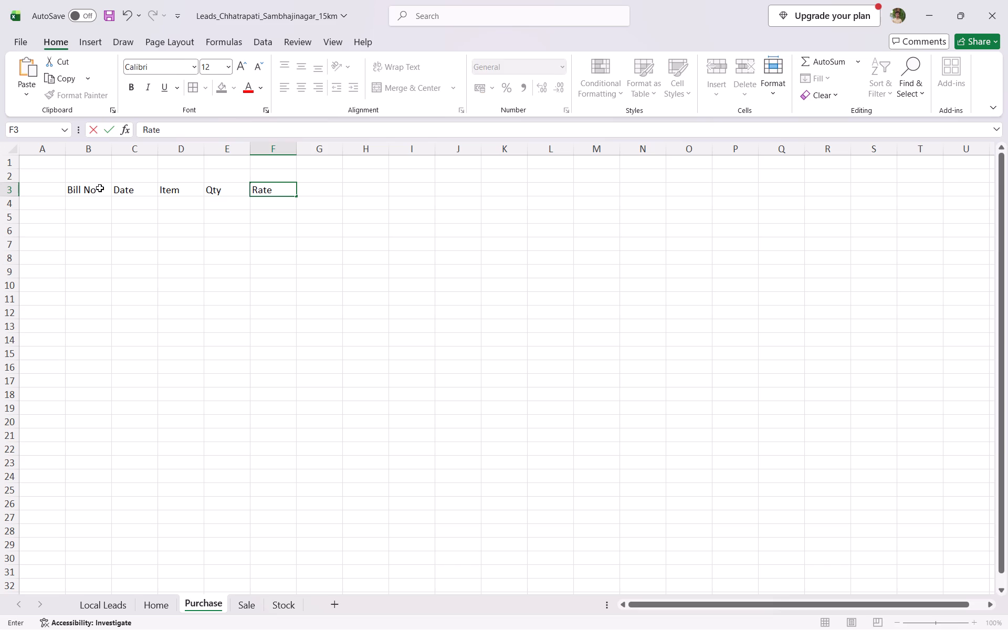
Copy the header row B3 to F3 from the Purchase sheet to cell B3 of the Sale sheet.
drag(96, 188, 258, 186)
key(ctrl+c)
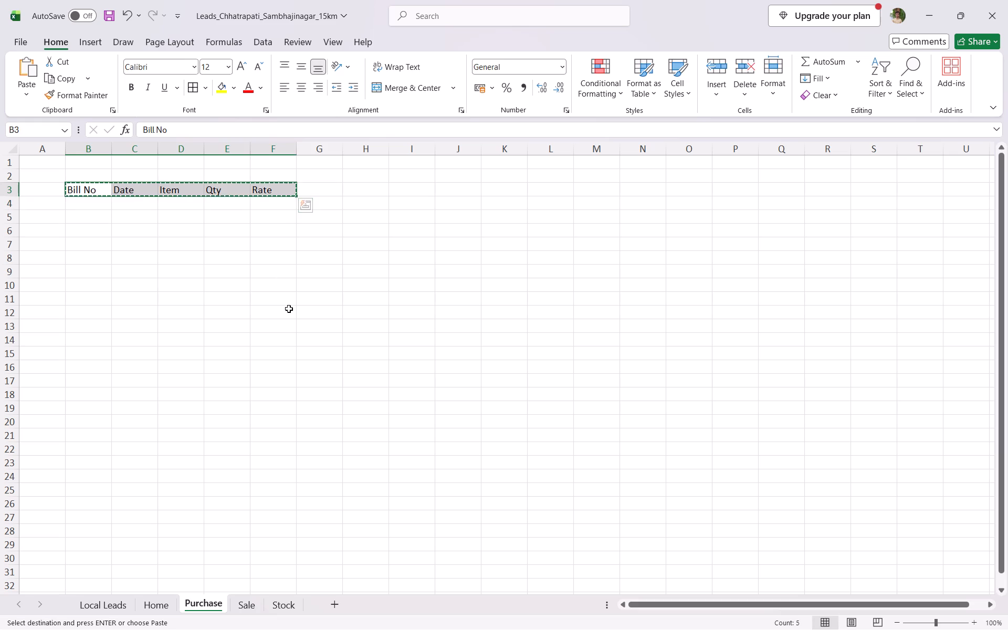
click(250, 602)
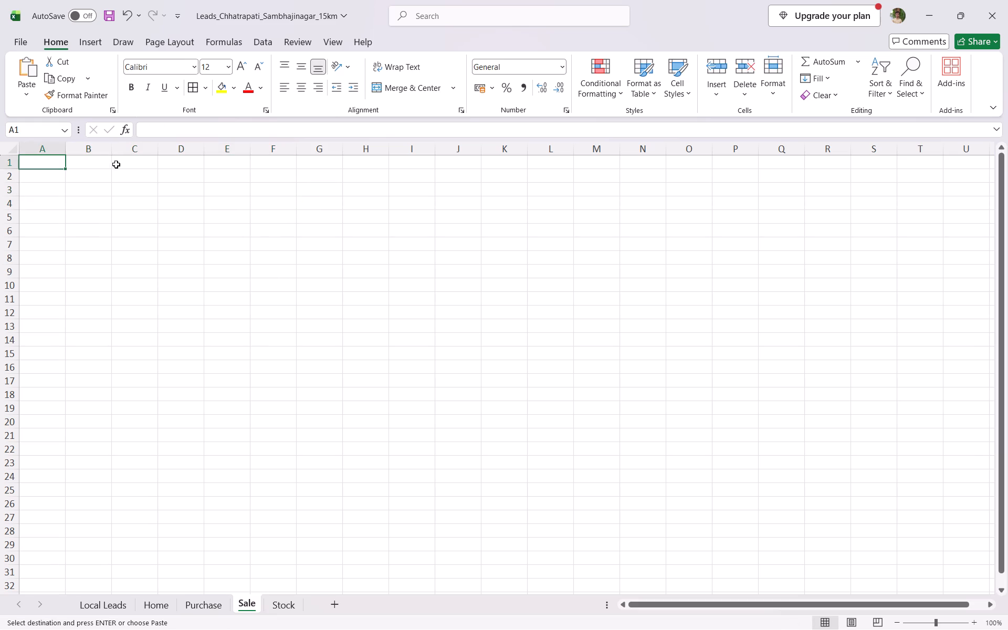
click(93, 192)
key(Return)
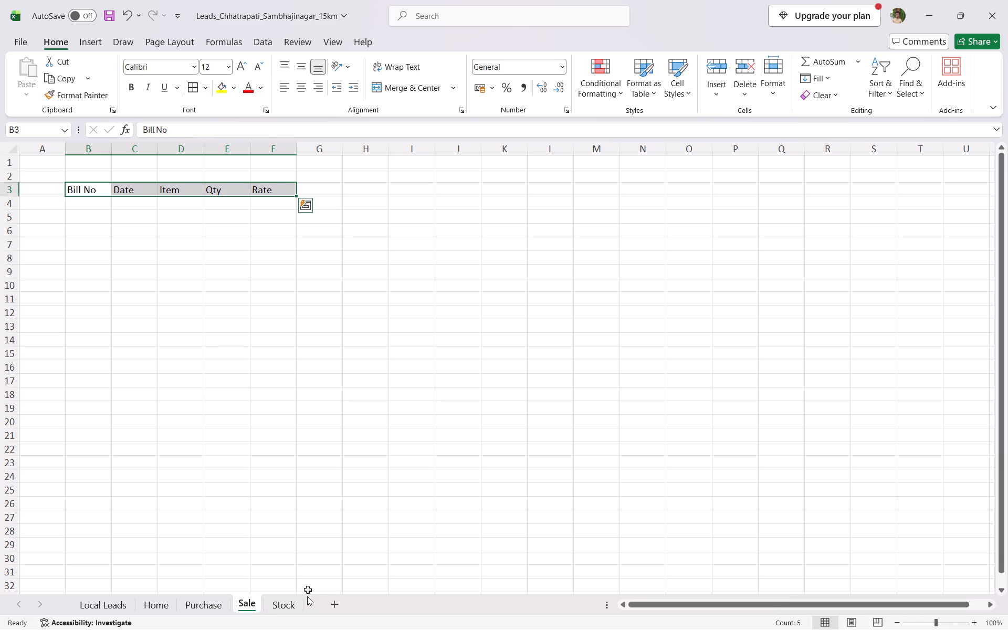
On the Home sheet, narrow column C to a thin spacer beside the form labels.
click(162, 613)
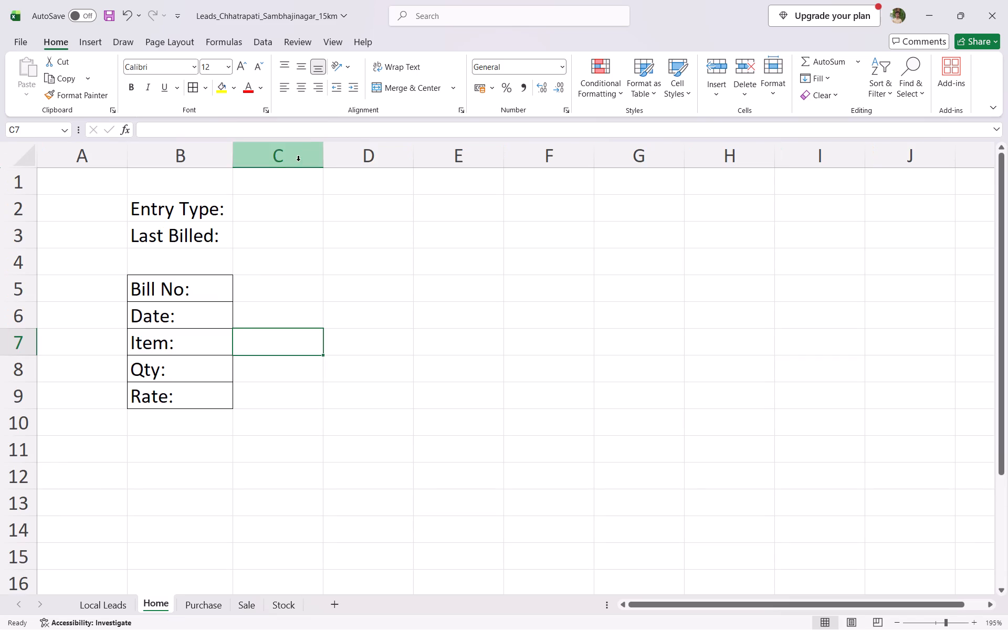
drag(325, 152, 278, 163)
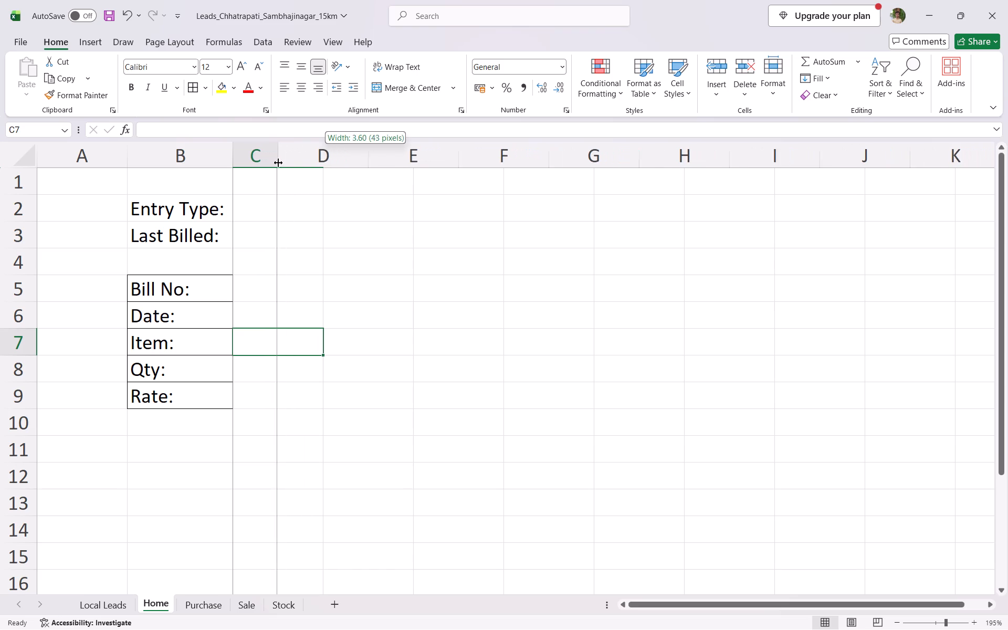
drag(278, 163, 250, 166)
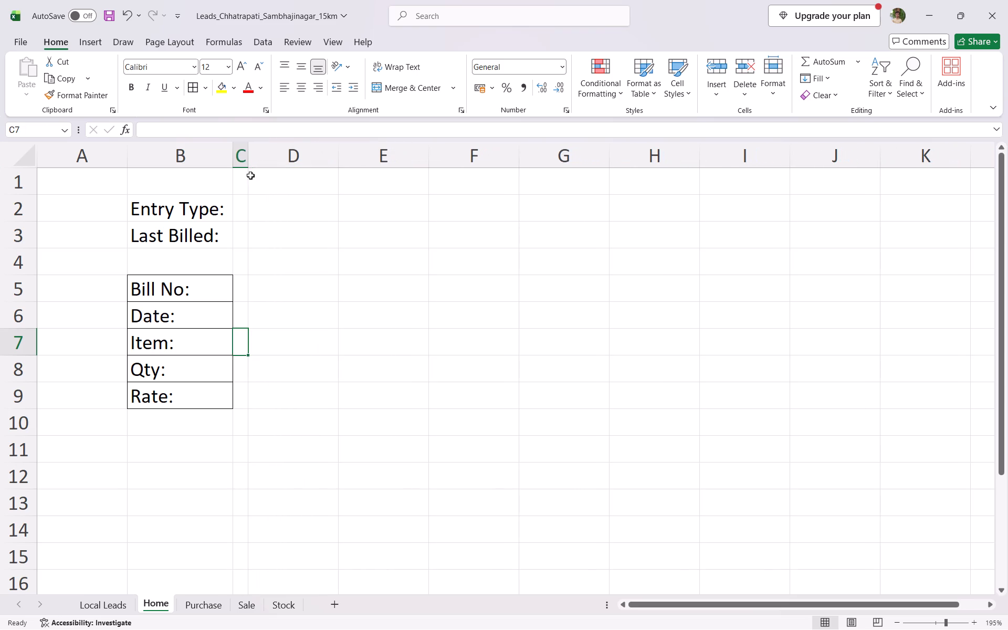
Apply borders to all the entry cells D5 to D9 alongside the Bill No to Rate labels.
drag(276, 292, 289, 388)
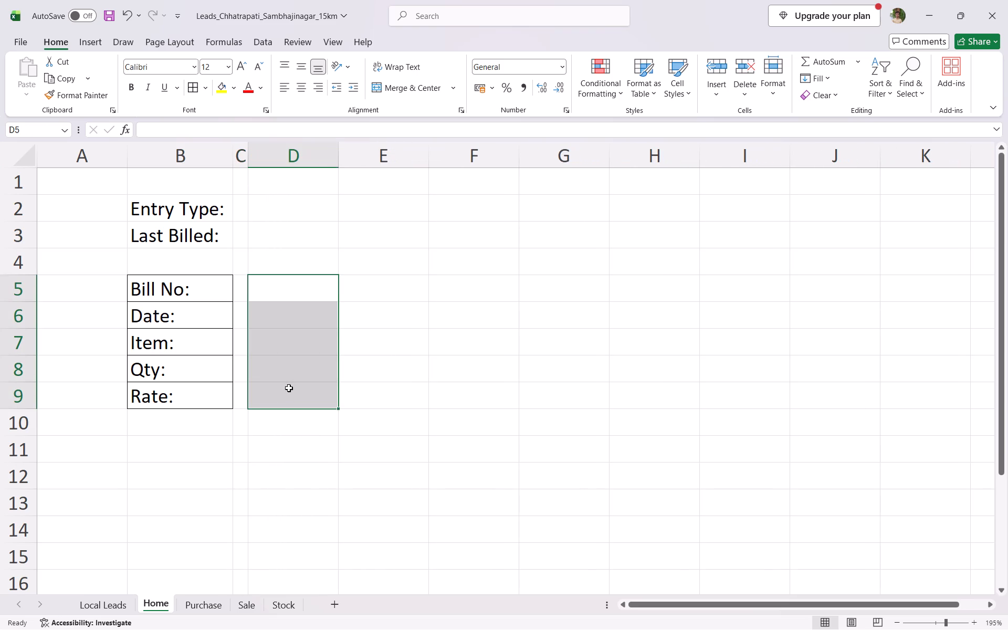
click(190, 89)
click(413, 353)
click(436, 231)
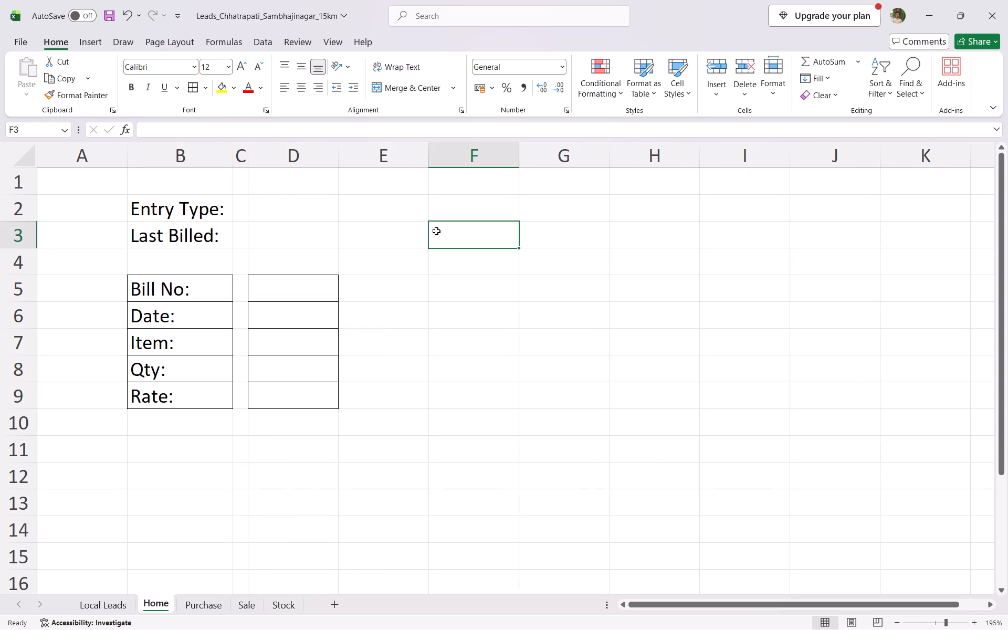
click(346, 441)
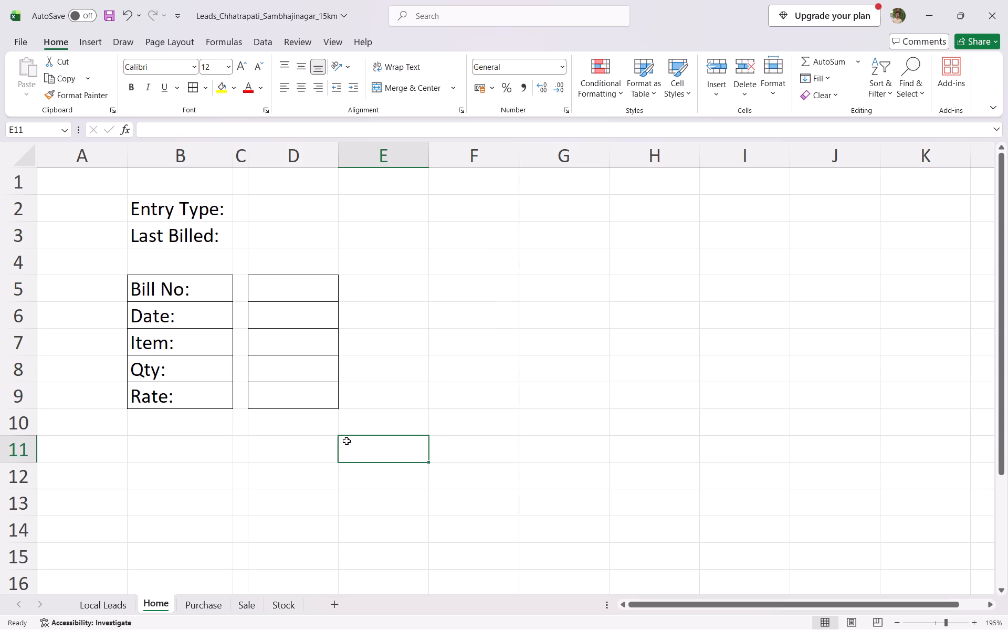
Right-align the form labels from Bill No to Rate in cells B5 to B9.
drag(156, 293, 162, 339)
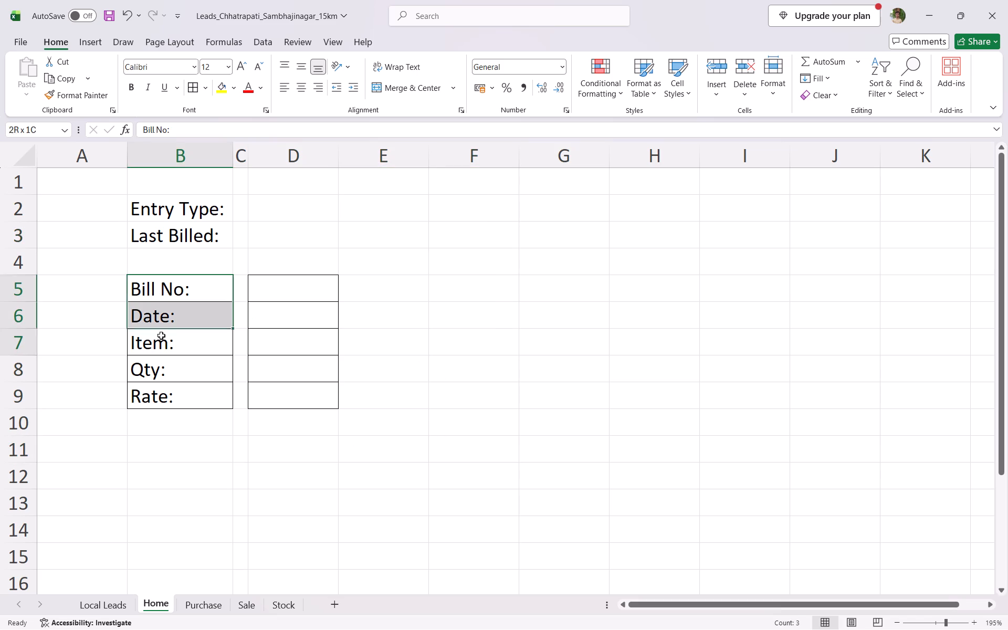
drag(162, 339, 169, 395)
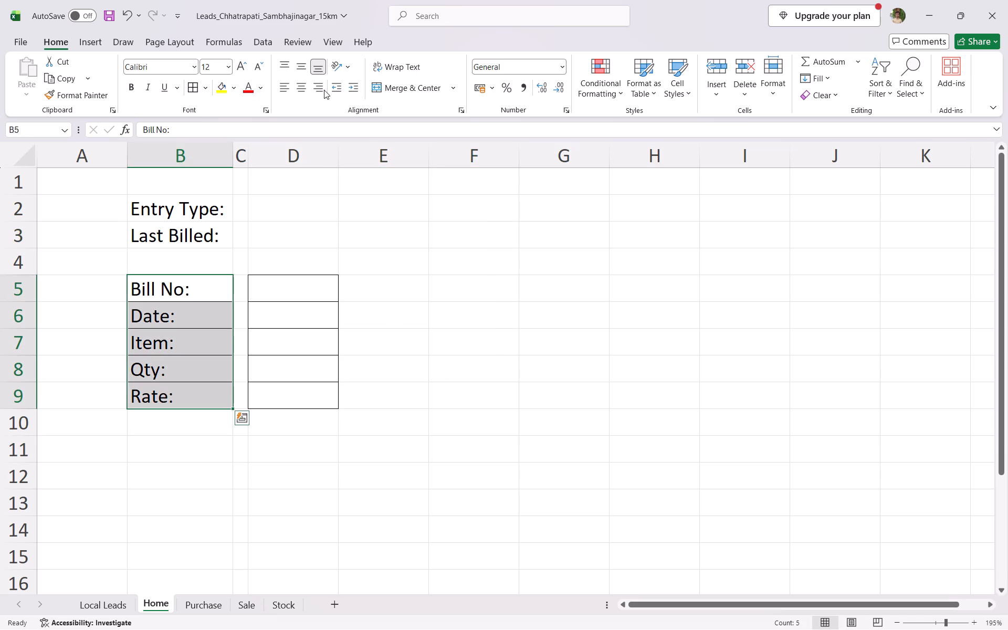
click(320, 90)
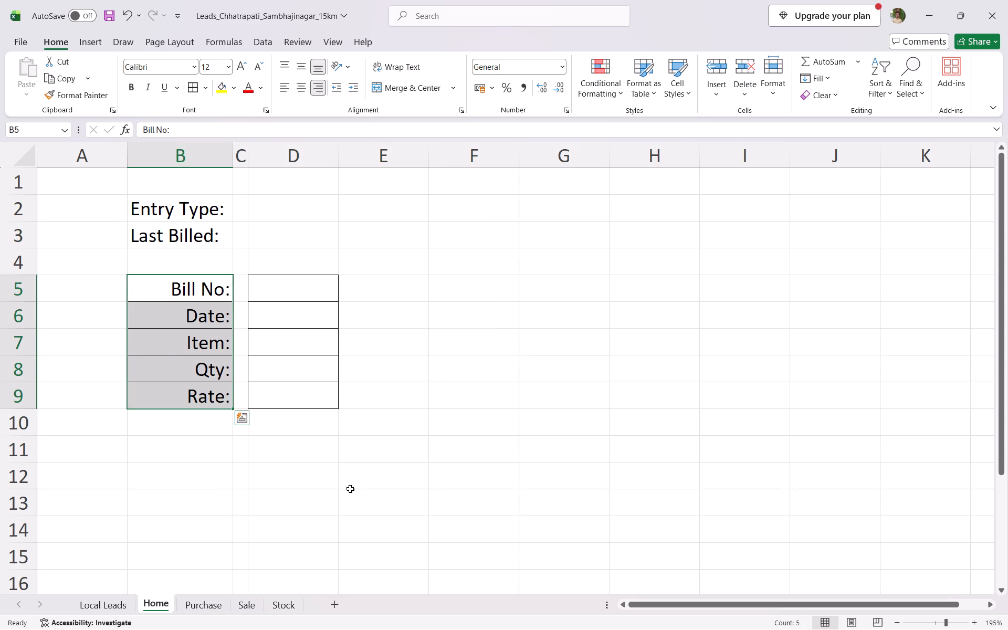
click(349, 489)
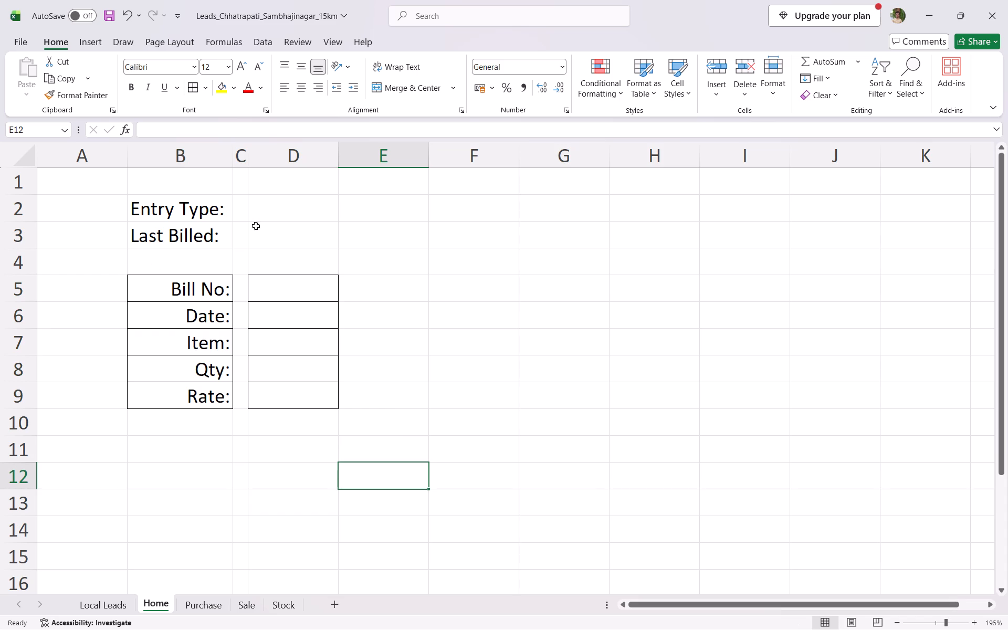
Add a data validation list with the source "Sale, Purchase" to the Entry Type cell D2 and check its drop-down.
click(307, 209)
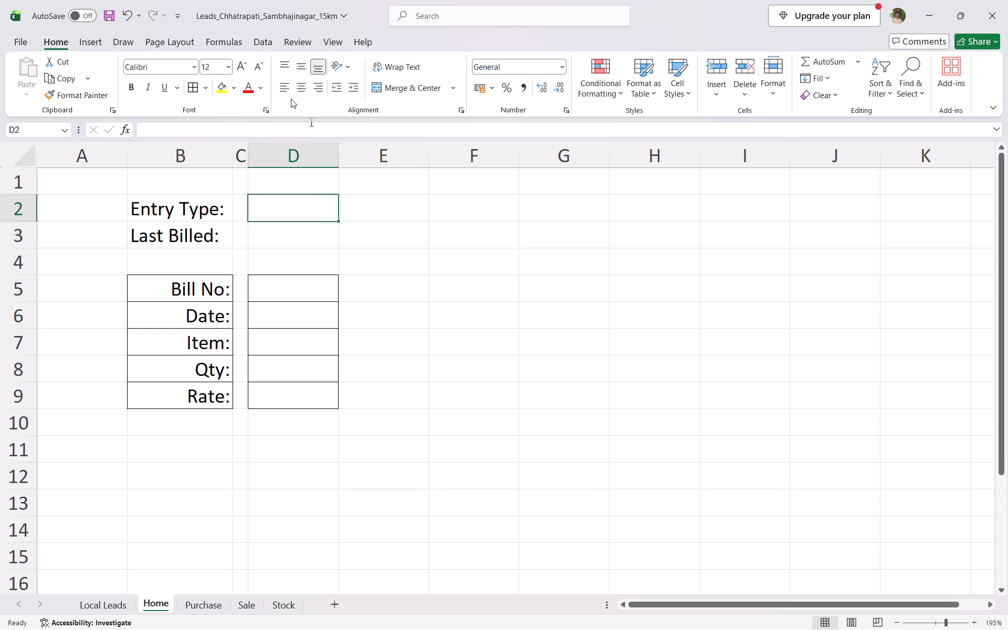
click(277, 45)
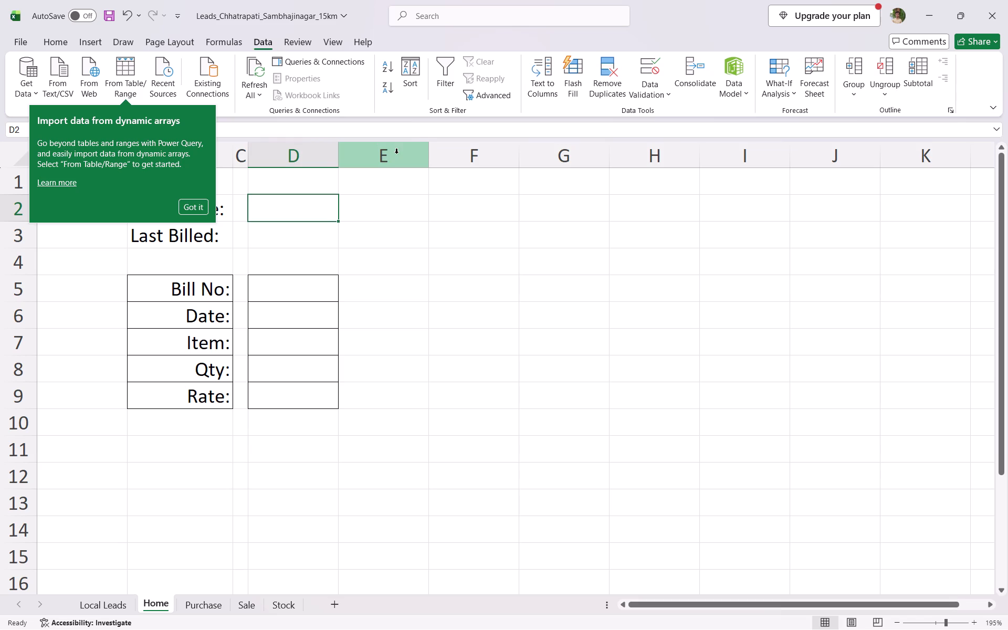
click(658, 83)
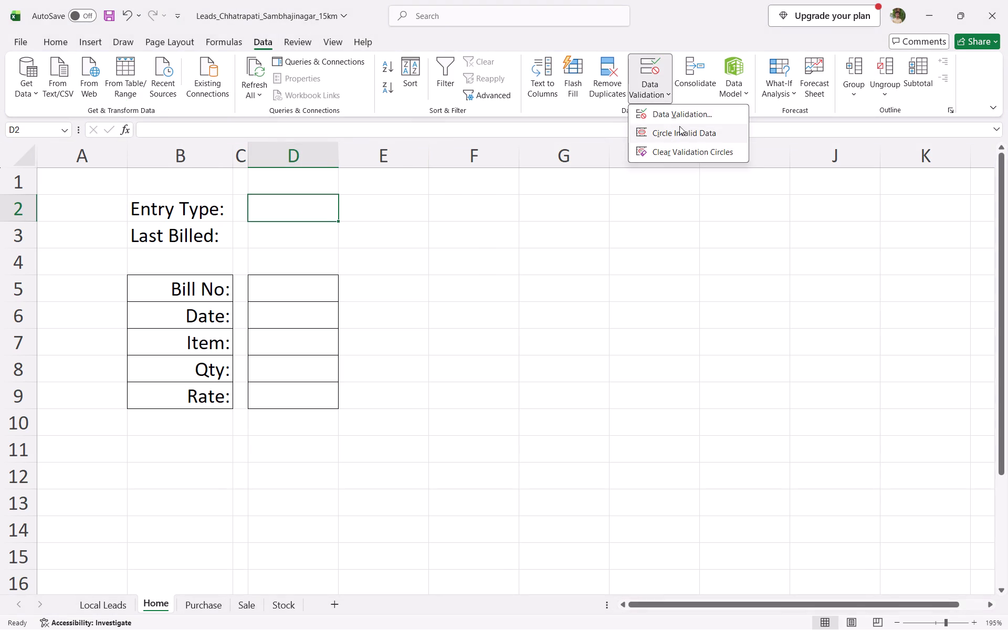
click(682, 120)
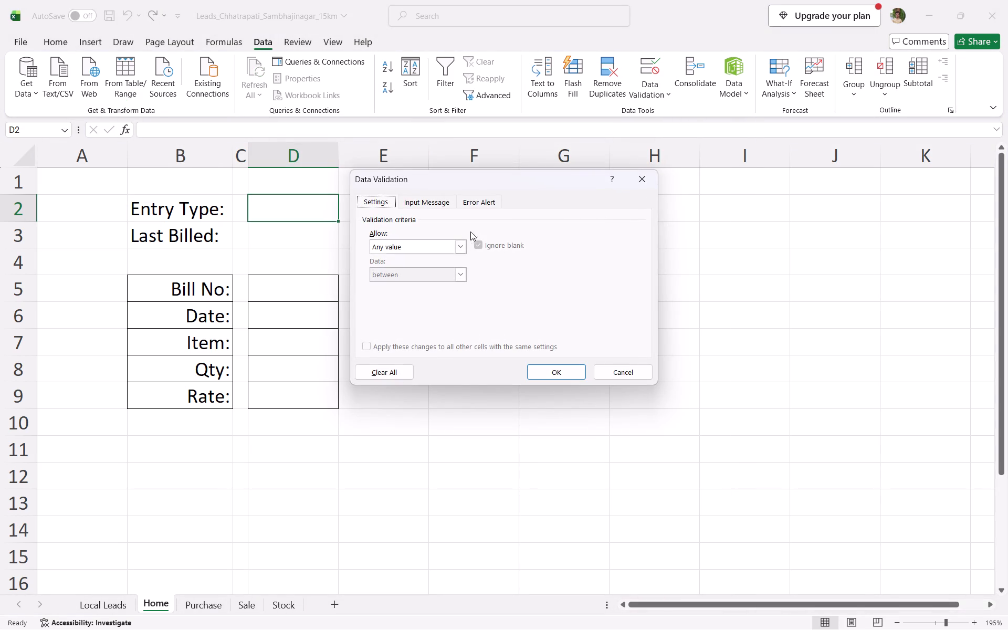
click(447, 249)
click(436, 283)
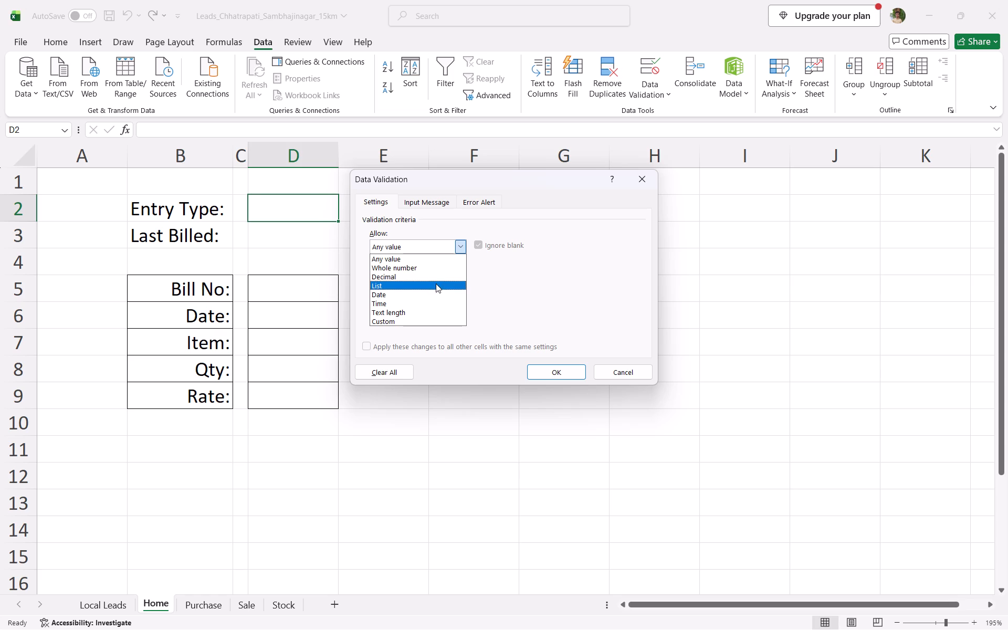
click(432, 306)
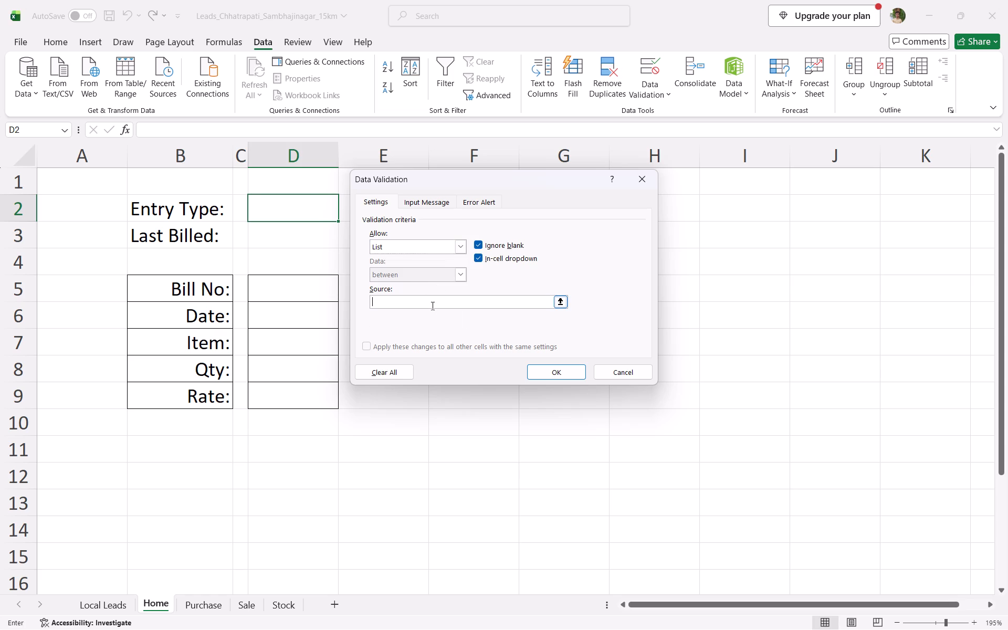
click(432, 306)
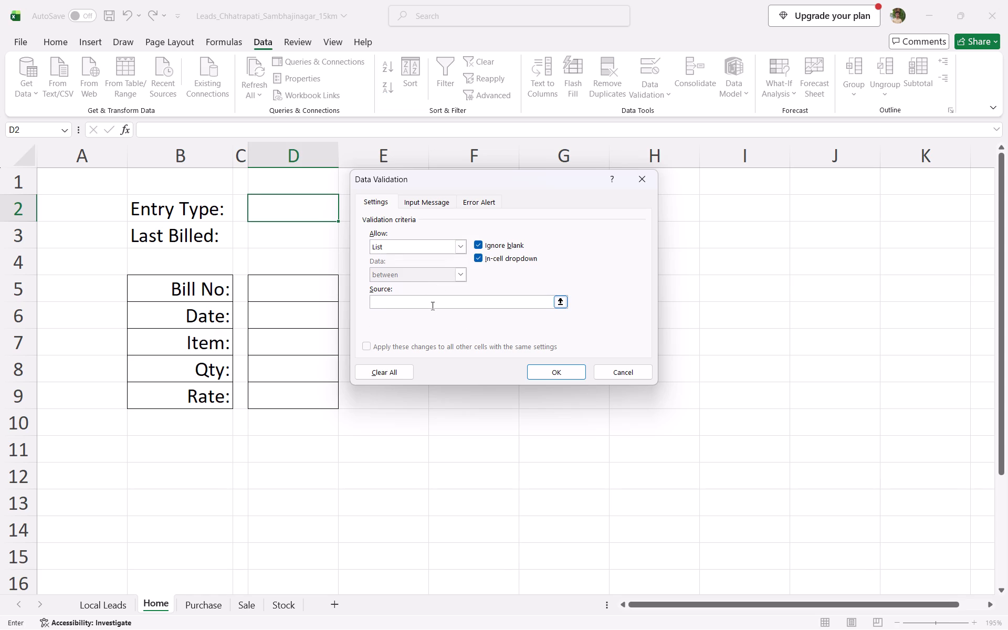
text(Sale, Purchase)
click(571, 375)
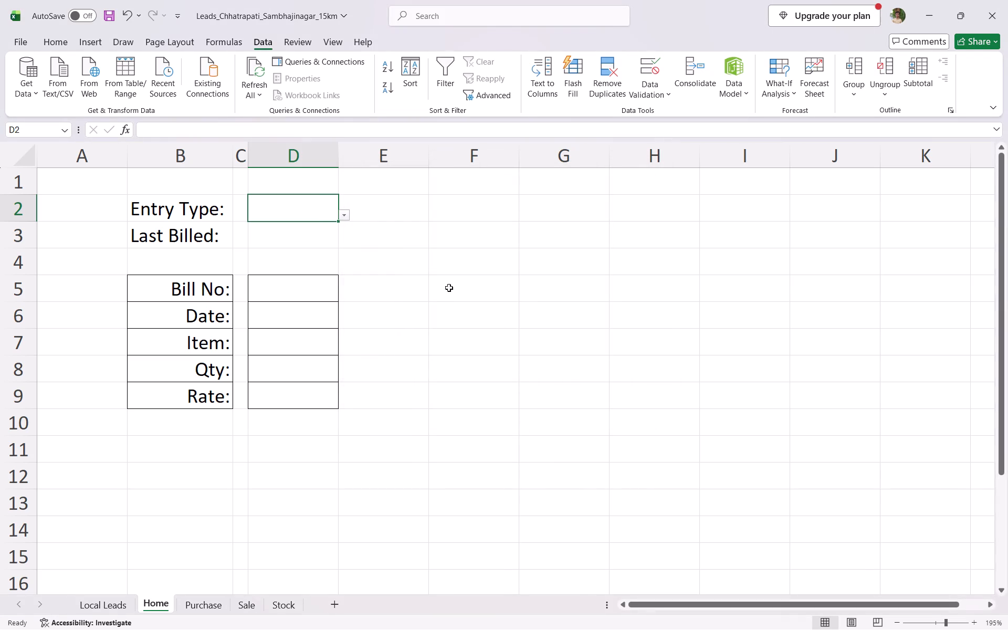
click(342, 211)
click(342, 211)
Fill the Entry Type label cell B2 and its entry cell D2 with the orange theme color.
click(204, 211)
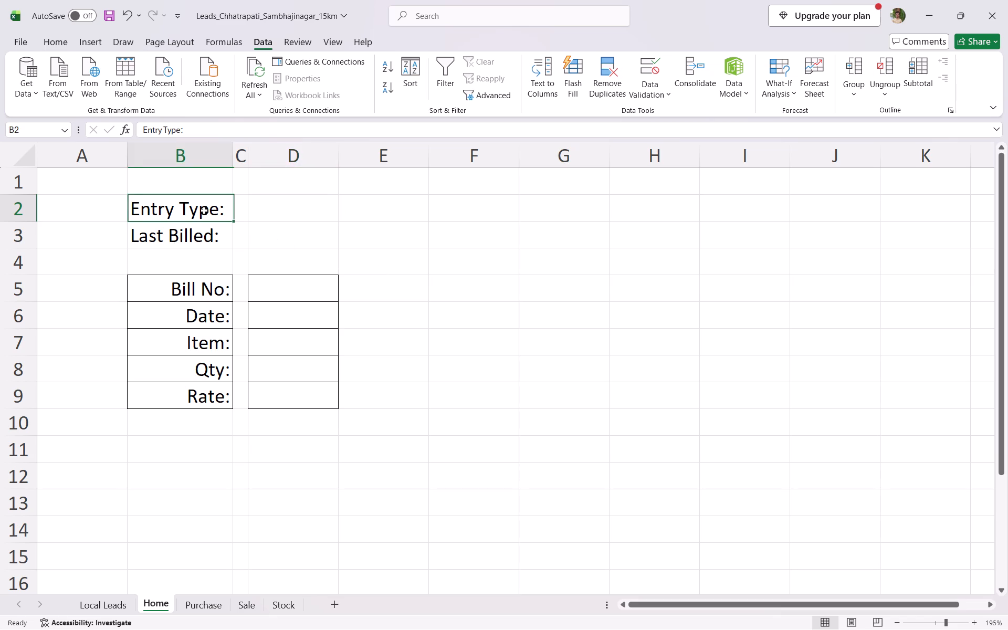
ctrl+click(292, 216)
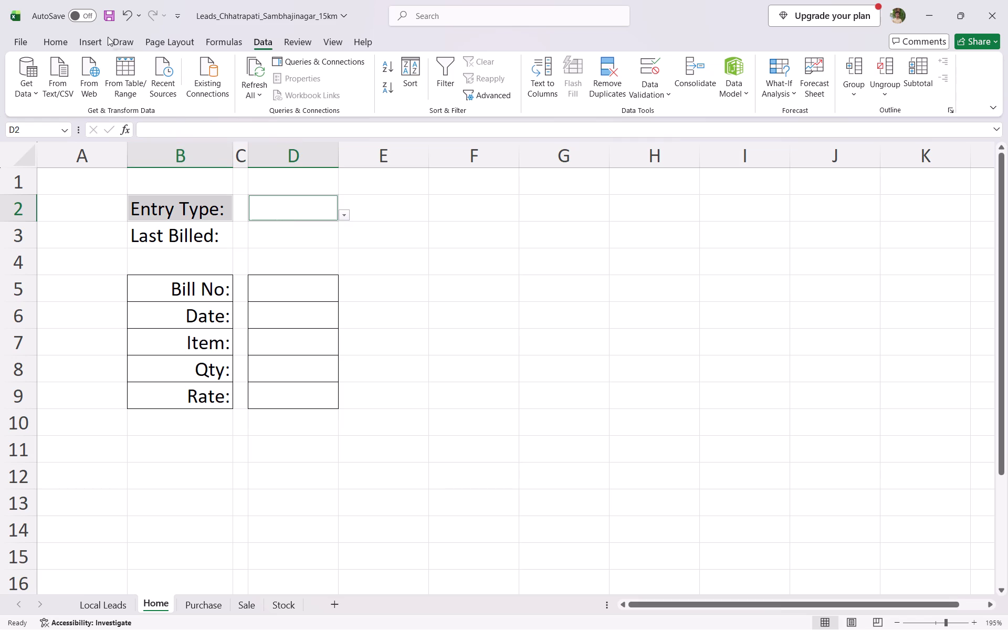
click(64, 40)
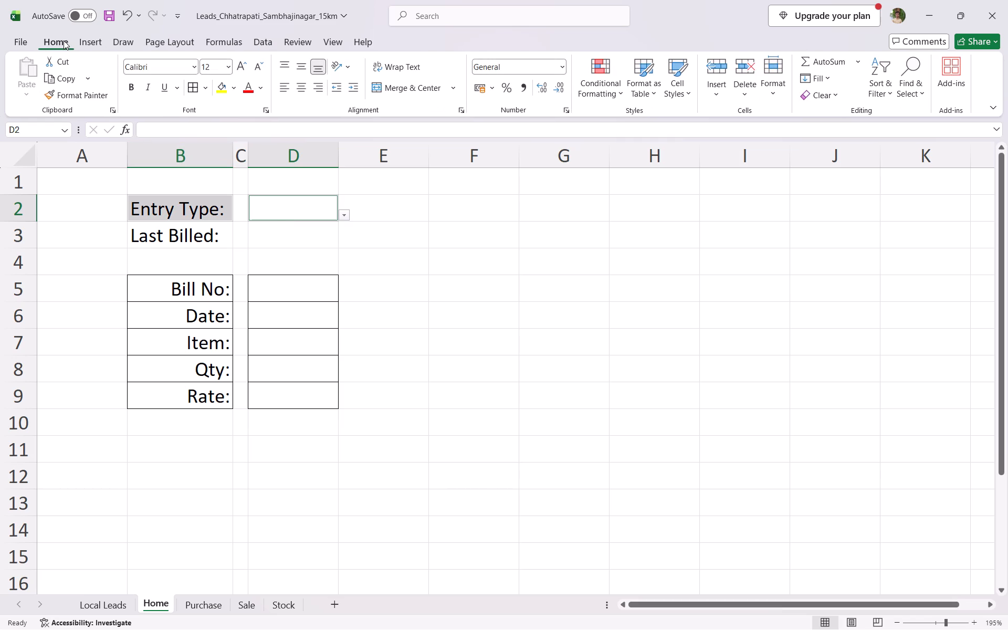
click(237, 89)
click(384, 156)
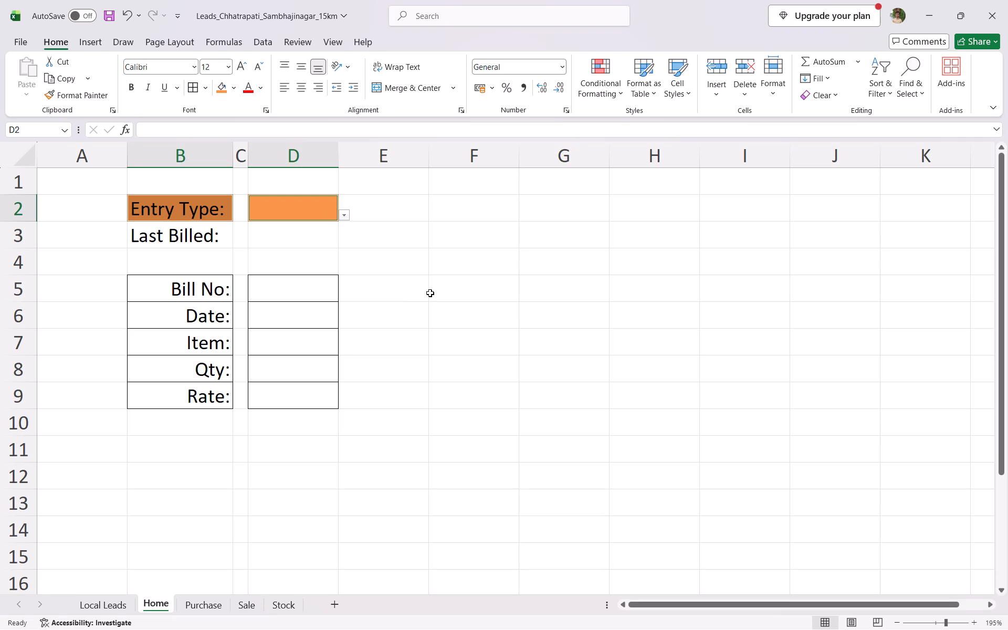
click(430, 293)
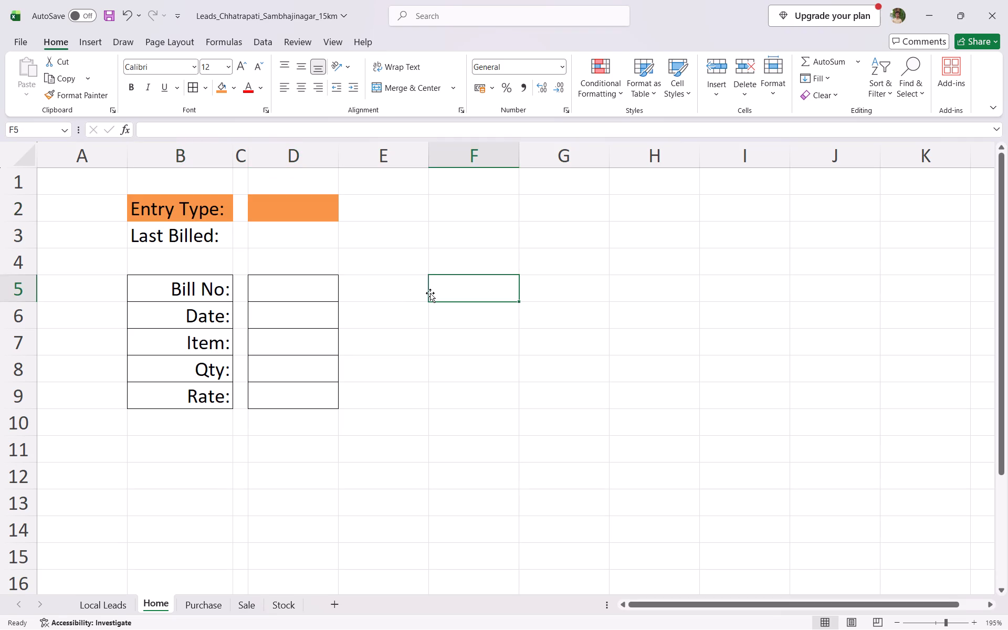
Fill the narrow cells C2 and C3 between the labels and entry cells with the dark gray theme color.
click(244, 203)
drag(244, 203, 244, 243)
click(233, 87)
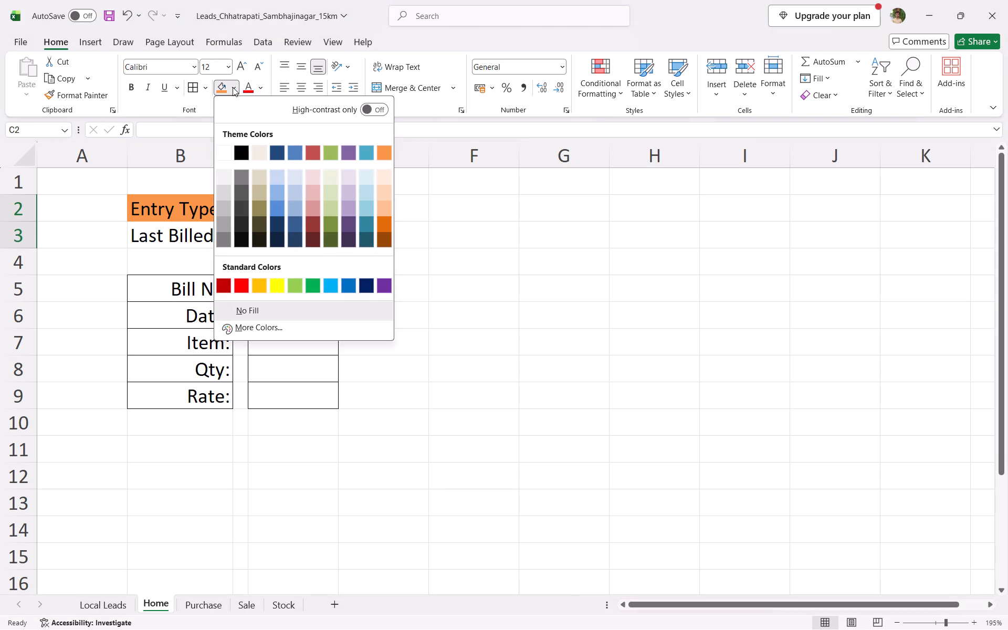
click(223, 239)
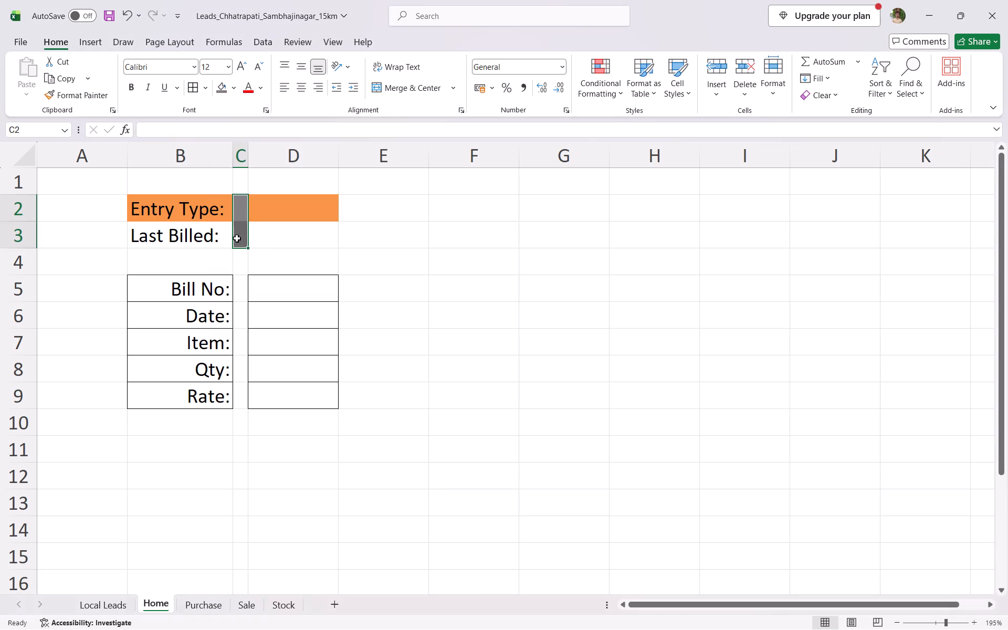
click(426, 258)
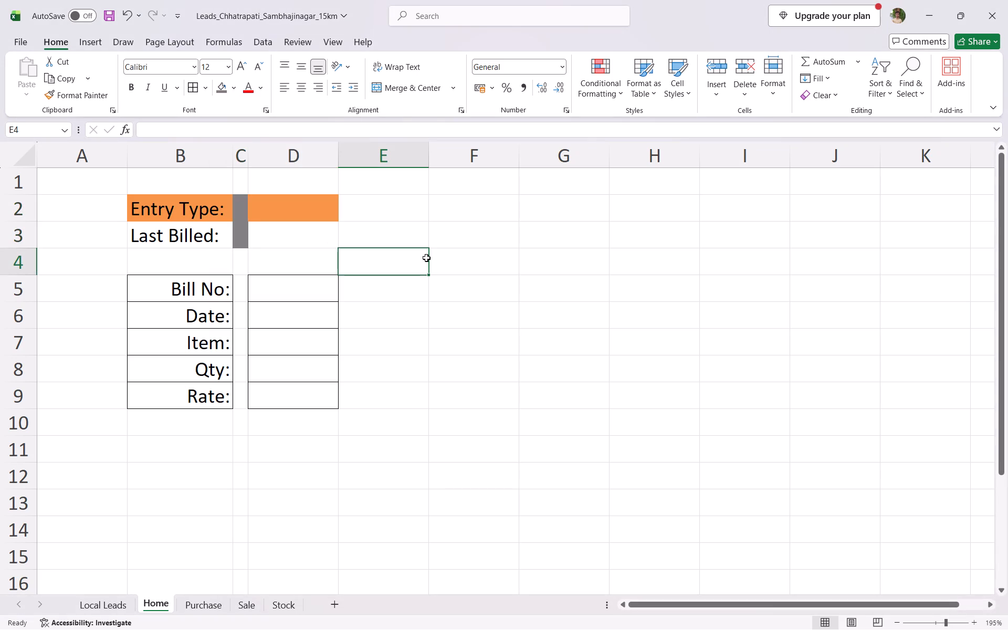
Fill the Last Billed label cell B3 and its entry cell D3 with a light blue theme color.
click(203, 241)
ctrl+click(285, 249)
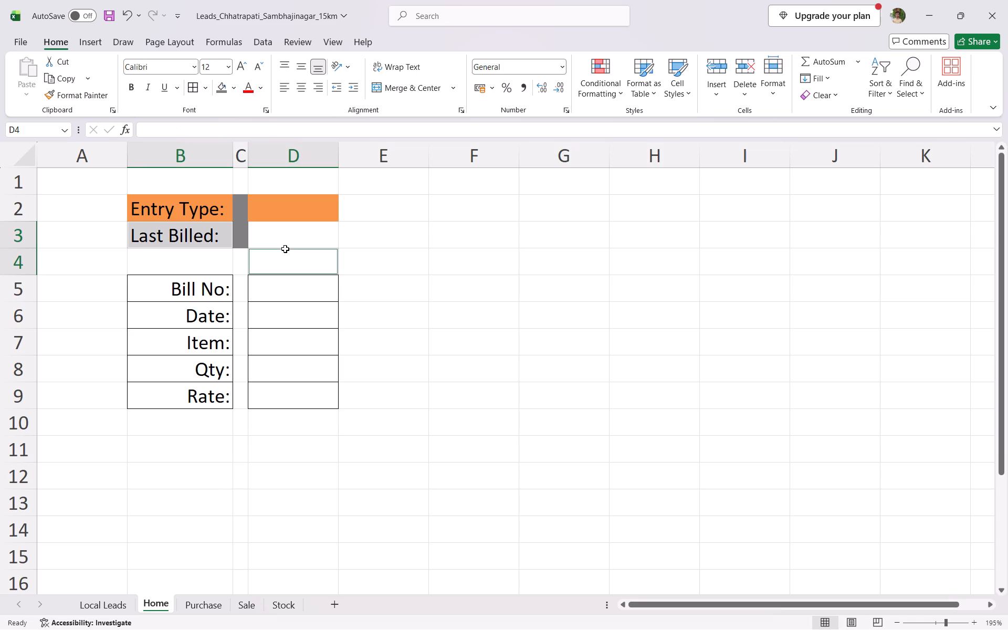
ctrl+click(273, 256)
ctrl+click(295, 235)
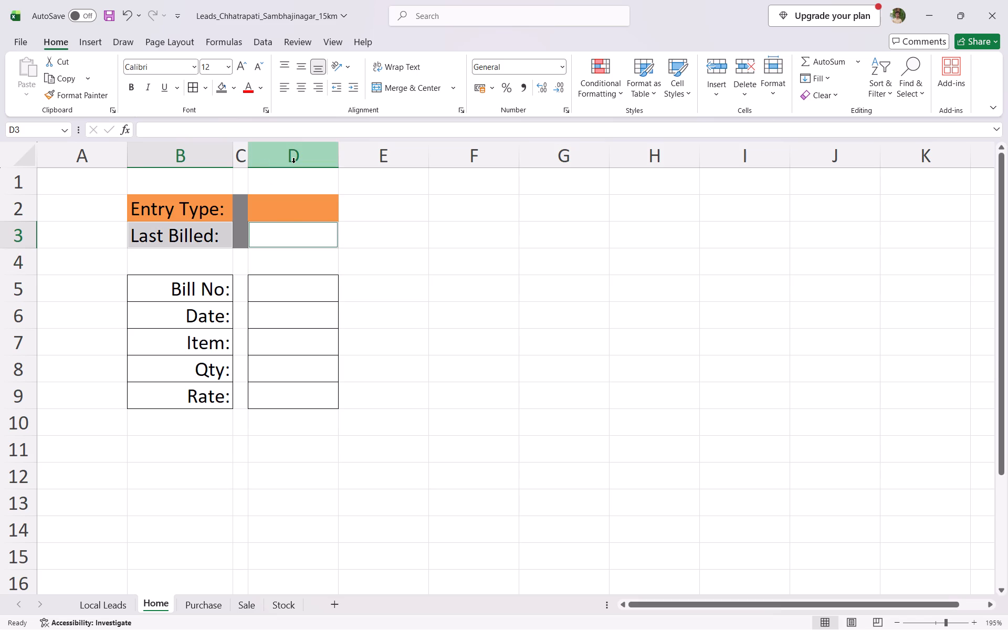
click(235, 88)
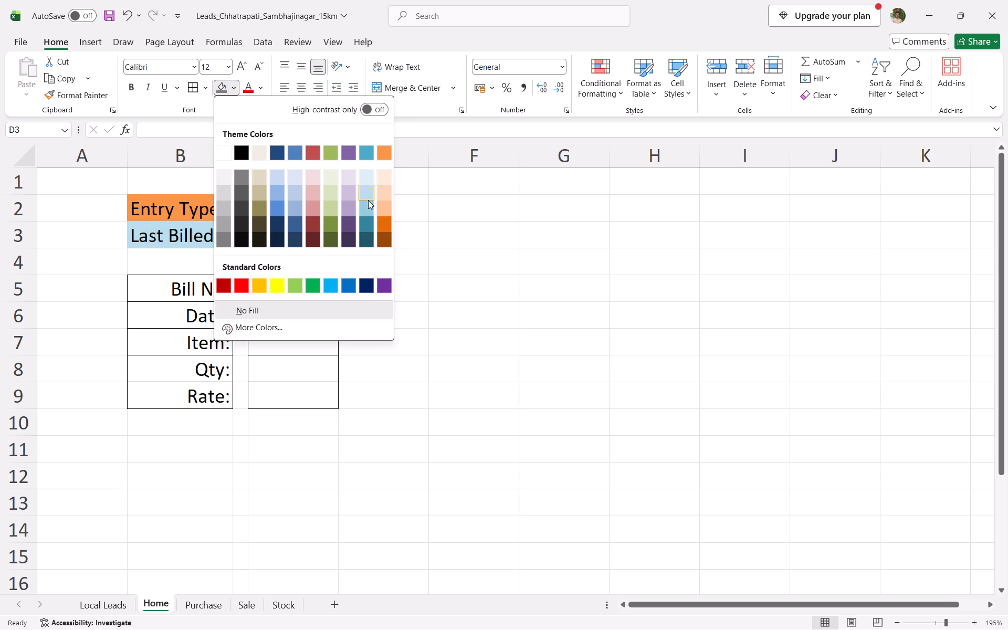
click(368, 203)
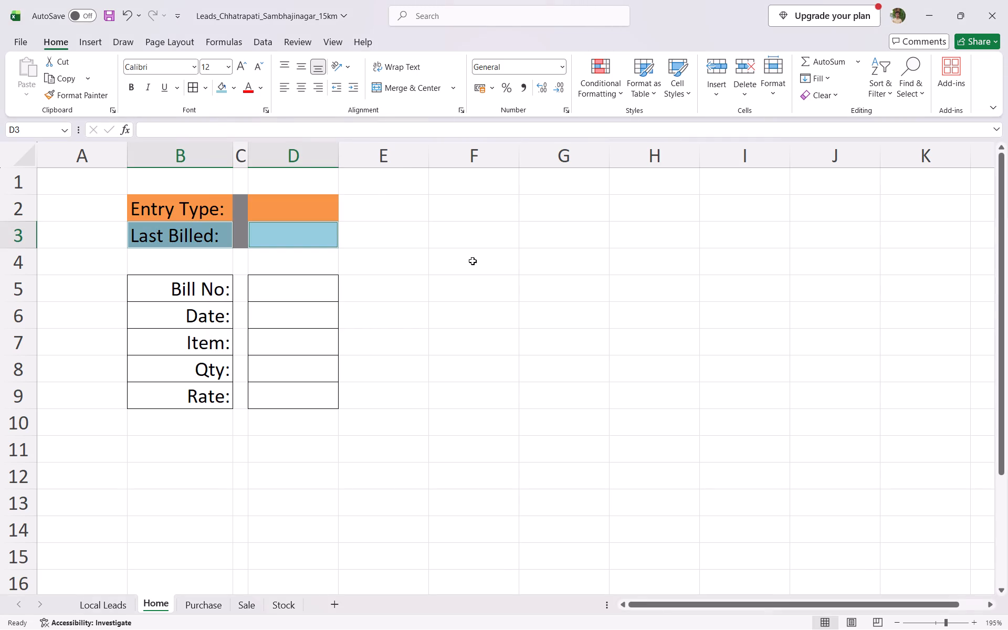
click(482, 268)
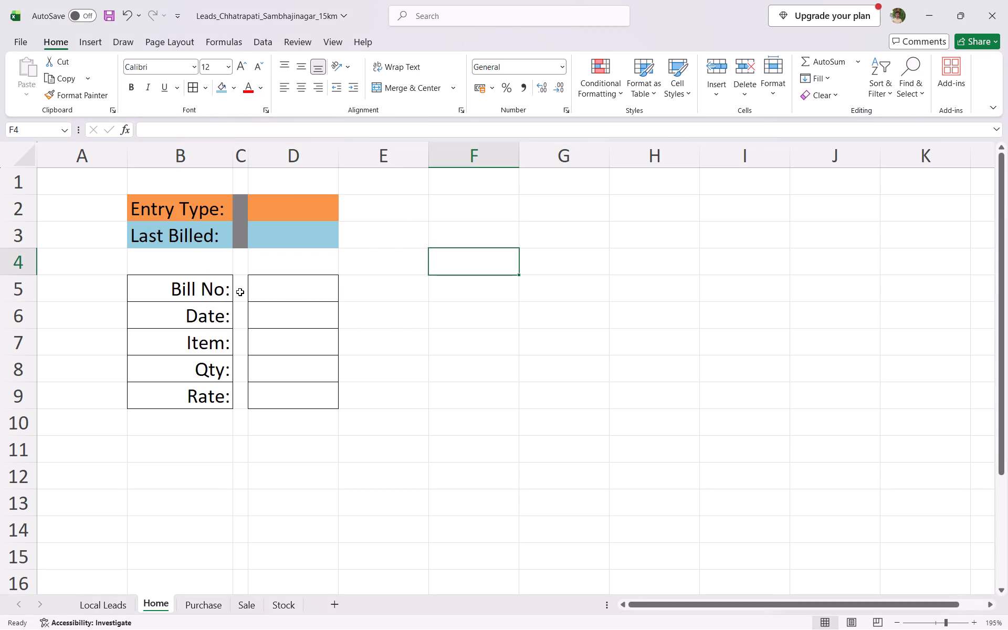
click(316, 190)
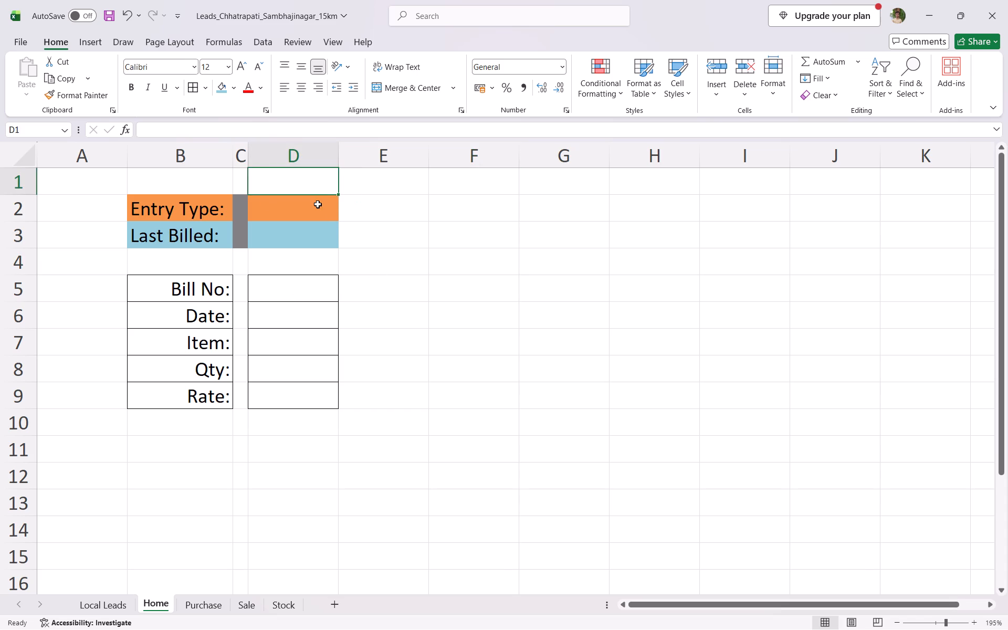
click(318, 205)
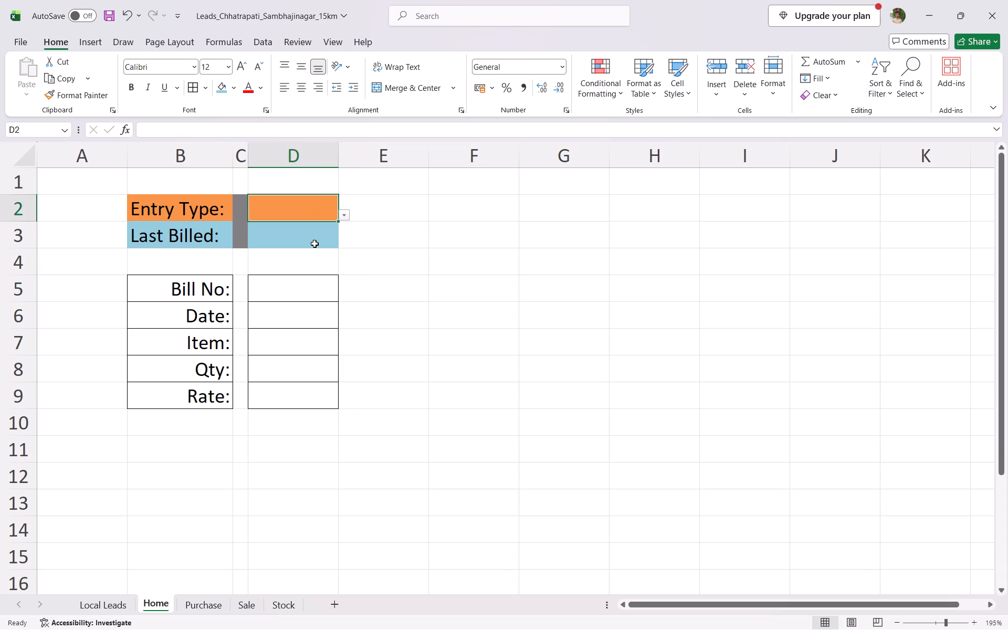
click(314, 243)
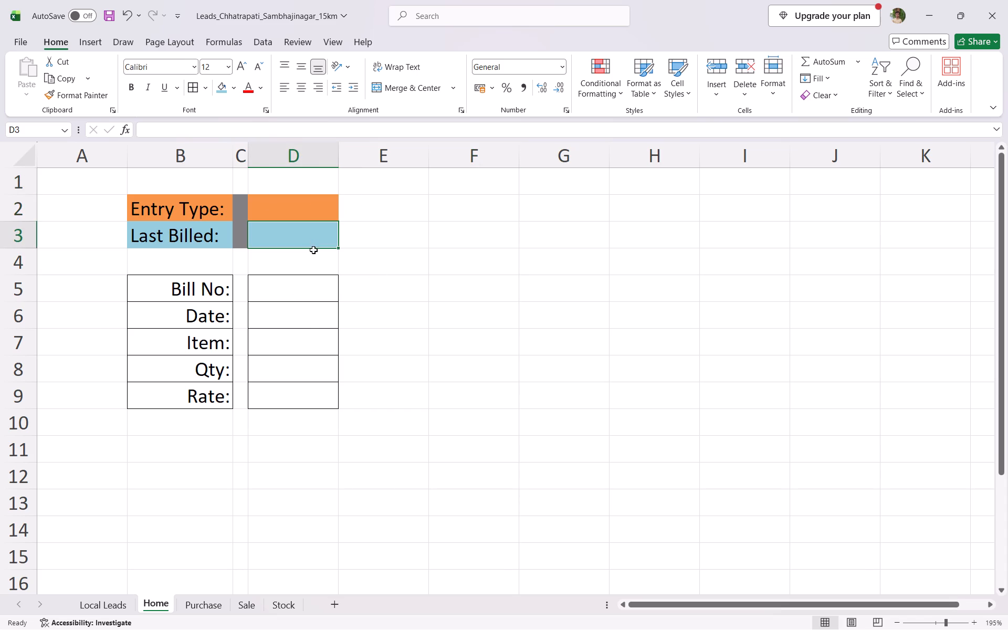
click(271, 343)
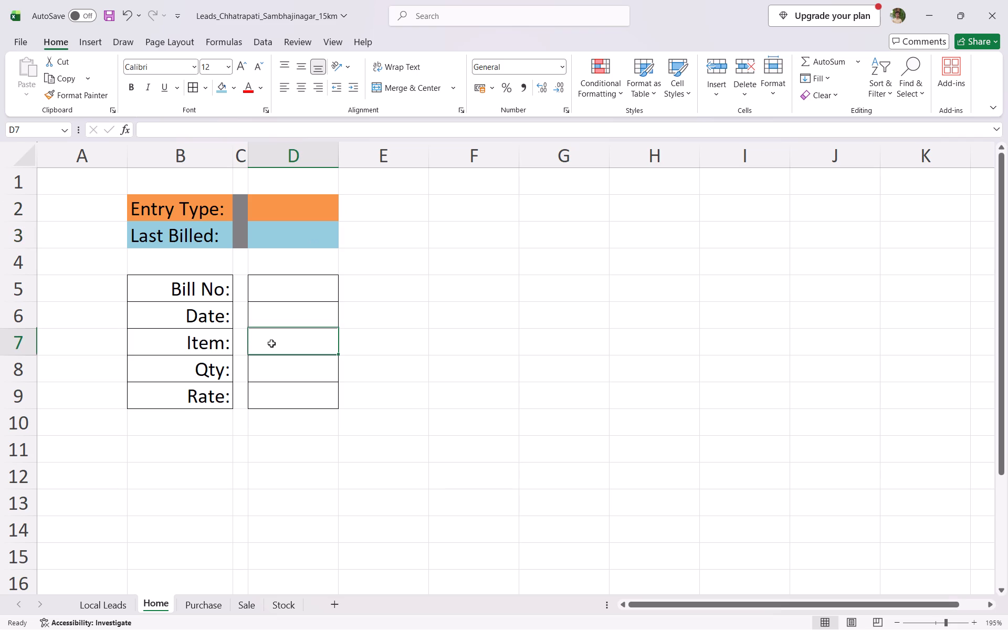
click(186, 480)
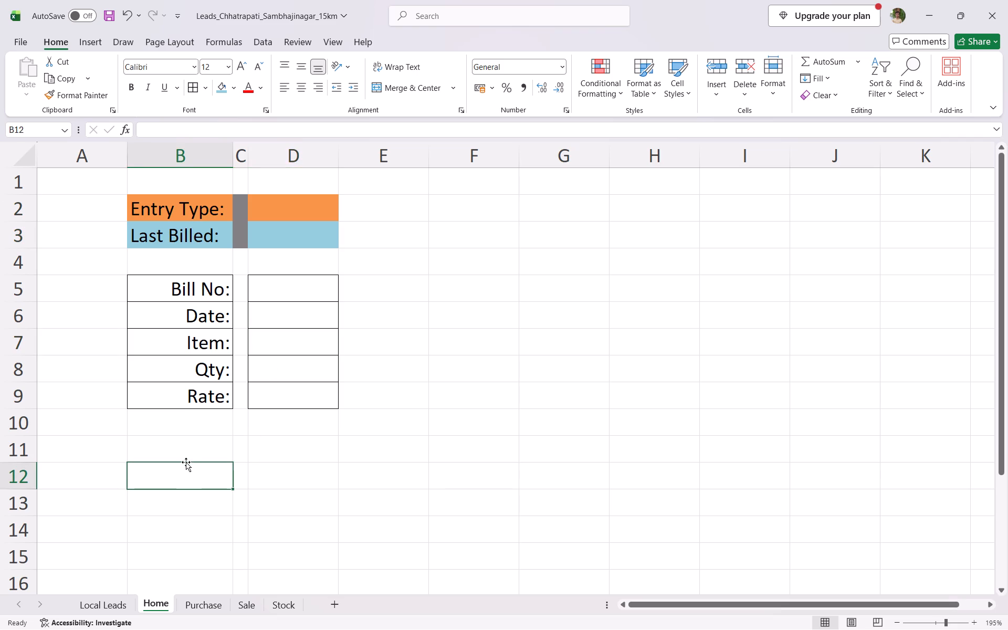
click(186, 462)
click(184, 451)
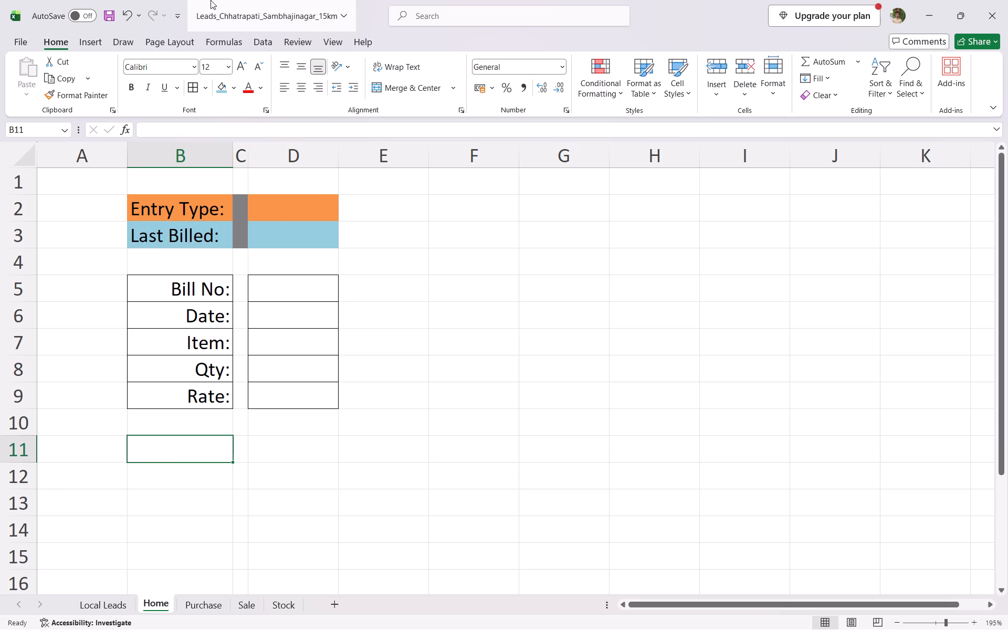
Insert a rounded rectangle about 0.25" by 0.76" beside the form and label it "Purchase Entry".
click(92, 40)
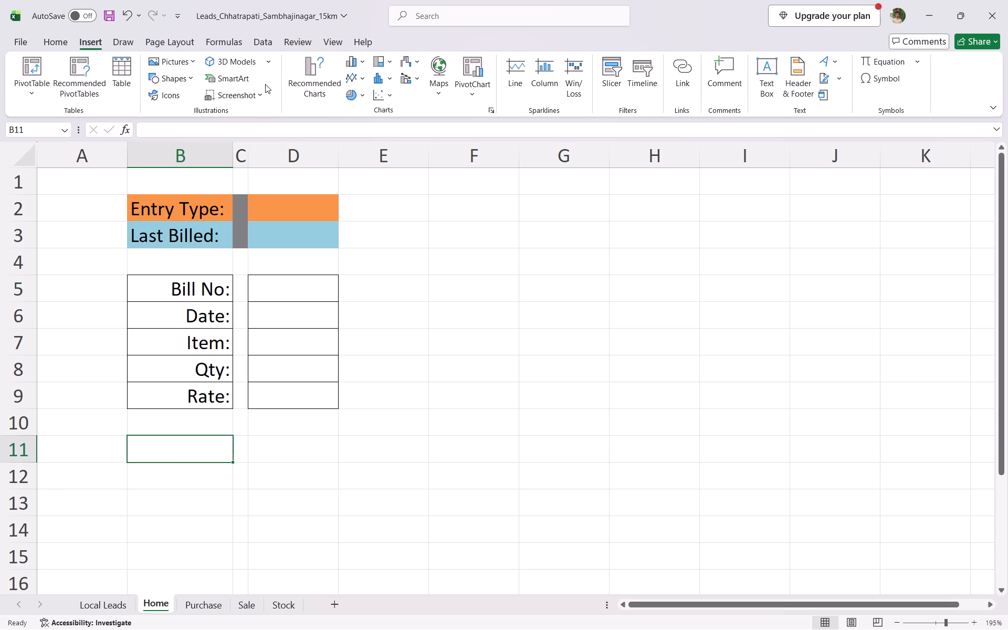
click(190, 78)
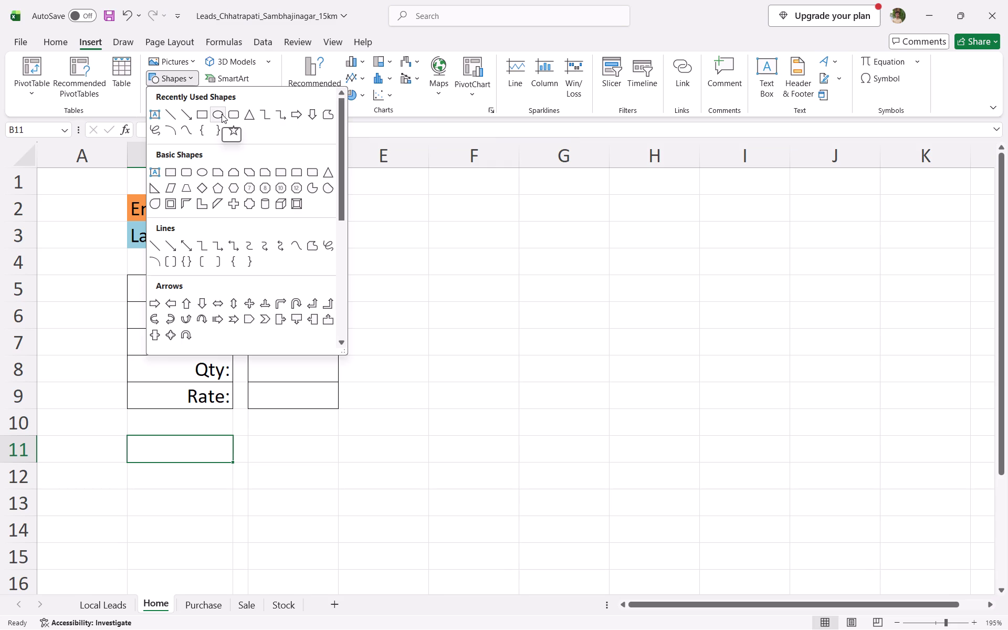
click(240, 113)
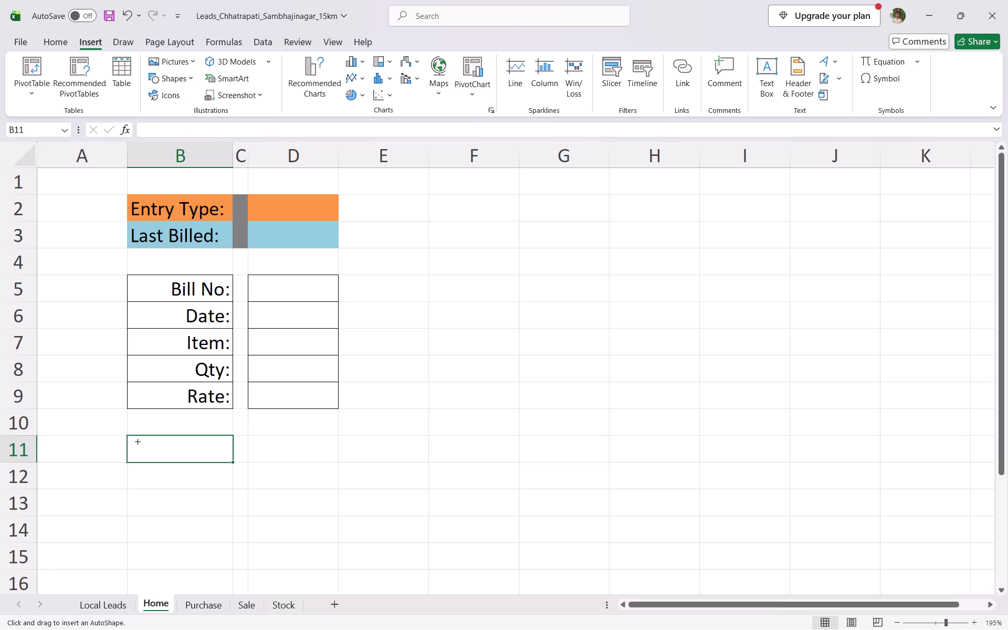
drag(404, 345, 493, 376)
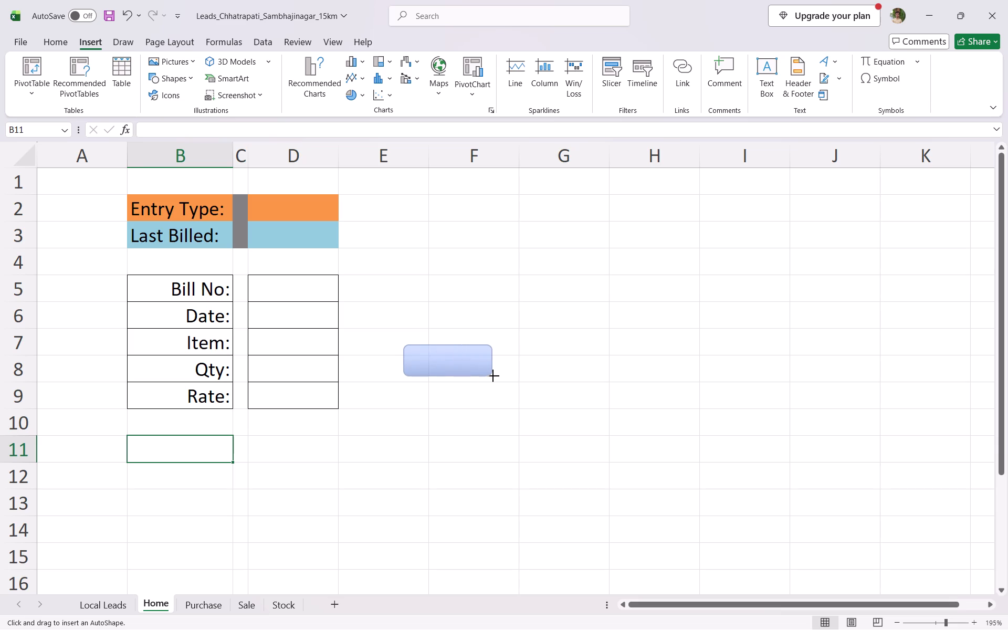
drag(493, 376, 497, 376)
double_click(454, 363)
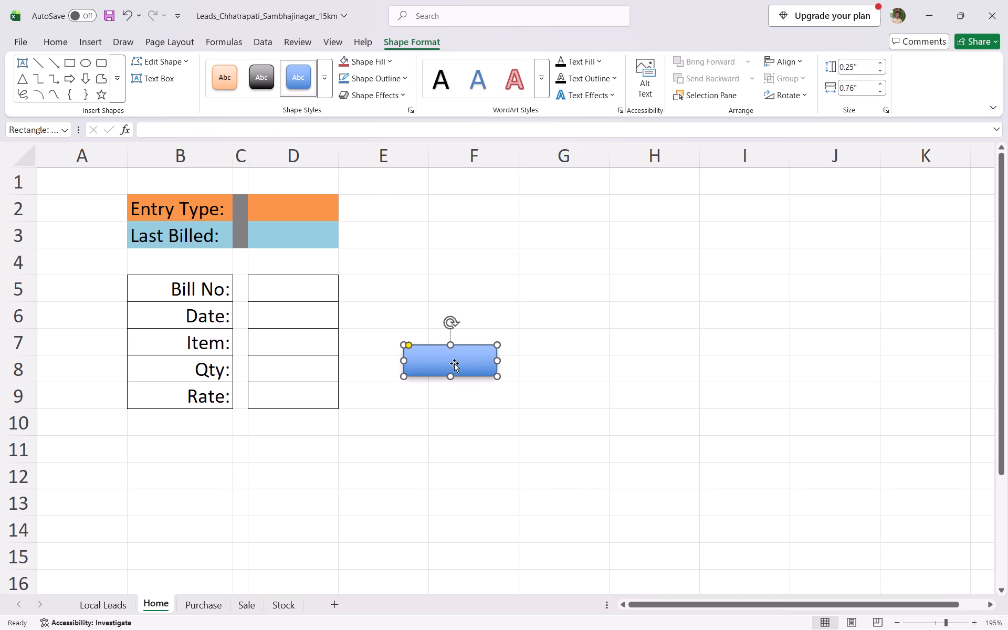
text(Purchase Entry)
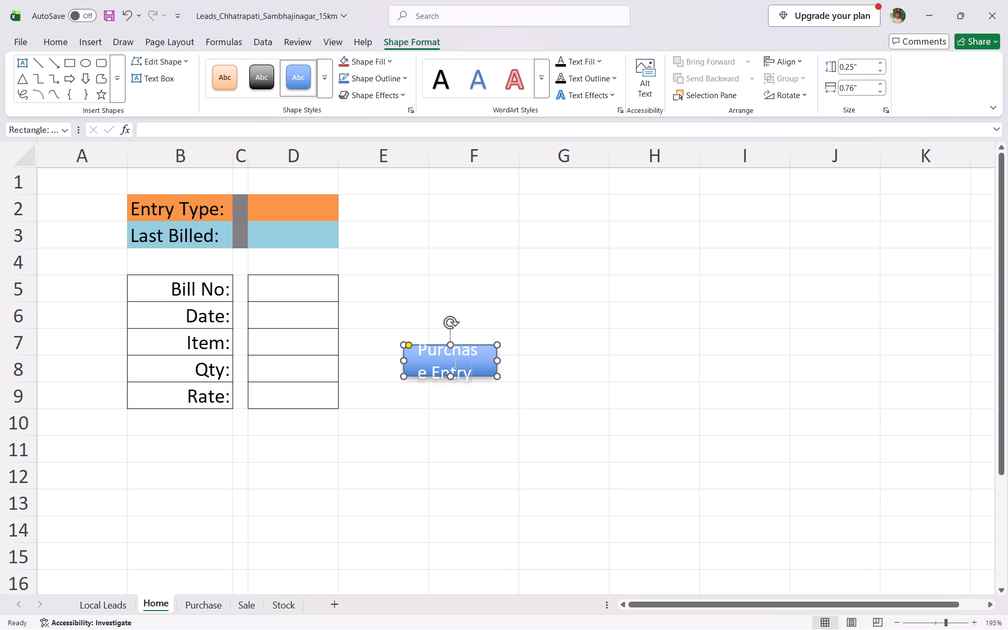
Resize the Purchase Entry shape to about 0.32" high and 1.16" wide so its label fits on one line.
drag(496, 376, 577, 403)
drag(577, 403, 539, 400)
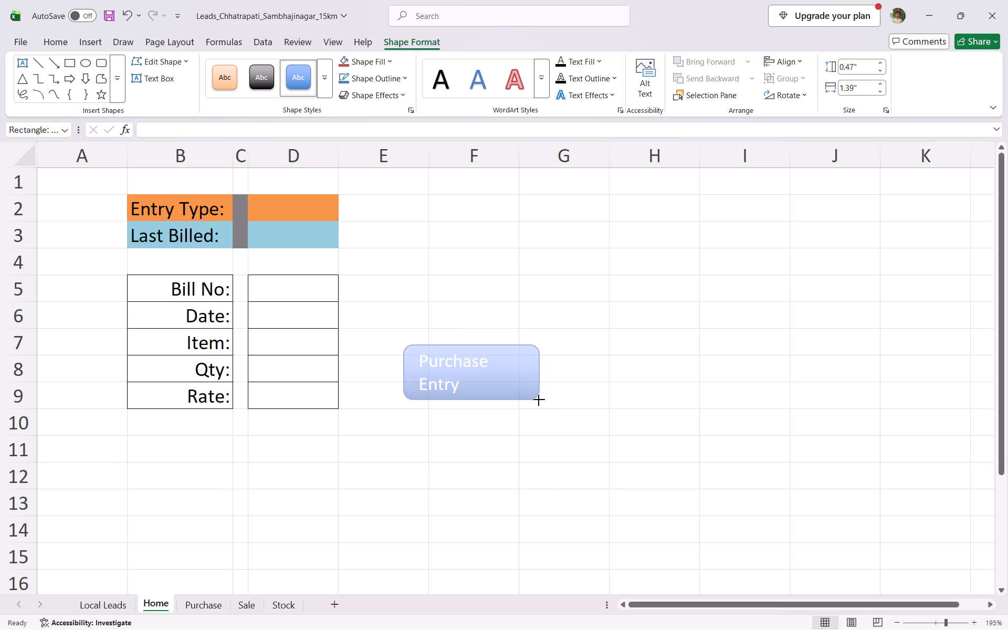
drag(539, 400, 551, 387)
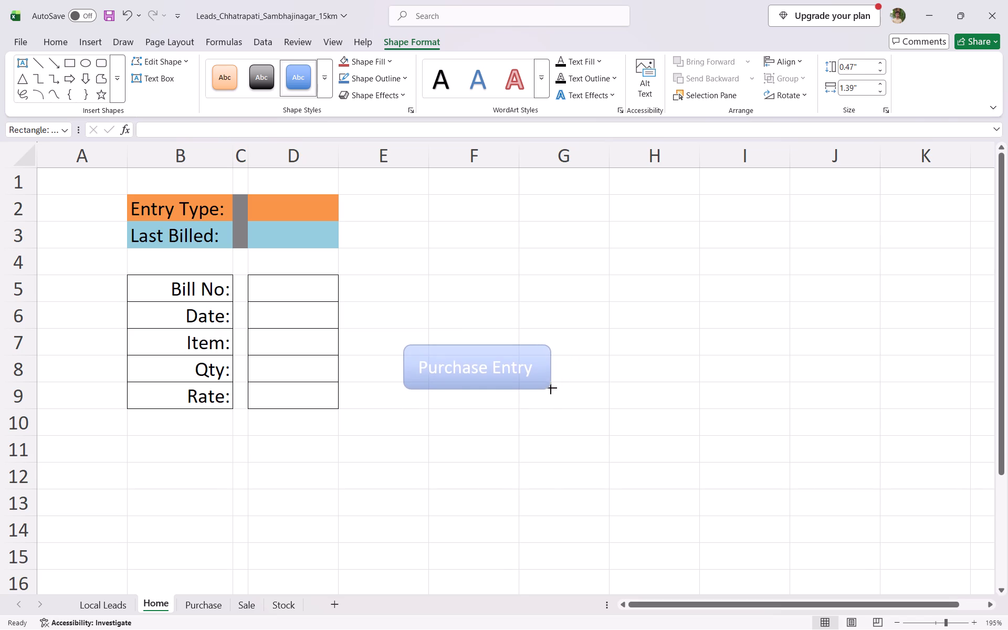
drag(551, 387, 545, 380)
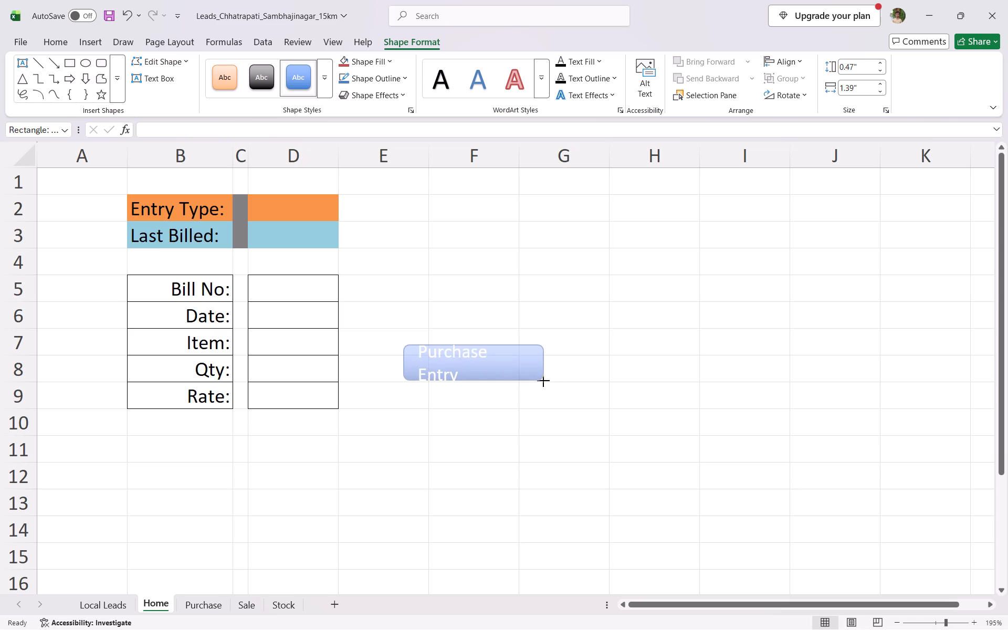
drag(545, 380, 550, 384)
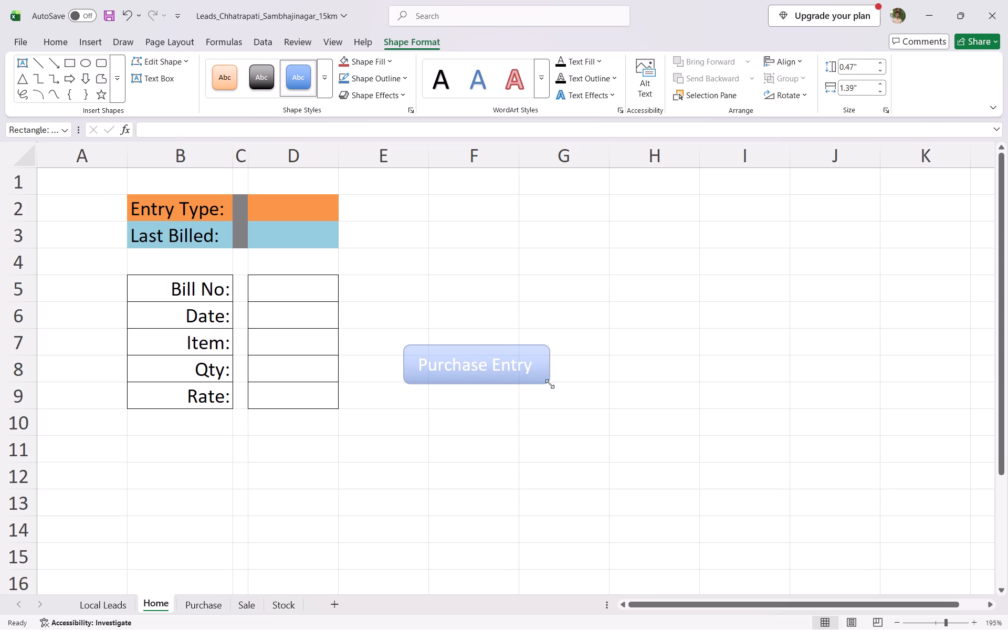
click(550, 384)
click(550, 384)
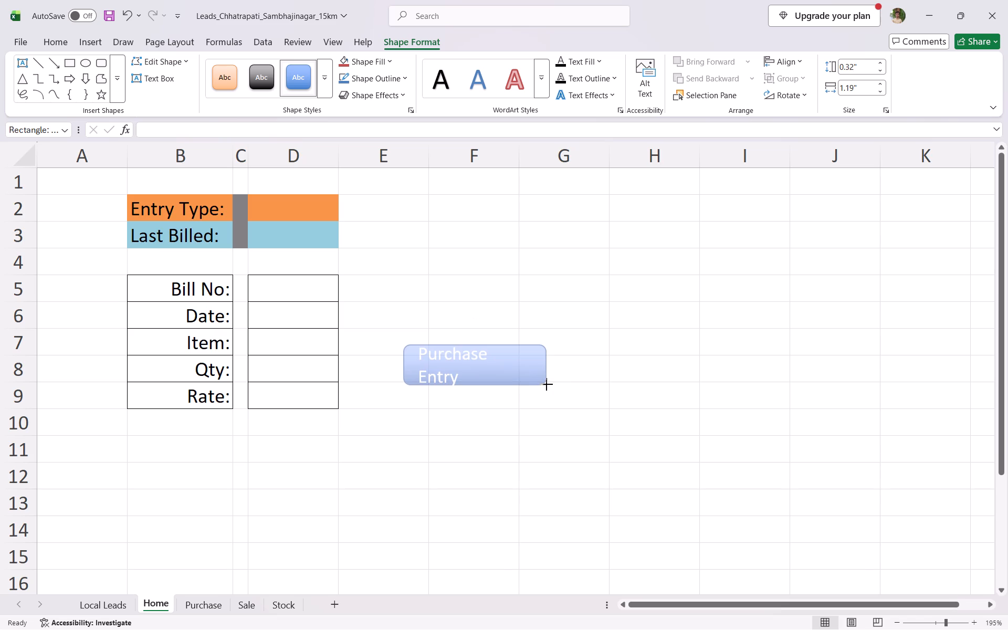
double_click(540, 370)
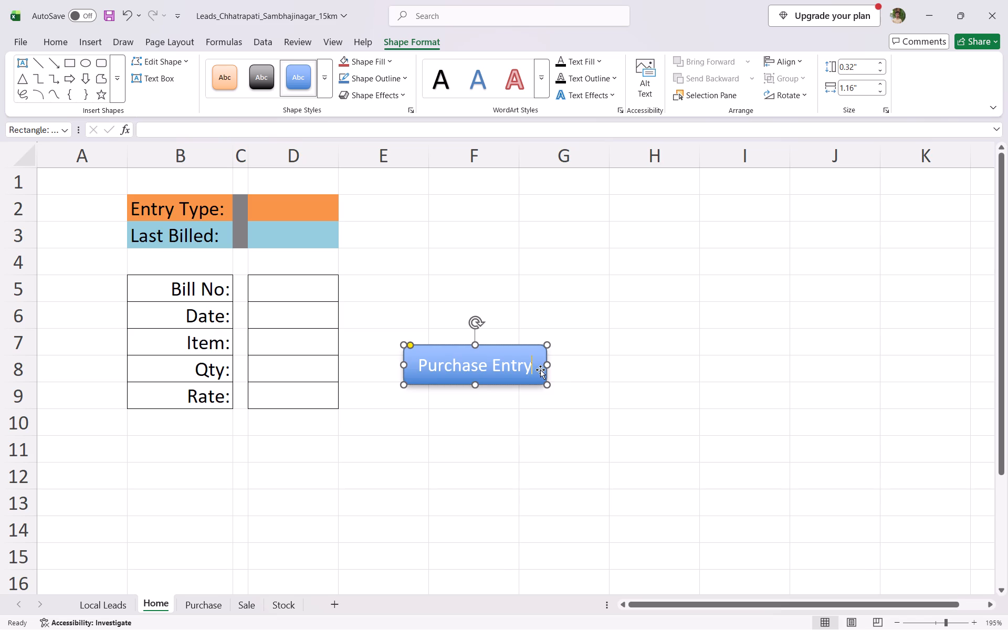
key(Delete)
click(597, 364)
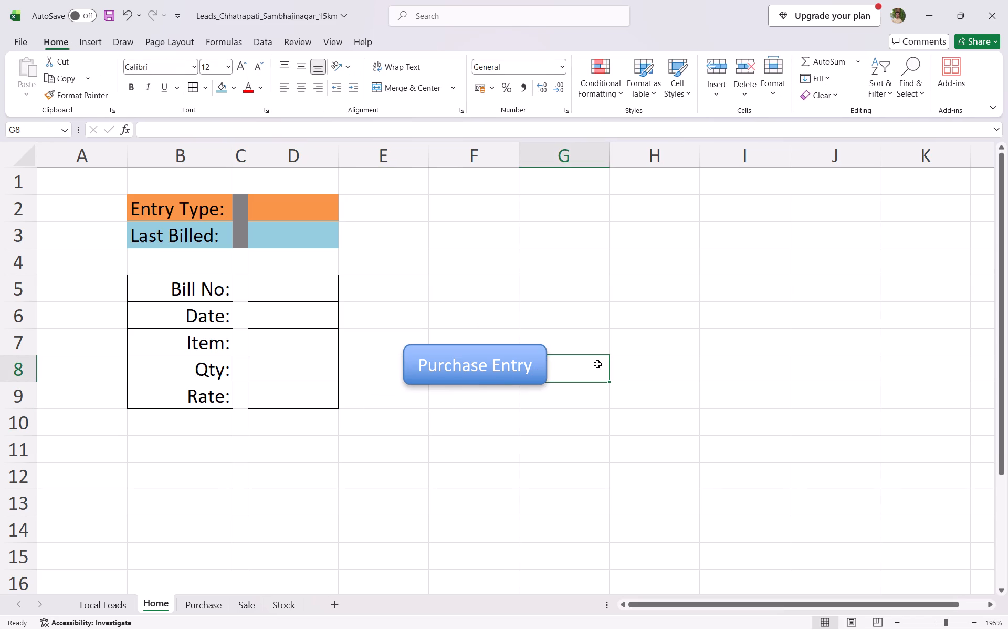
Move the Purchase Entry shape below the form, around cells B11 and B12.
drag(497, 352, 362, 447)
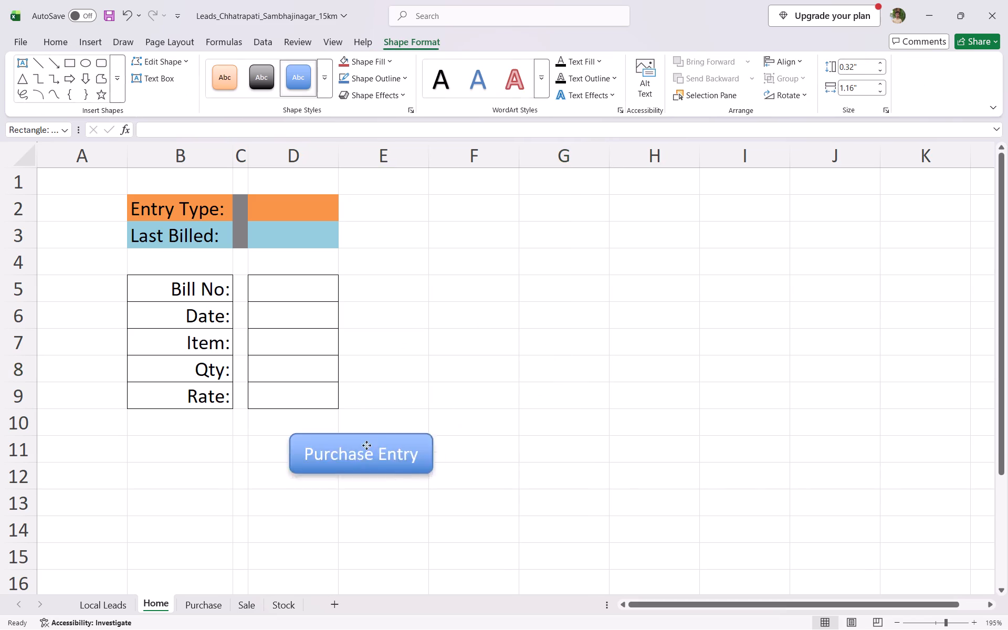
drag(362, 447, 215, 458)
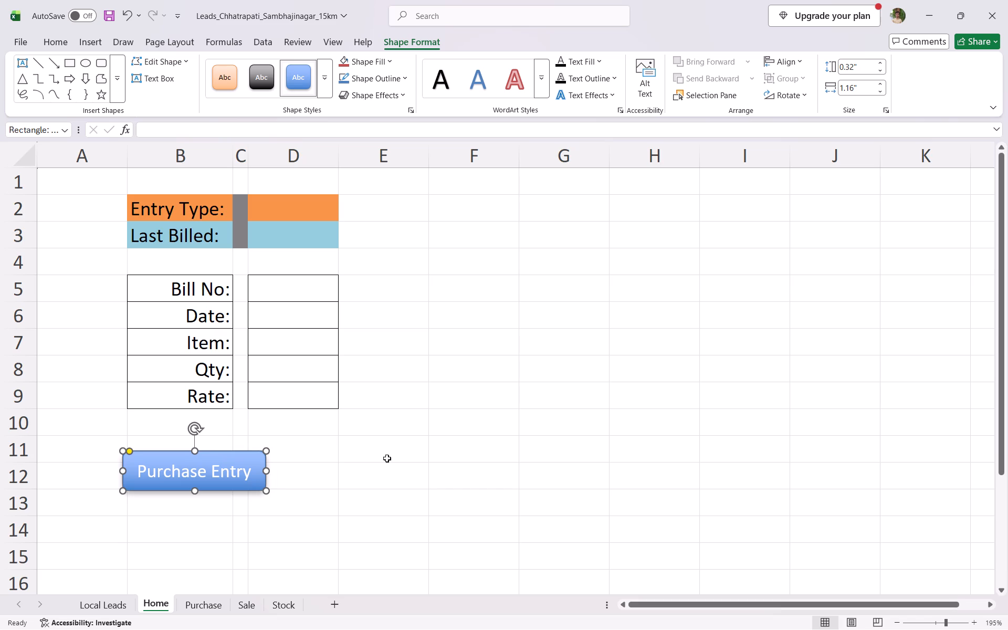
Duplicate the Purchase Entry shape on the Home sheet.
click(202, 469)
key(ctrl+c)
key(ctrl+v)
click(238, 476)
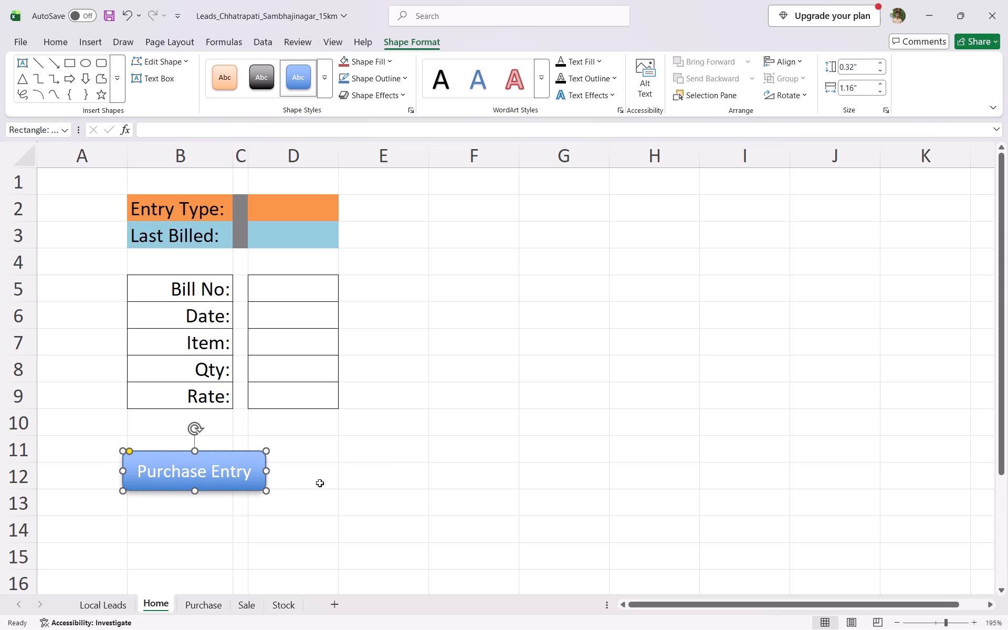
click(333, 484)
click(220, 477)
click(235, 486)
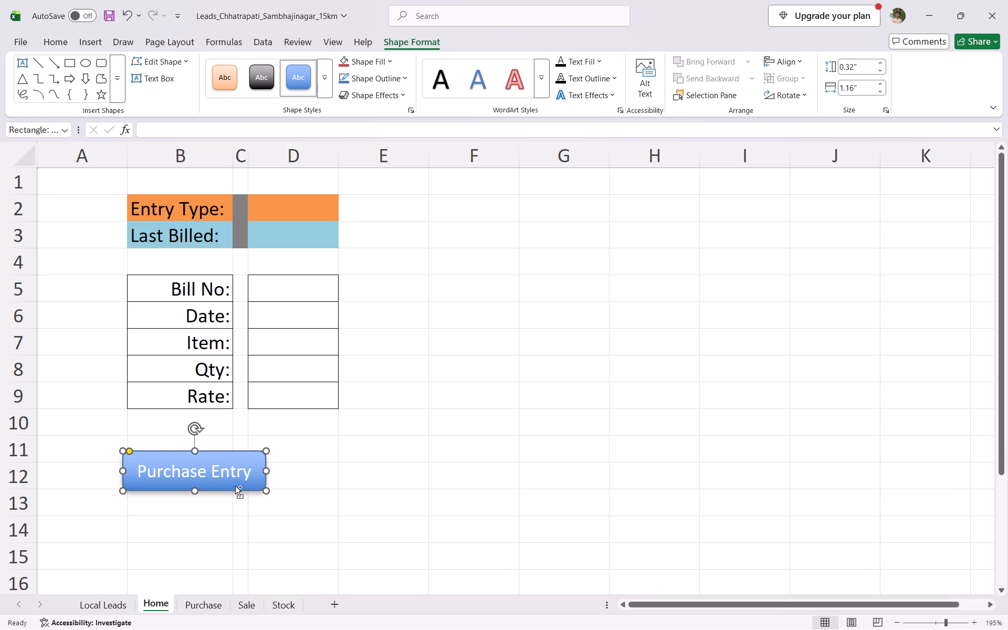
key(ctrl+c)
key(ctrl+v)
Change the duplicated shape's label to "Sale Entry".
double_click(242, 487)
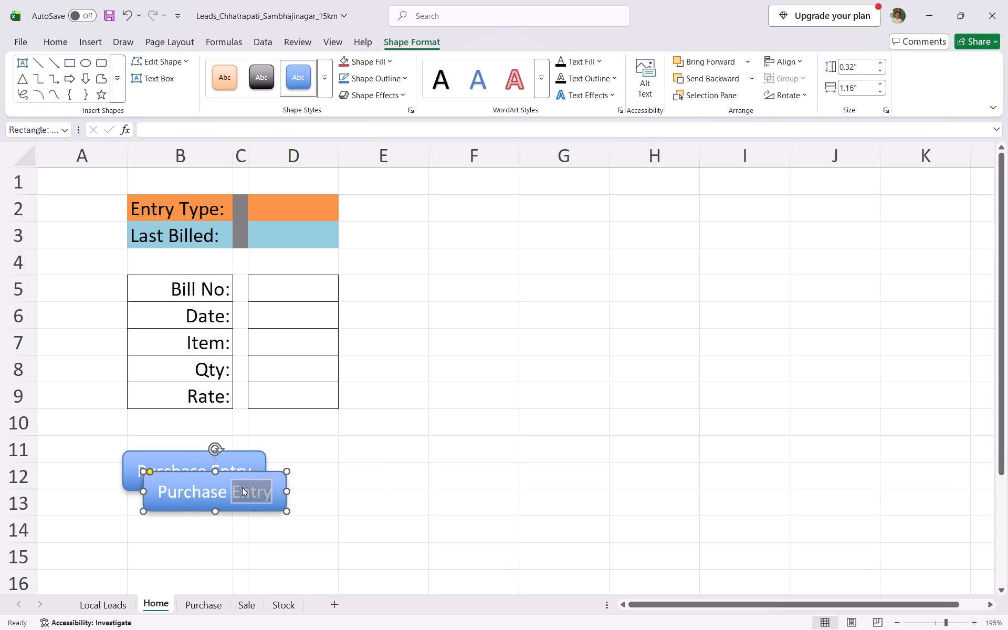
key(Left)
key(Left)
key(ctrl+BackSpace)
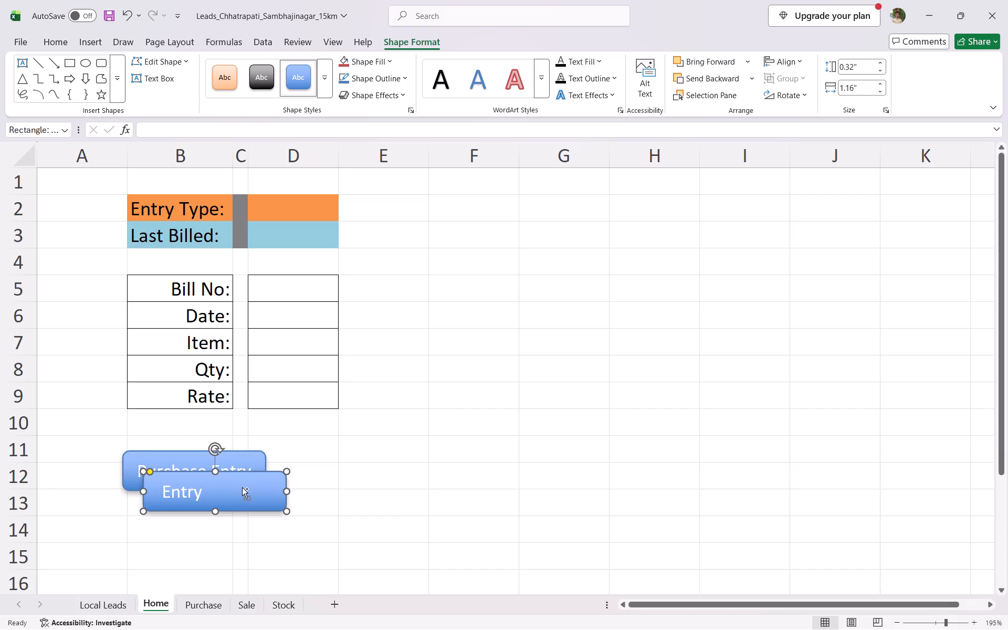
text(Sale)
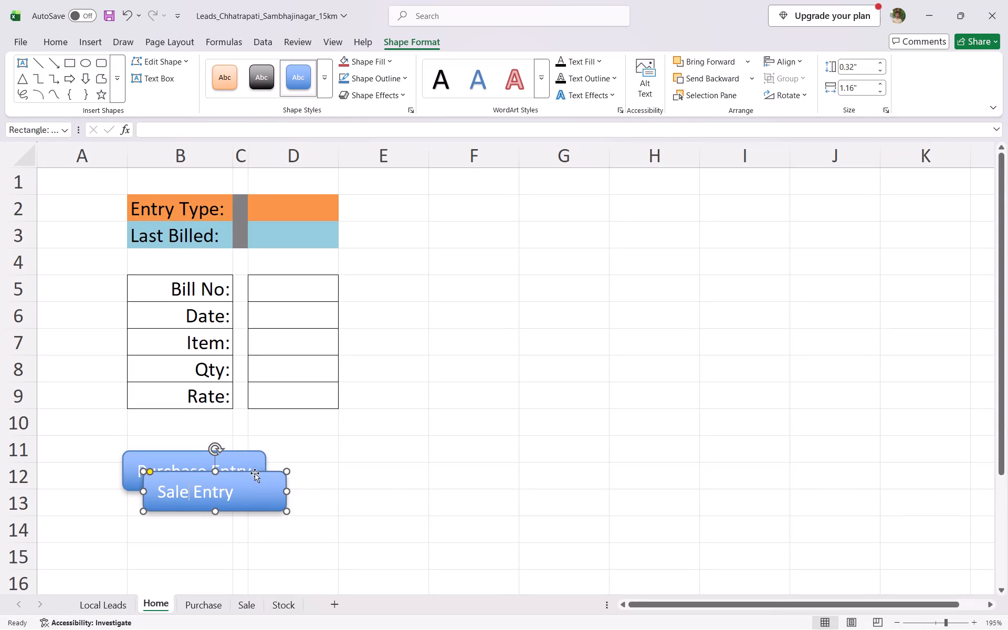
Move the Sale Entry shape directly beside the Purchase Entry shape, level with it in rows 11 and 12.
drag(255, 473, 384, 454)
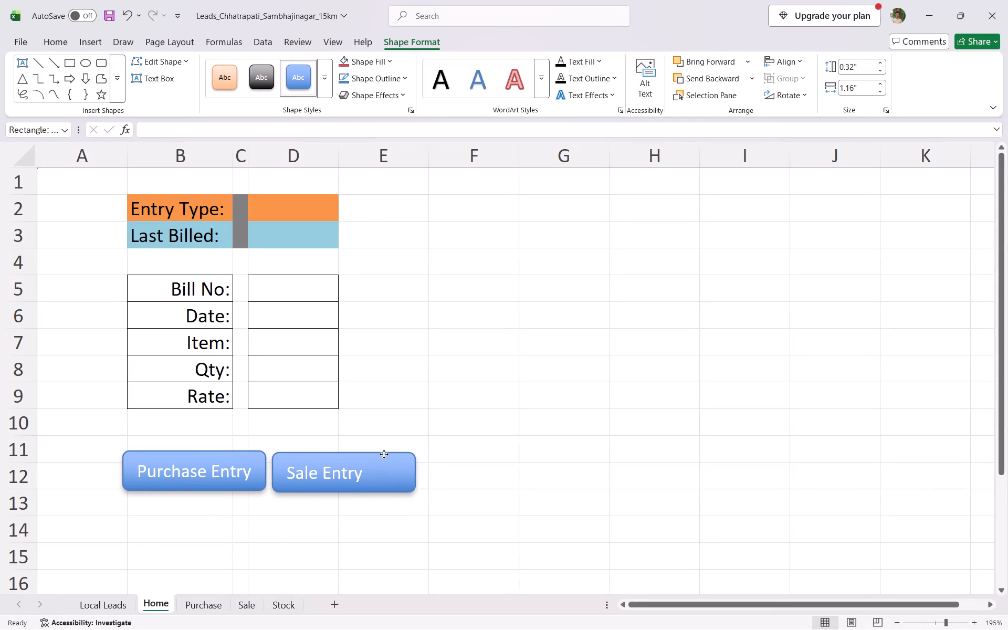
drag(384, 454, 382, 453)
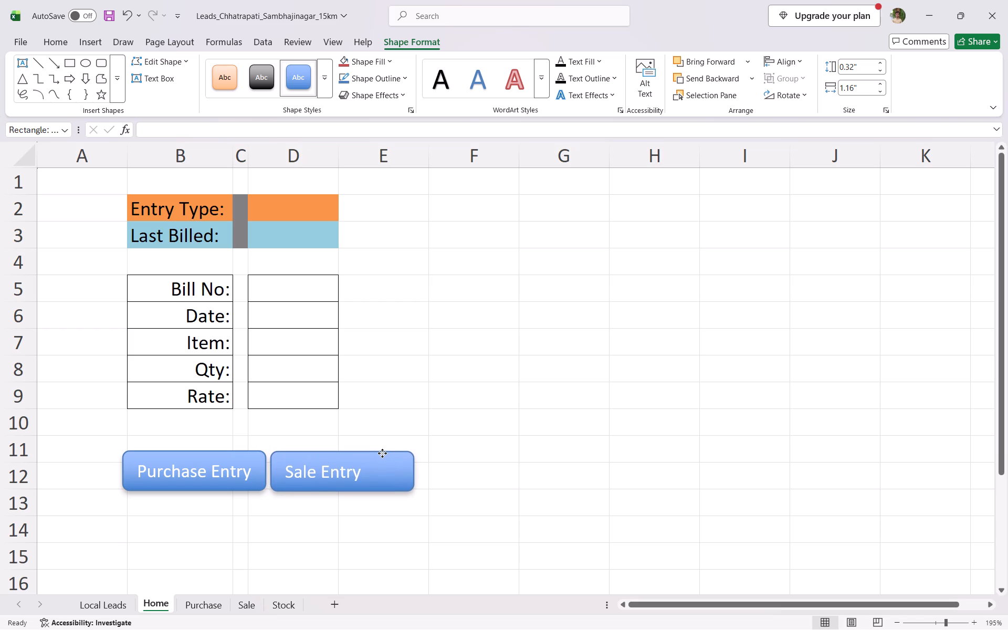
drag(382, 453, 379, 453)
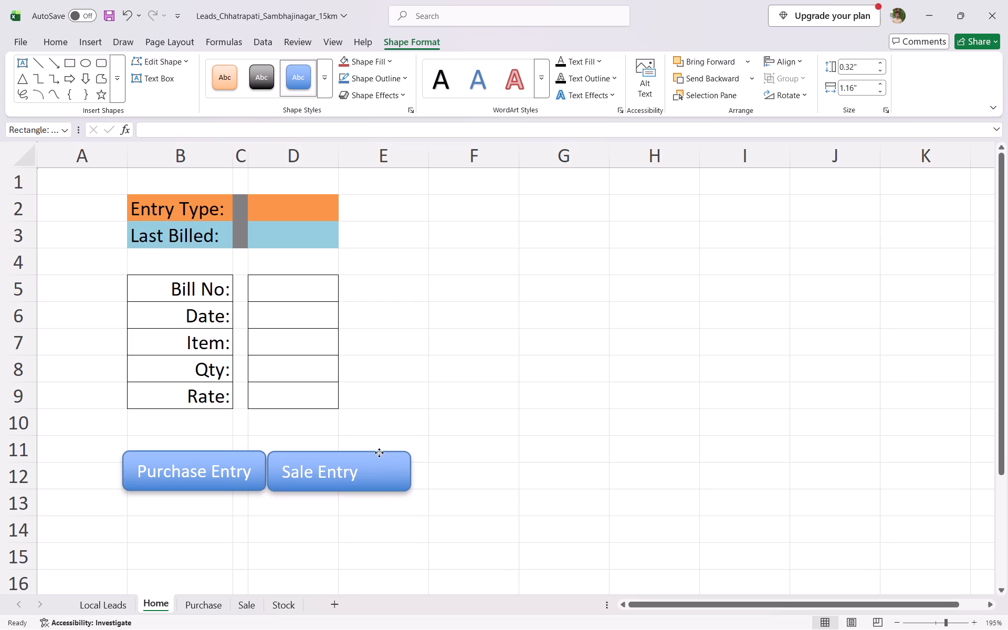
drag(379, 453, 379, 453)
Reduce the font size of the Purchase Entry and Sale Entry labels to 10.
triple_click(196, 472)
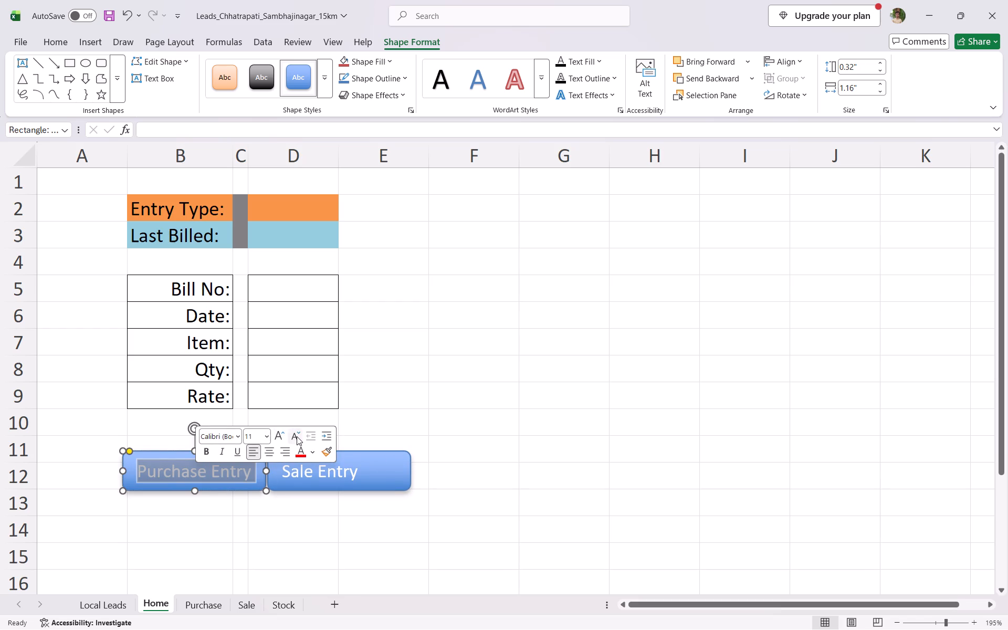
click(297, 436)
click(297, 436)
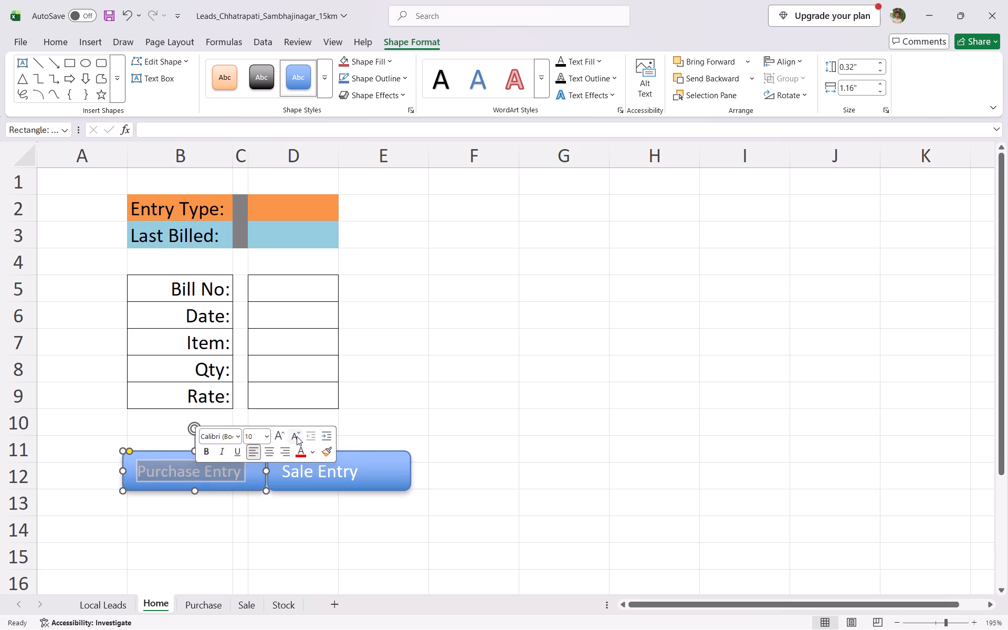
triple_click(339, 476)
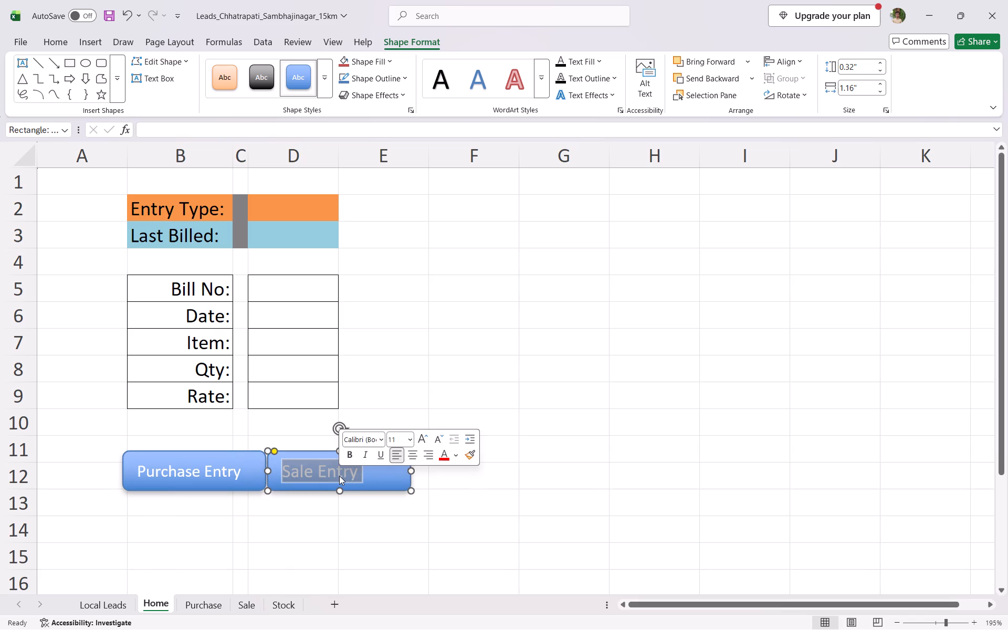
click(413, 435)
click(413, 435)
double_click(433, 438)
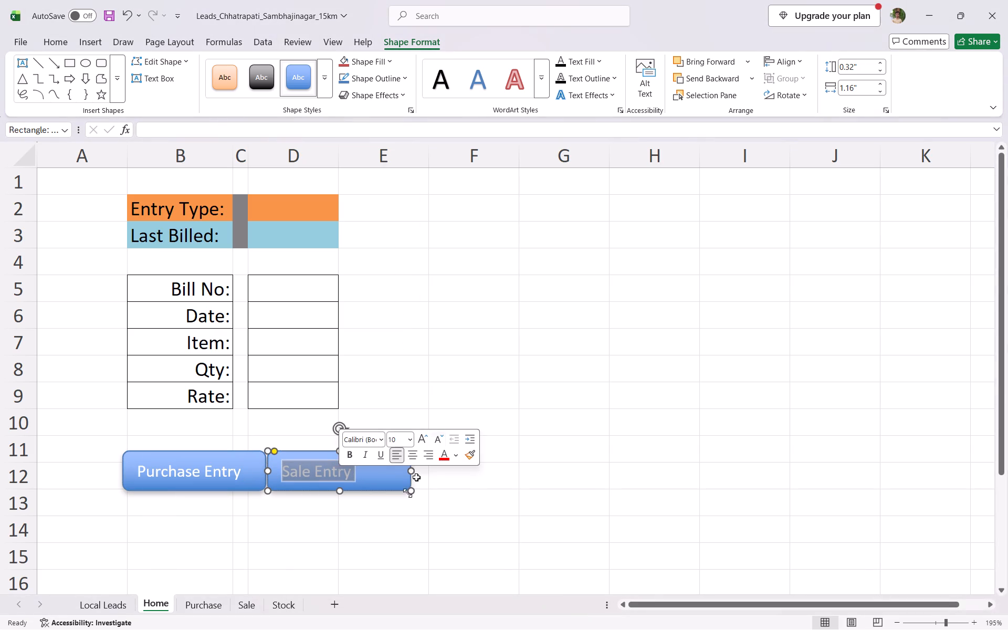
Centre the label text horizontally in both the Sale Entry and Purchase Entry shapes.
click(415, 451)
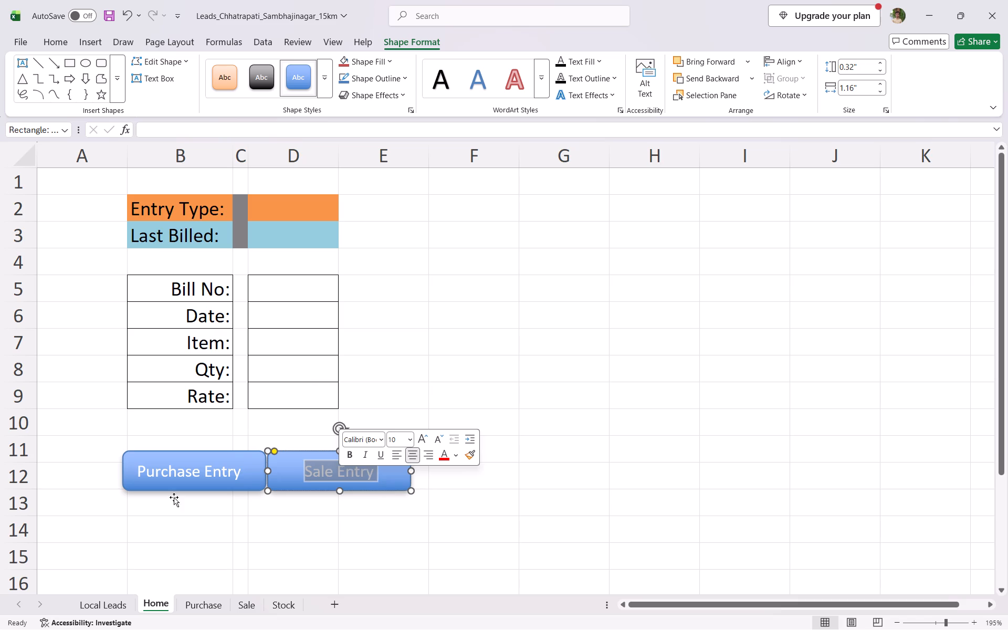
double_click(183, 476)
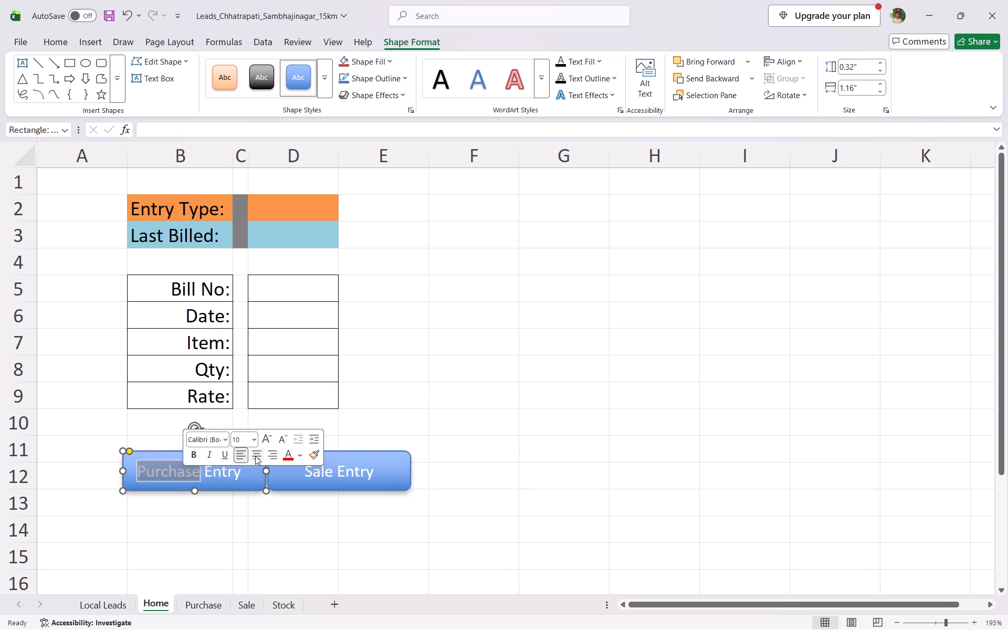
click(255, 456)
click(287, 543)
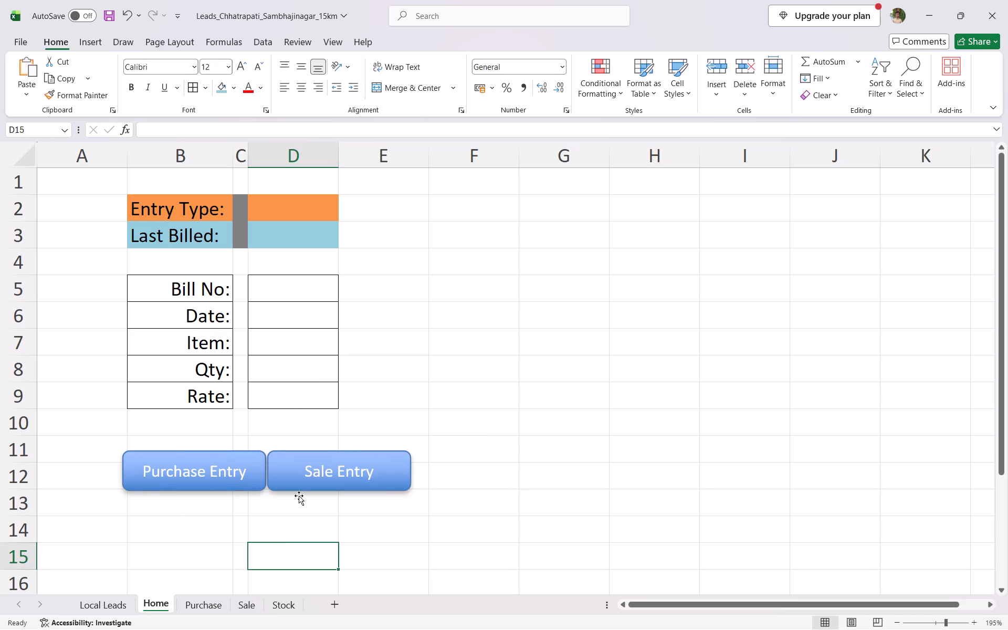
click(354, 411)
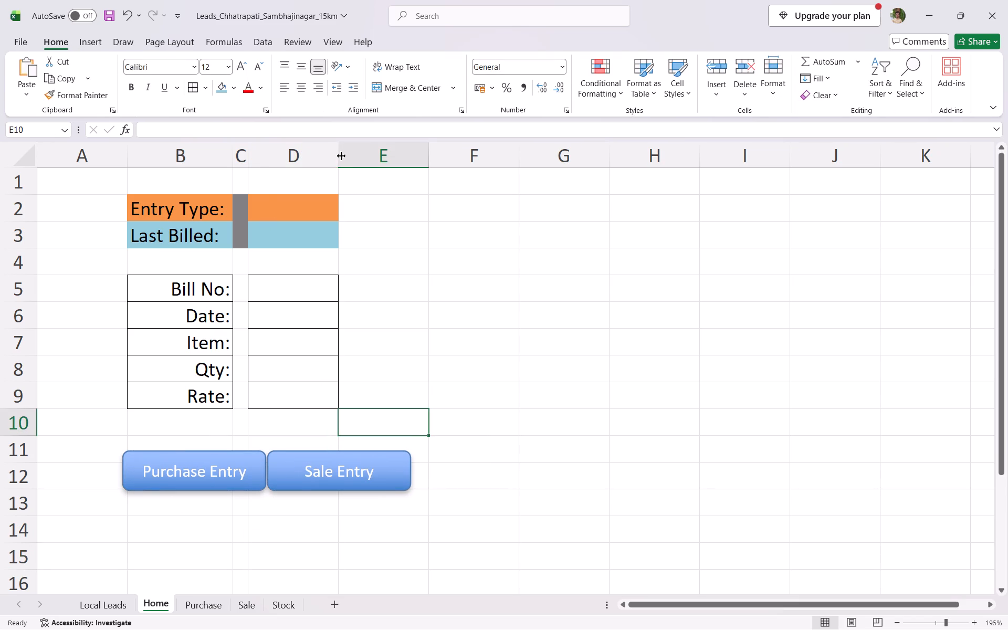
Widen the form's columns on the Home sheet: column D to about 15 and column B to about 12.8.
drag(341, 156, 411, 163)
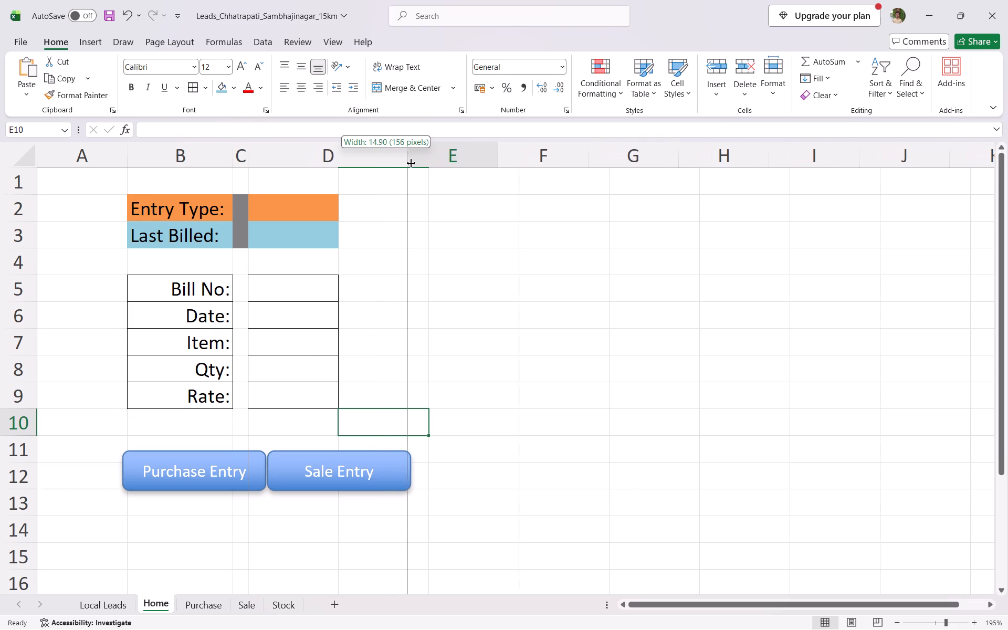
drag(411, 163, 414, 165)
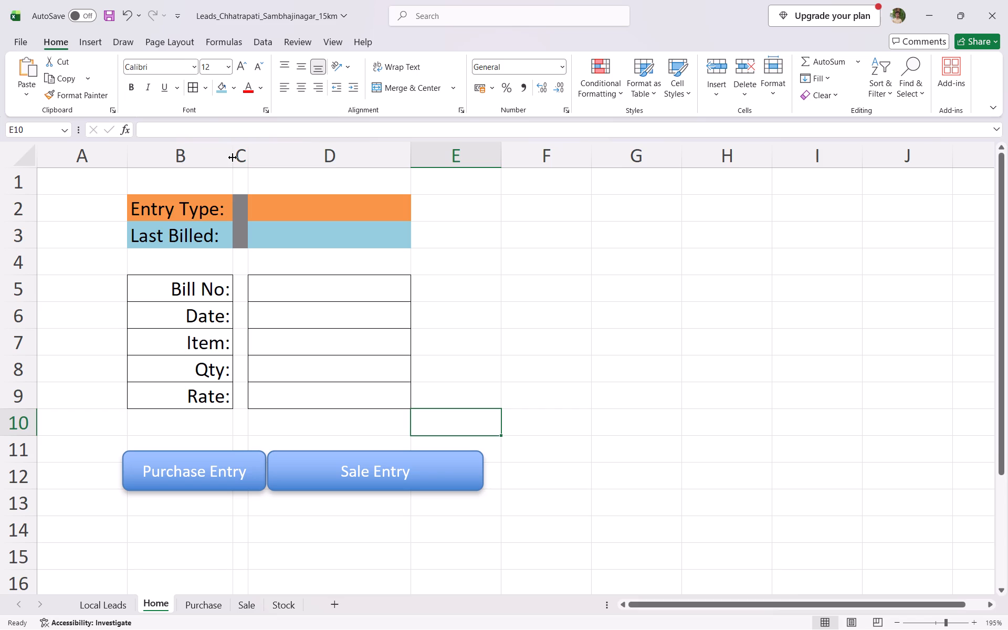
drag(233, 157, 266, 163)
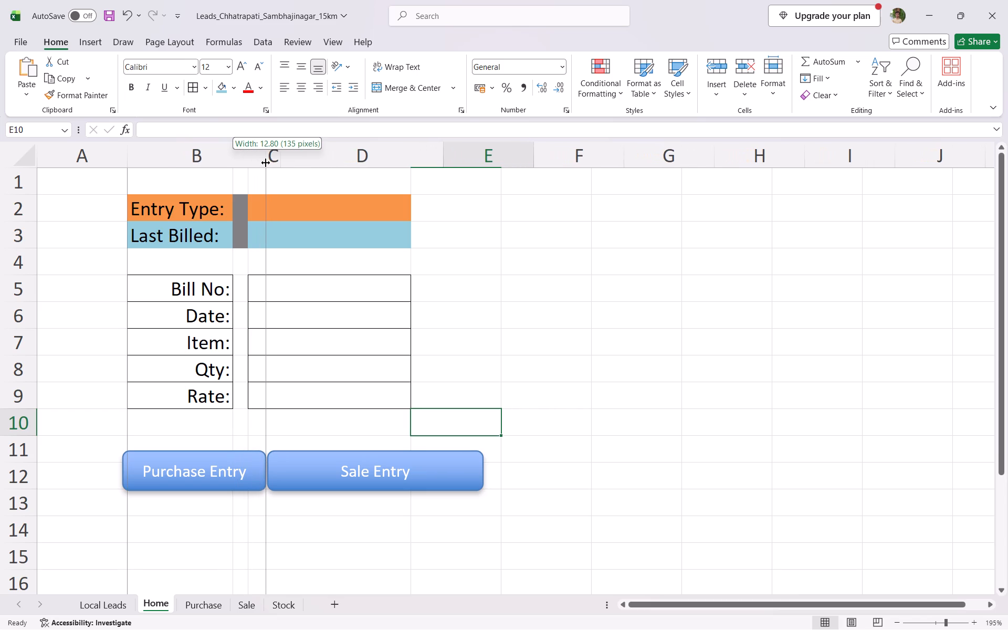
drag(266, 163, 266, 163)
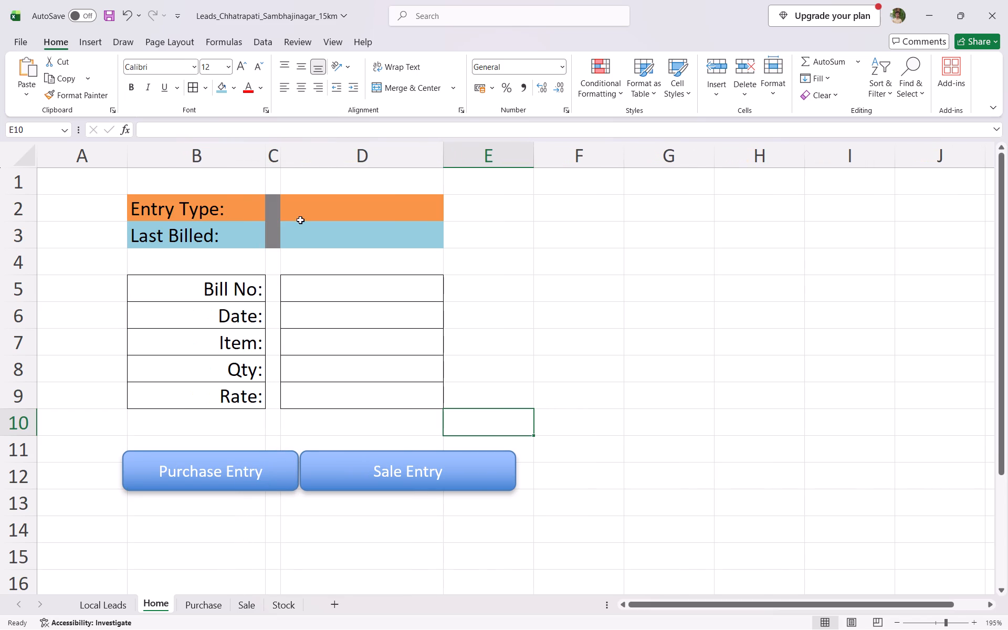
Resize the Purchase Entry shape so its sides line up with the edges of column B.
click(268, 478)
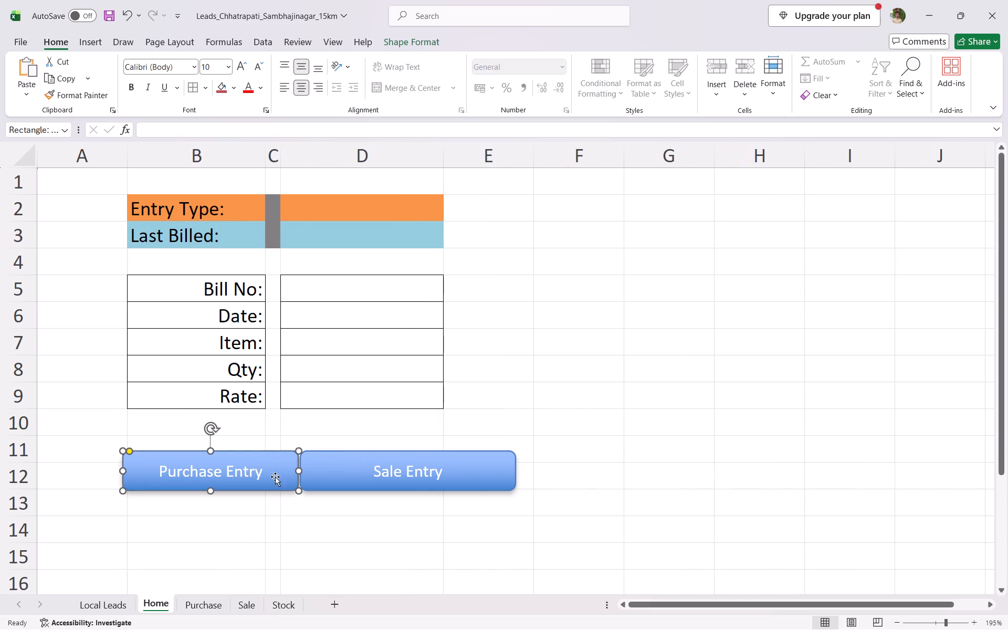
drag(299, 473, 295, 474)
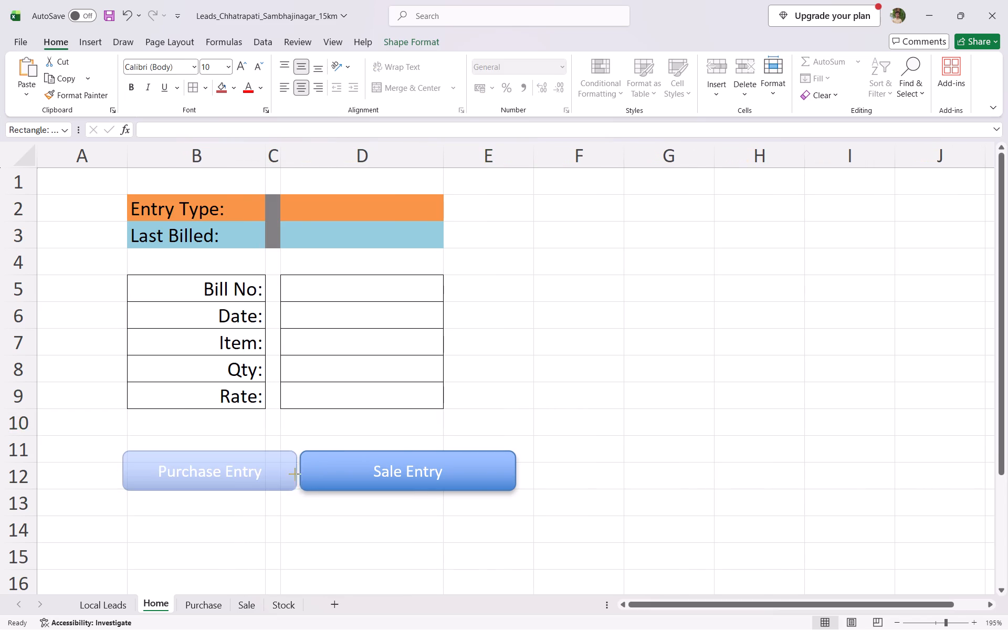
drag(295, 474, 266, 478)
click(123, 473)
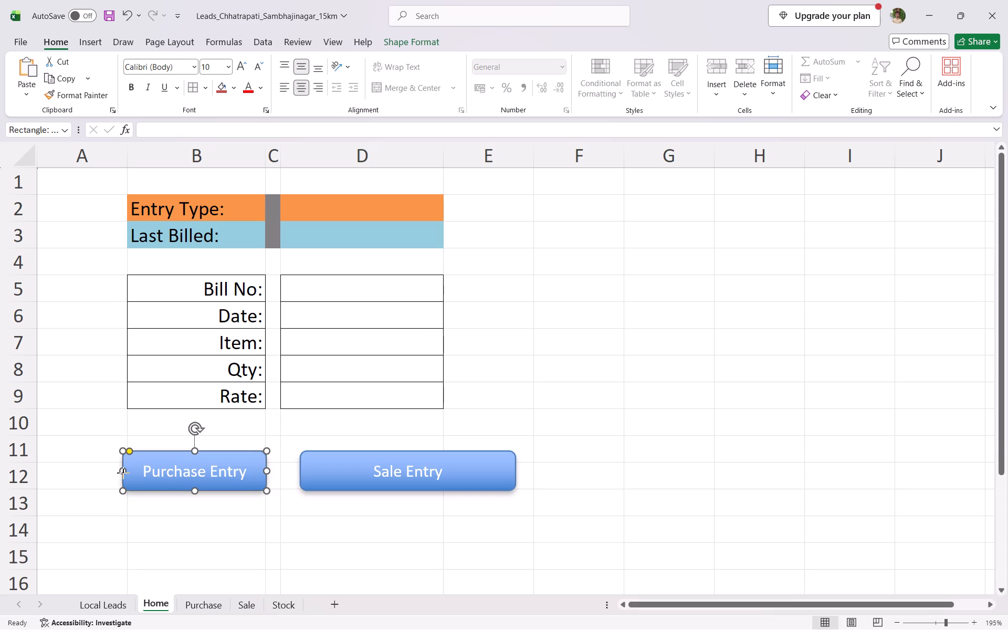
Resize the Sale Entry shape so its sides line up with the edges of column D.
click(383, 460)
drag(300, 472, 281, 474)
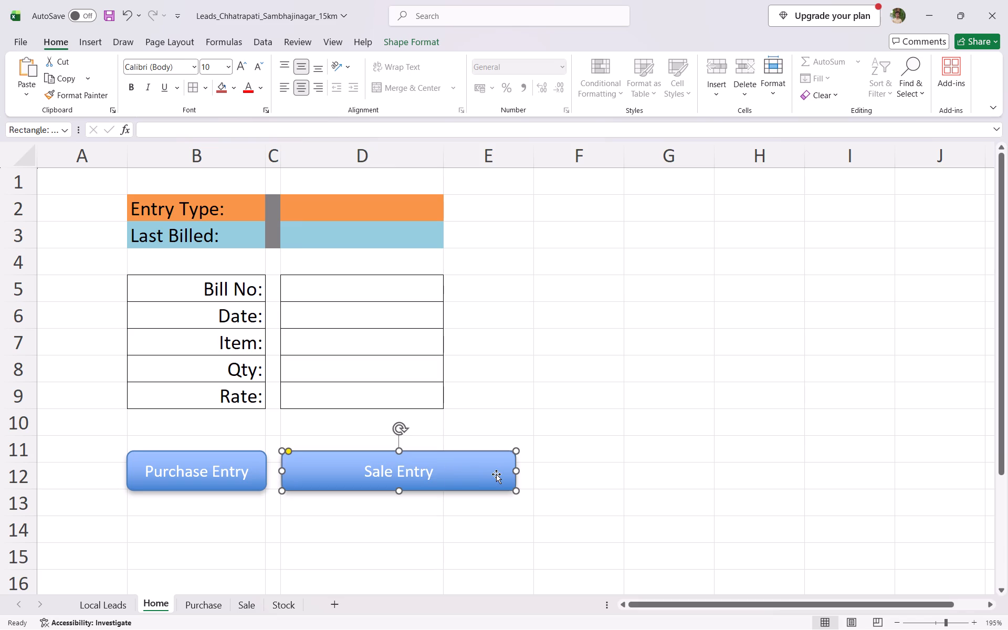
drag(516, 472, 455, 480)
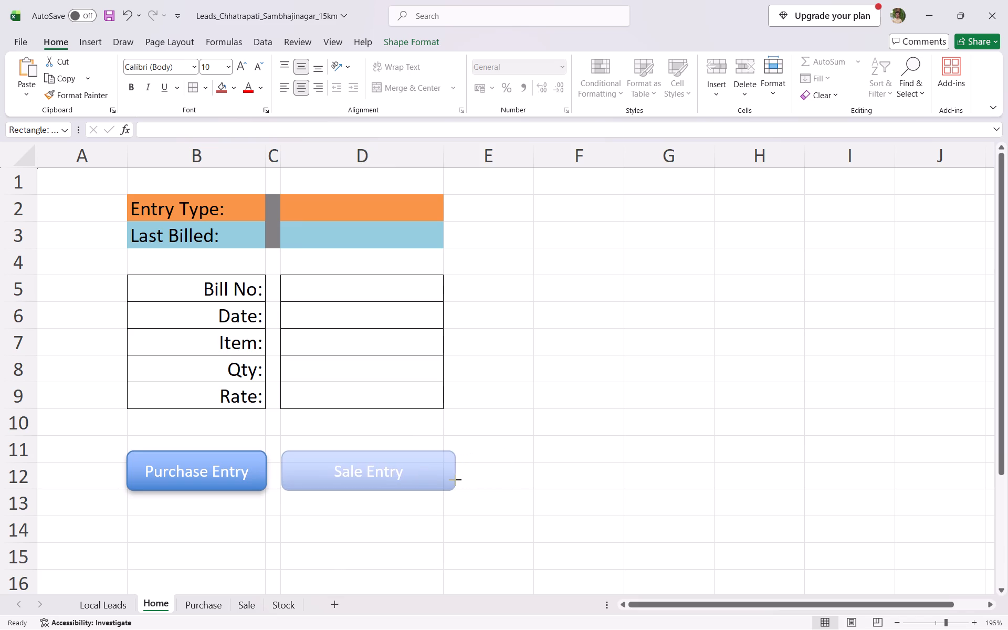
drag(455, 480, 444, 480)
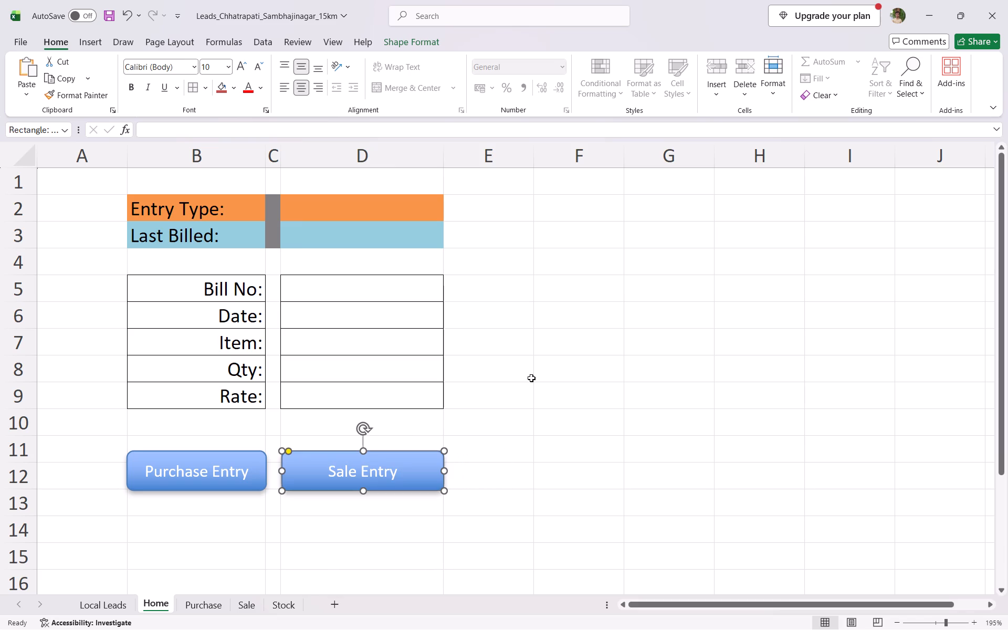
click(541, 366)
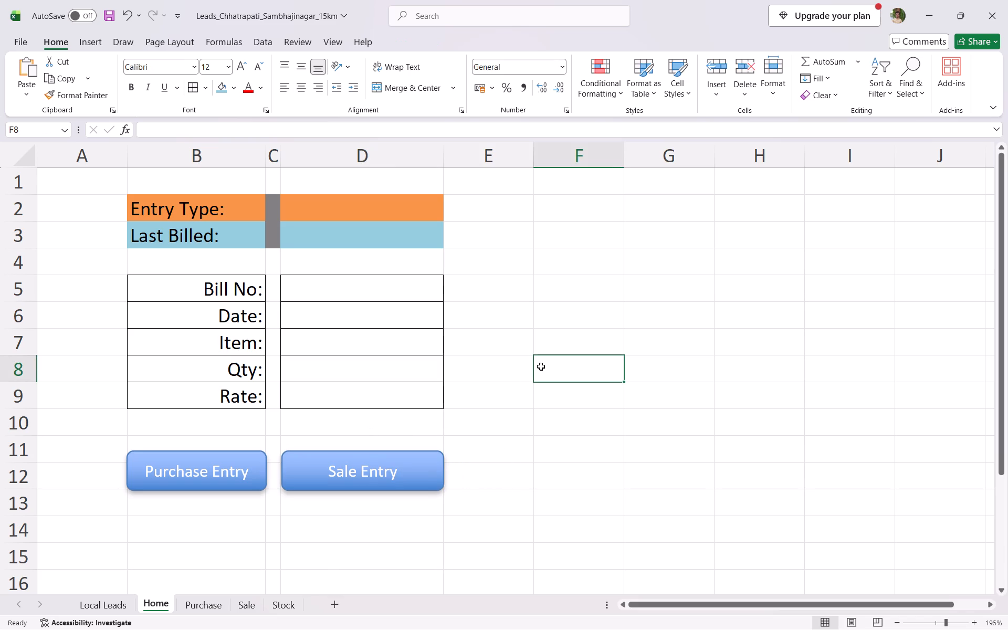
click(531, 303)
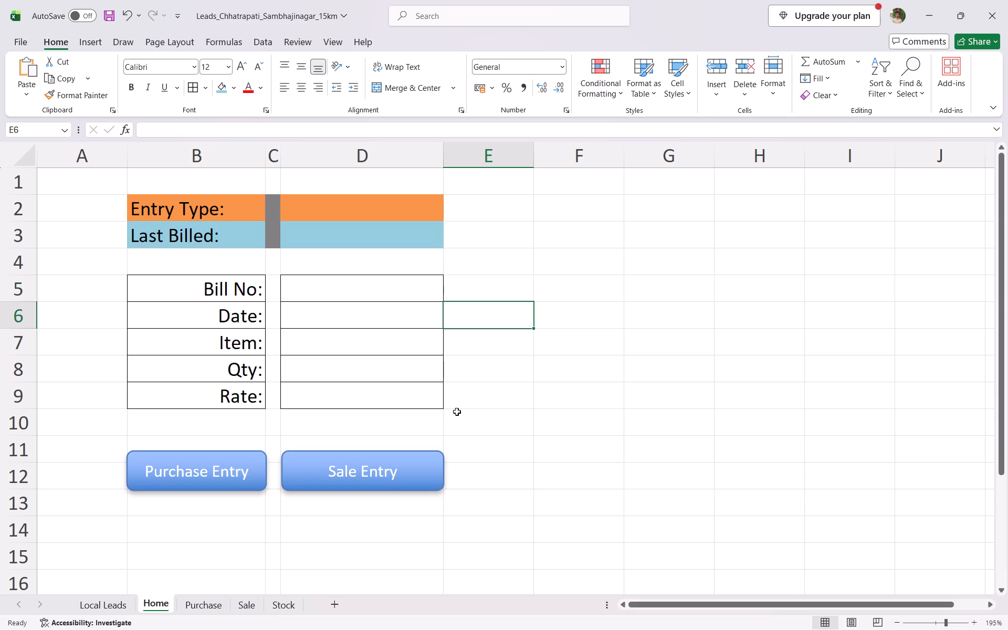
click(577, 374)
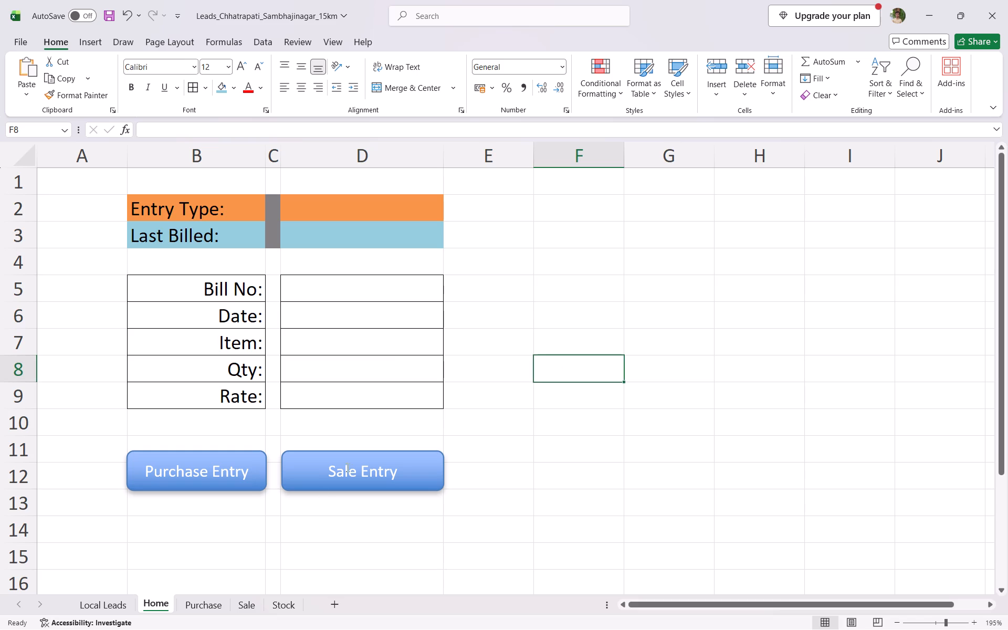
On the Purchase sheet, select the range B3:F5, covering the header row and two blank rows below it.
click(211, 608)
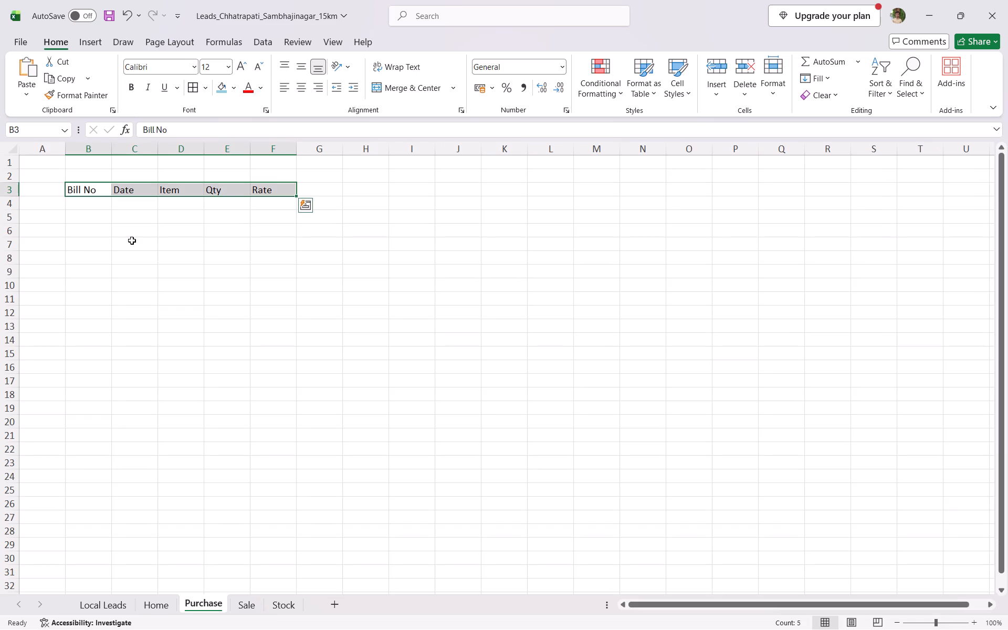
click(130, 237)
scroll(130, 237, up, 4)
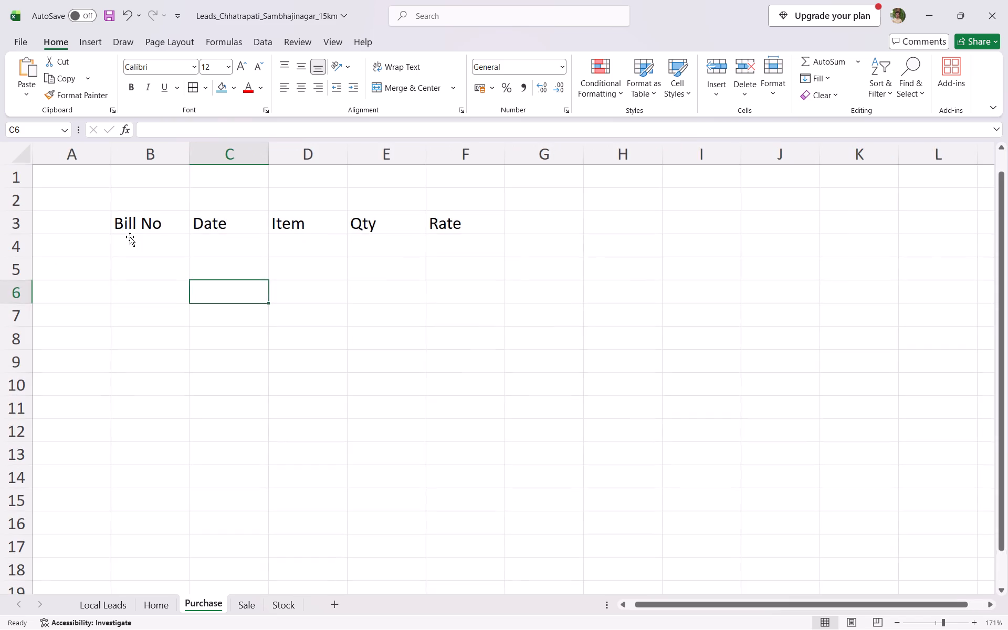
scroll(130, 237, up, 6)
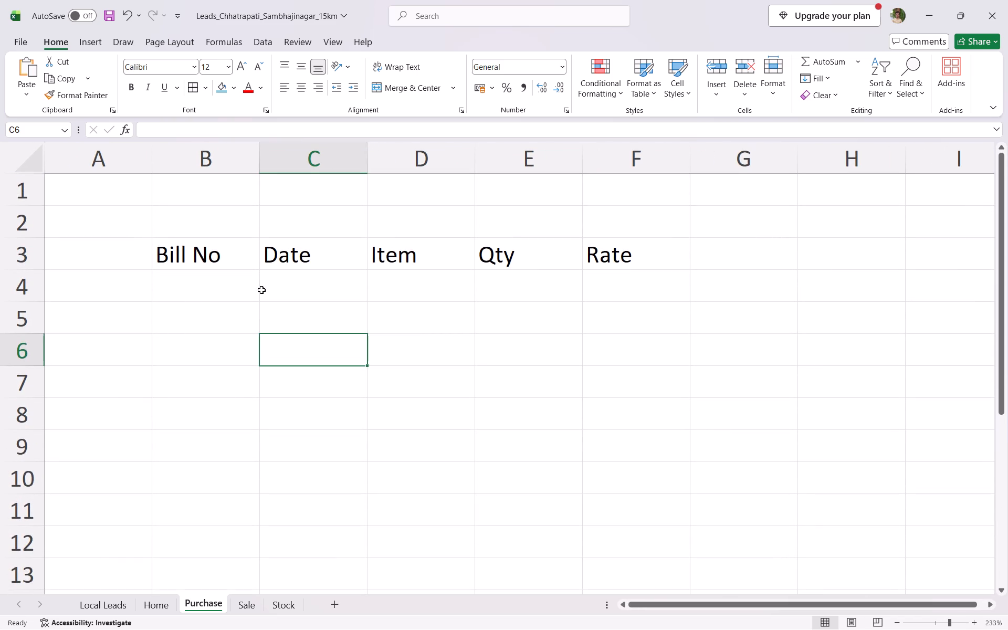
click(207, 292)
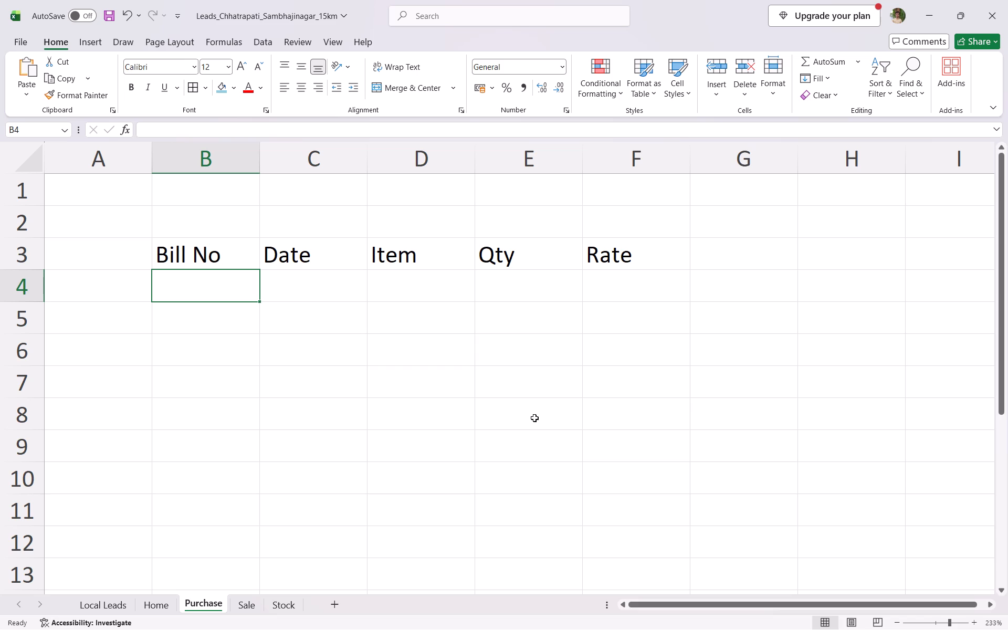
drag(234, 241, 395, 254)
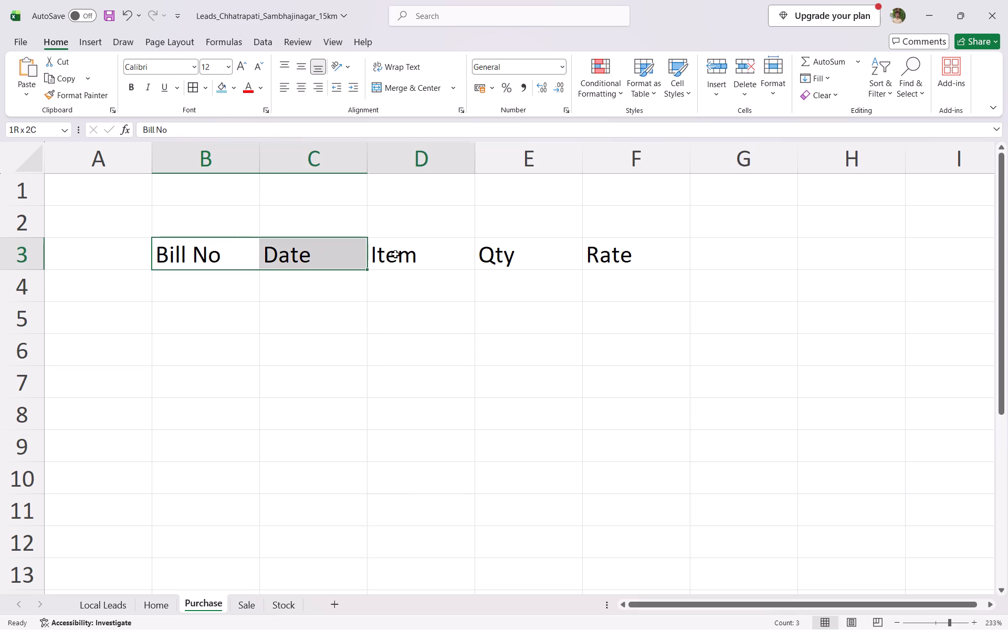
drag(395, 254, 612, 312)
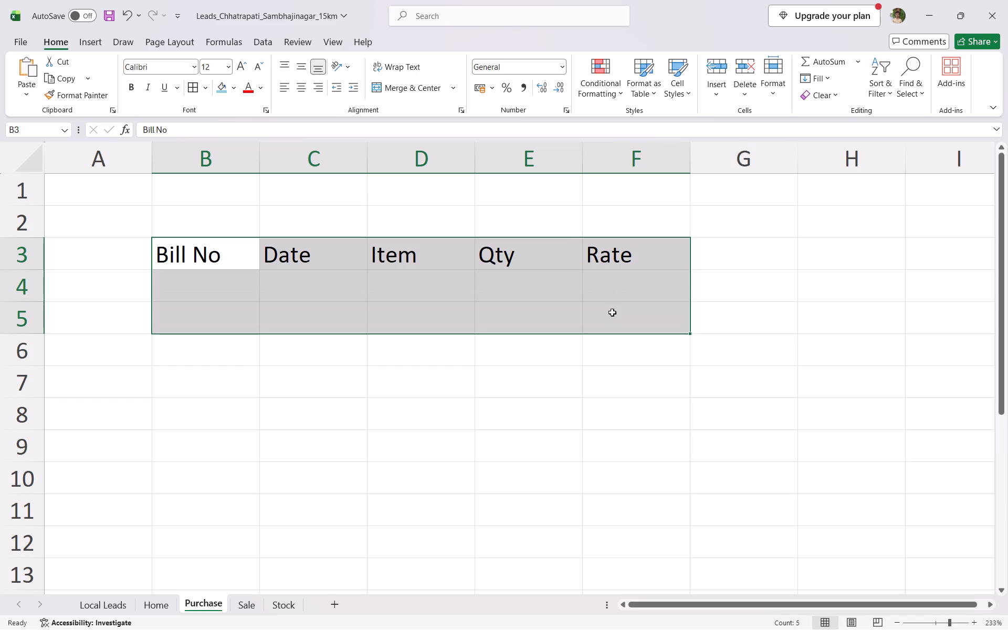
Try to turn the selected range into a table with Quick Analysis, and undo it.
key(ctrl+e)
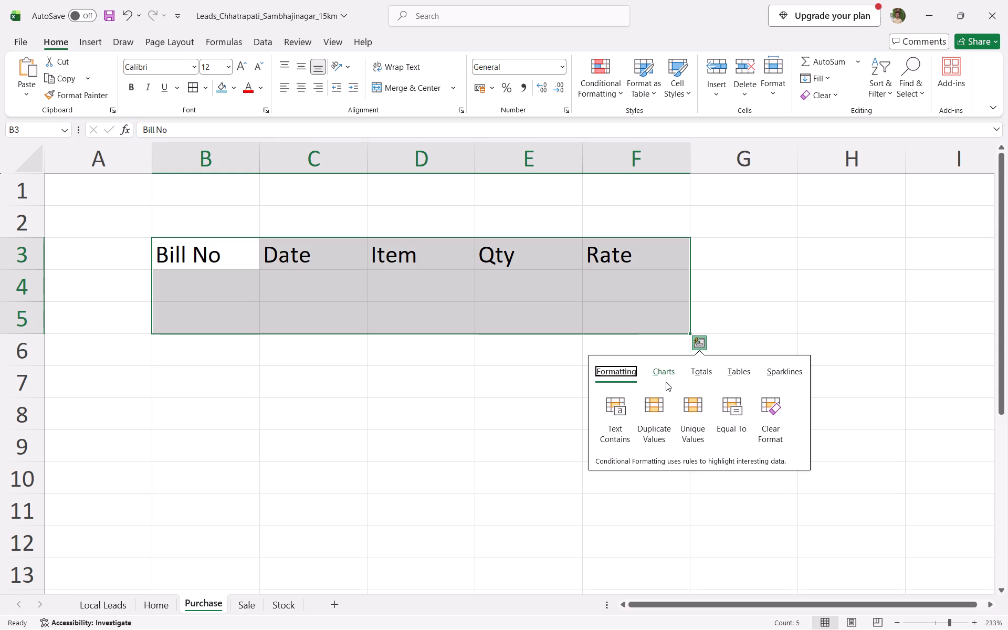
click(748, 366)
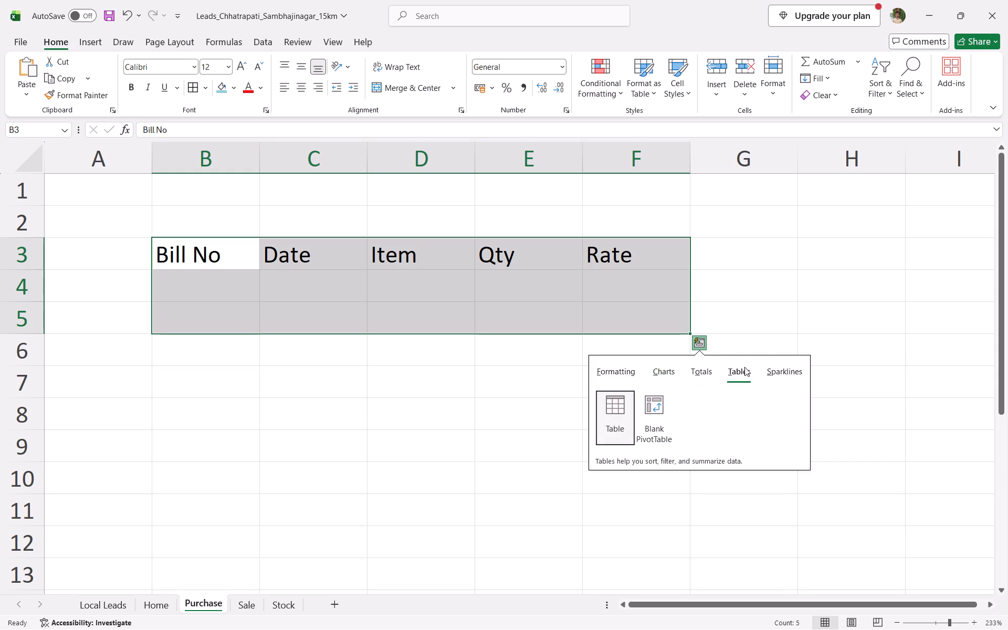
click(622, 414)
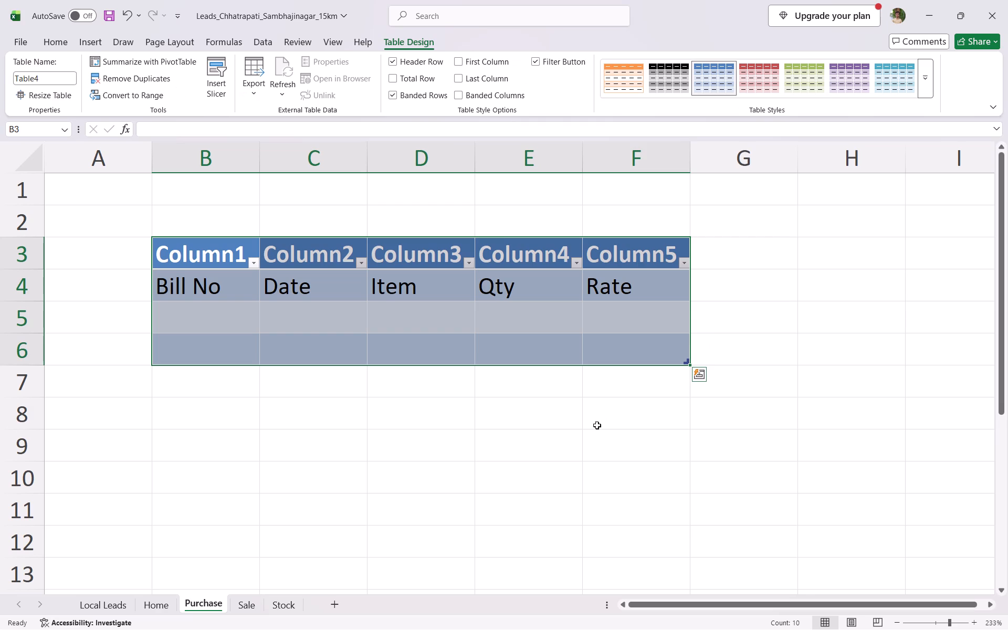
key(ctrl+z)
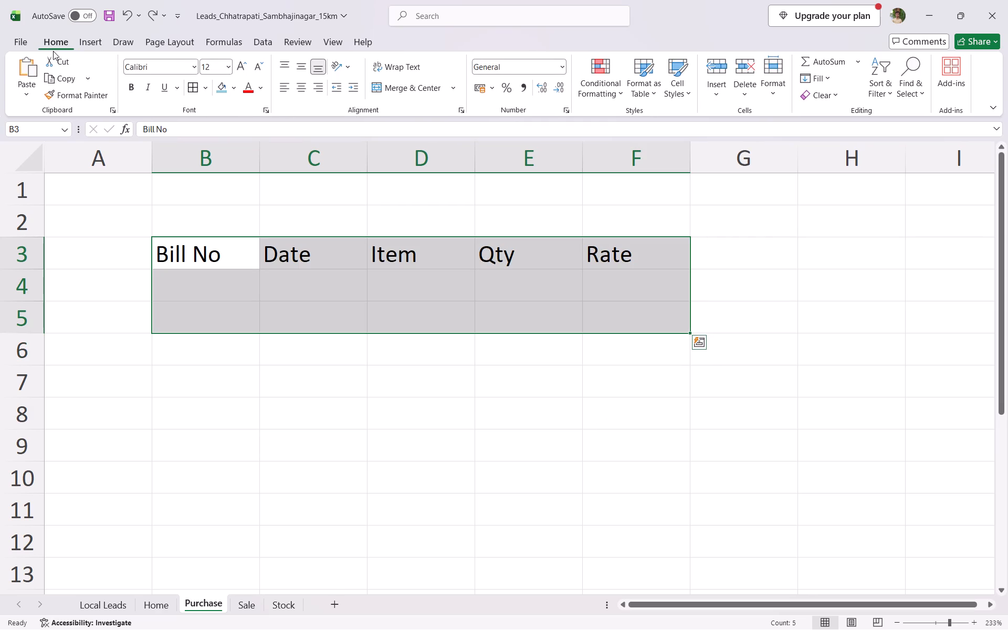
Create a table from the Purchase range B3:F5, using the first row as its headers.
click(94, 41)
click(128, 79)
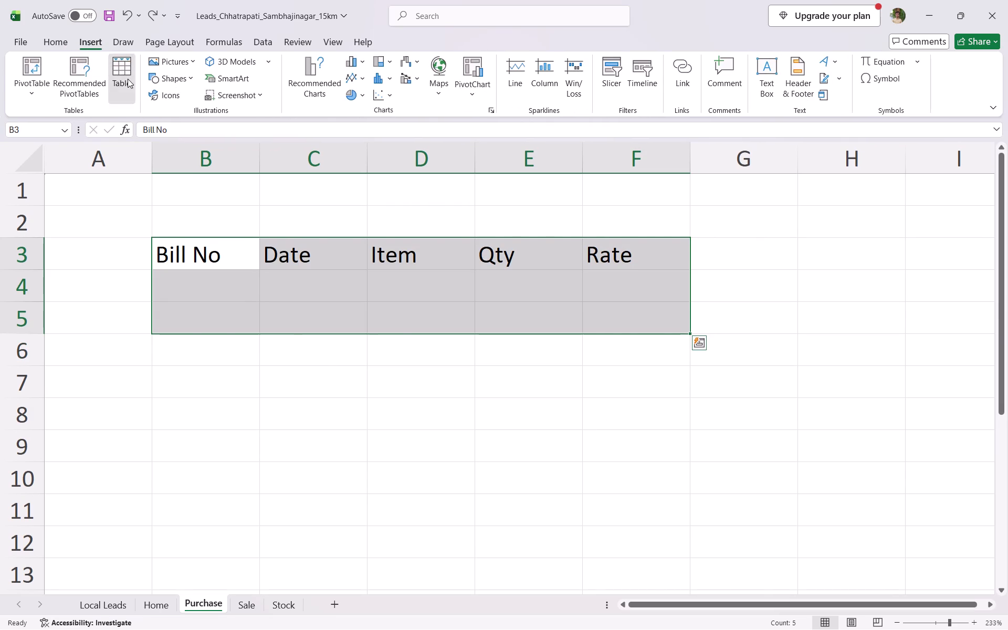
click(443, 316)
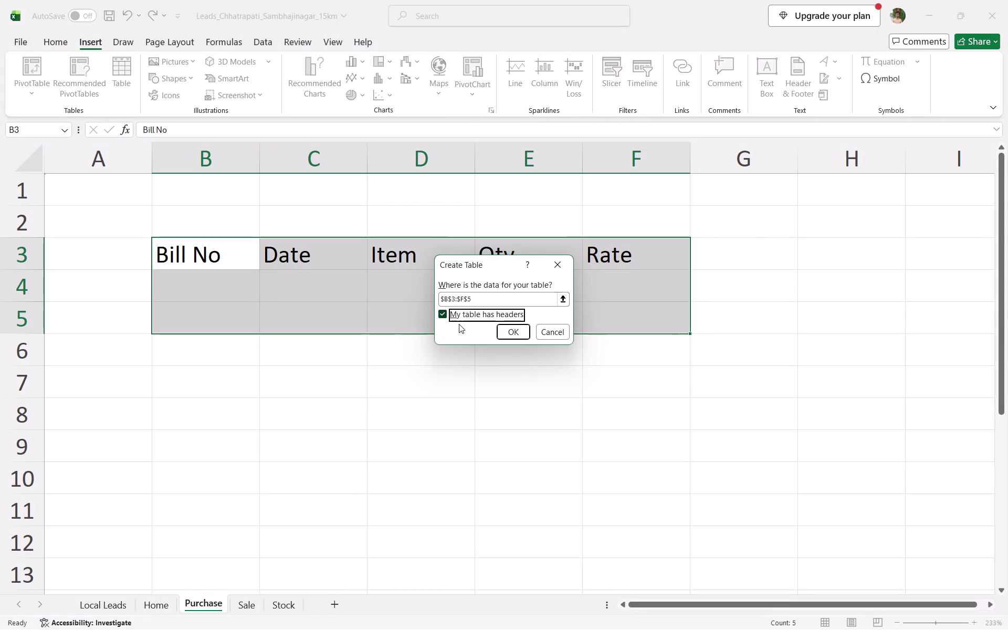
click(513, 334)
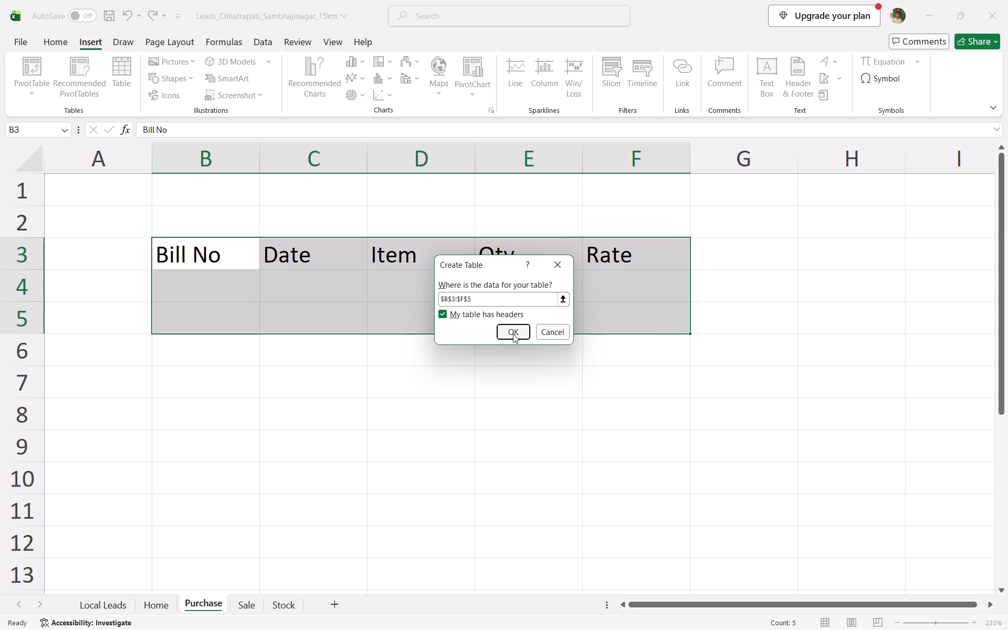
click(513, 334)
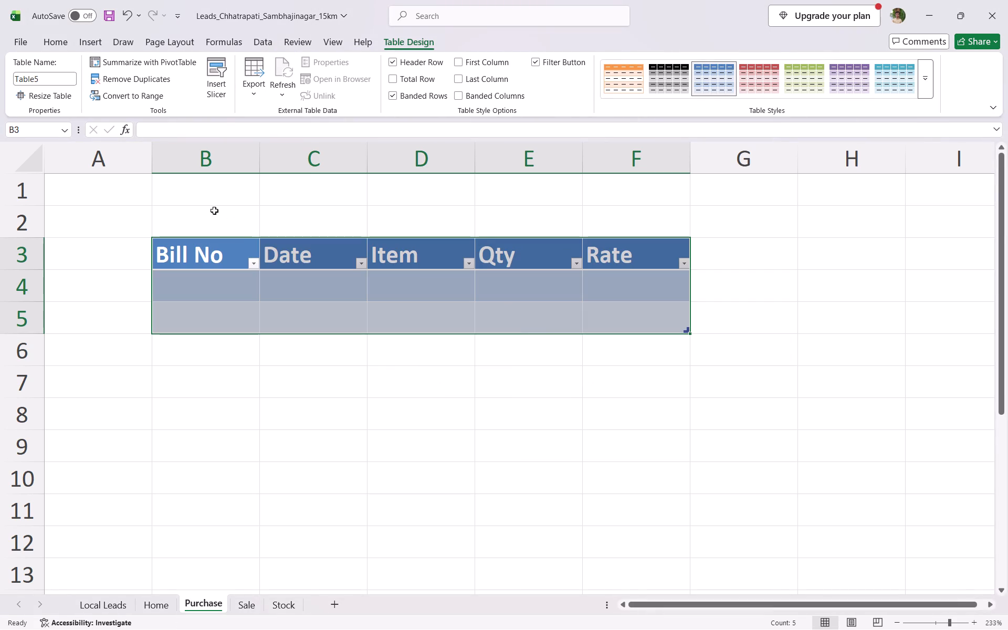
Merge and centre cells B1:F2 above the Purchase table and enter the title "Purchase Entry".
drag(212, 194, 618, 222)
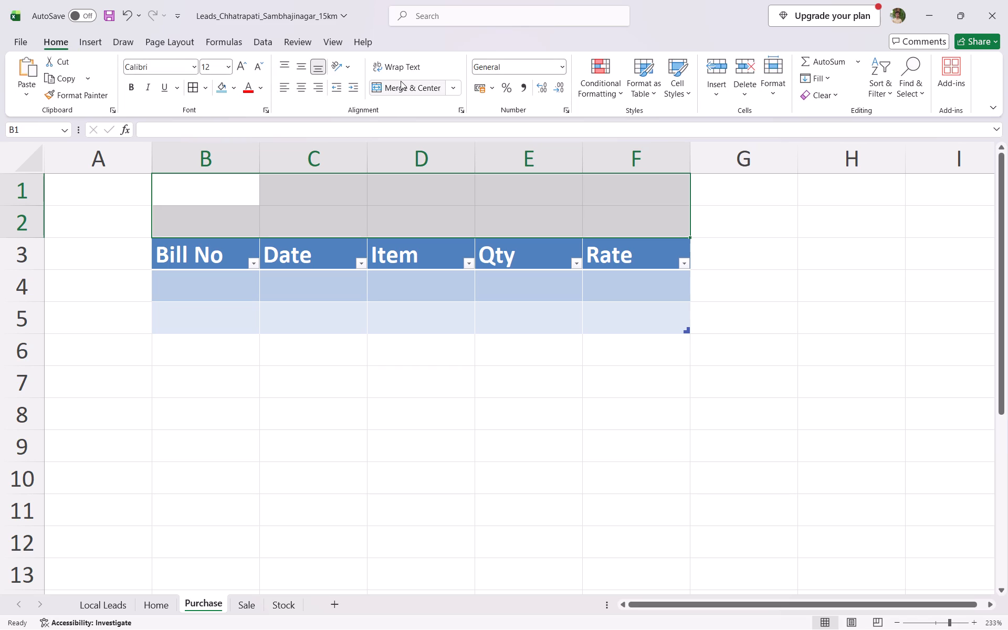
click(401, 83)
click(373, 204)
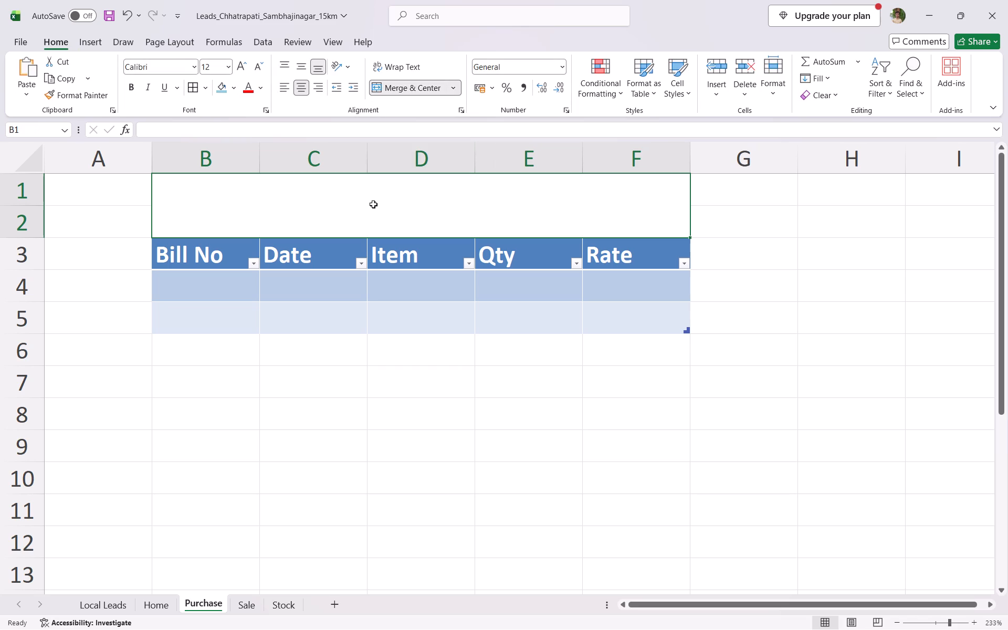
double_click(373, 204)
text(Purchasae)
key(space)
key(BackSpace)
key(BackSpace)
key(BackSpace)
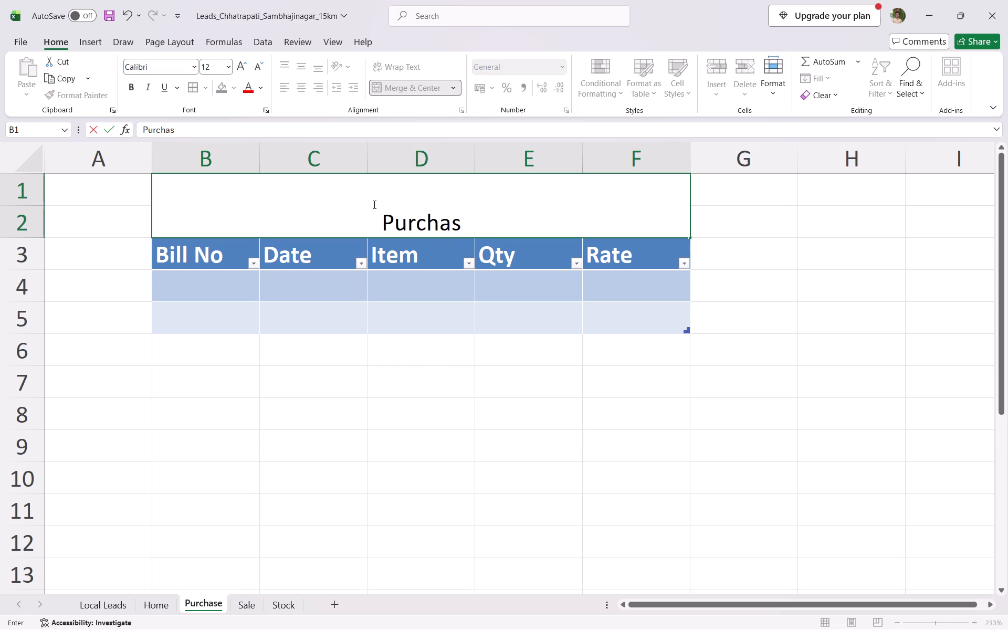
text(e Entry)
key(Down)
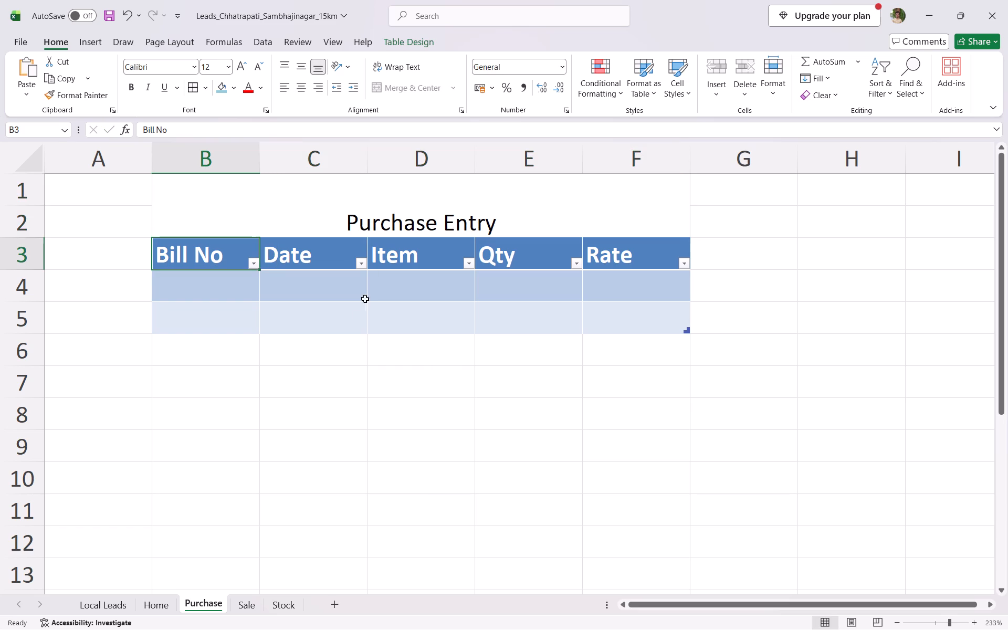
Format the Purchase Entry title at font size 16, bold and vertically centred in its merged cell.
click(449, 223)
double_click(237, 64)
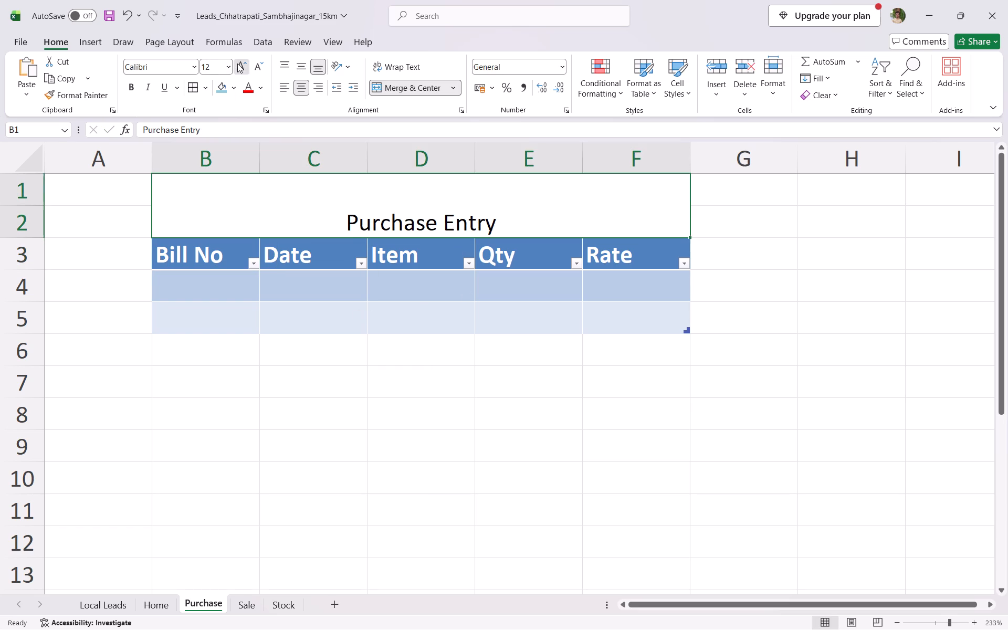
click(297, 70)
click(372, 405)
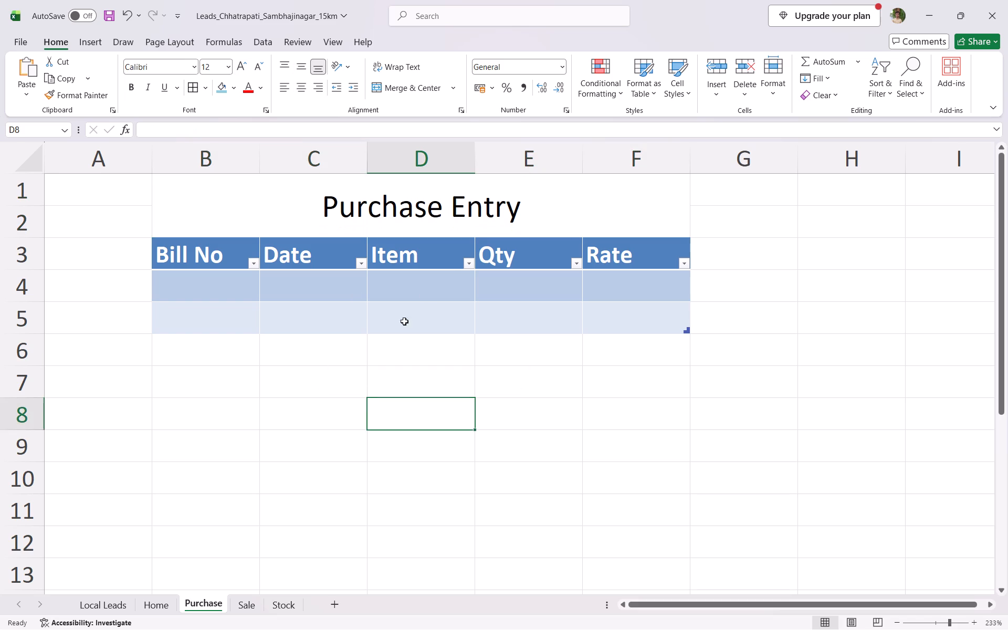
click(558, 197)
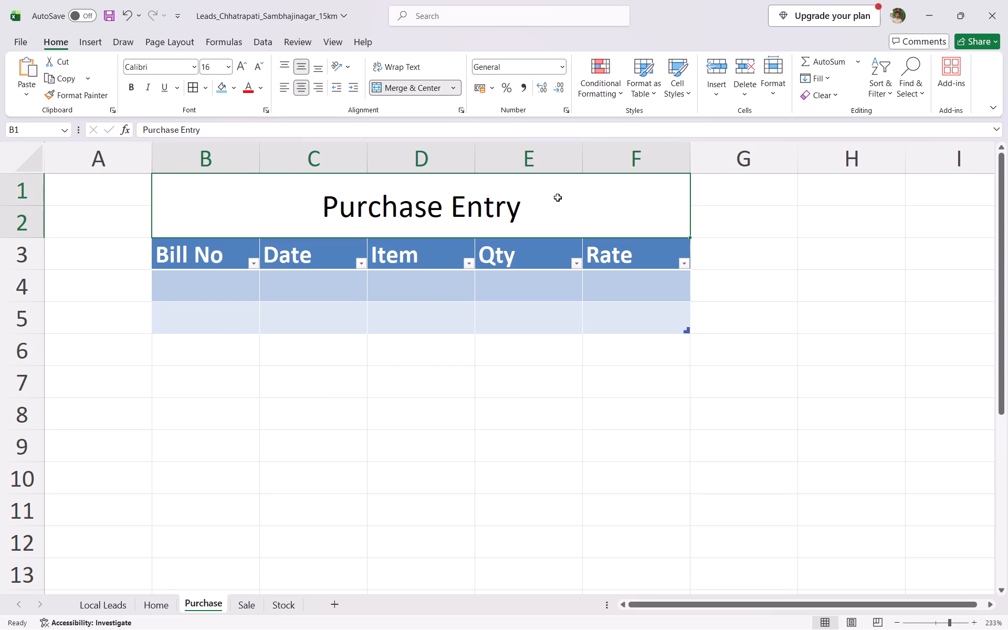
double_click(475, 213)
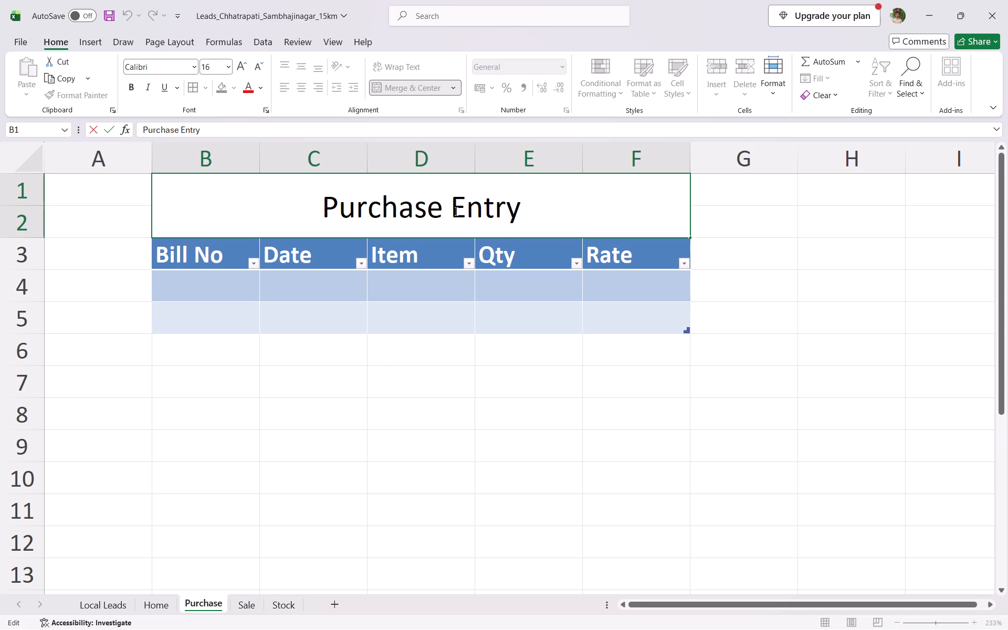
key(ctrl+a)
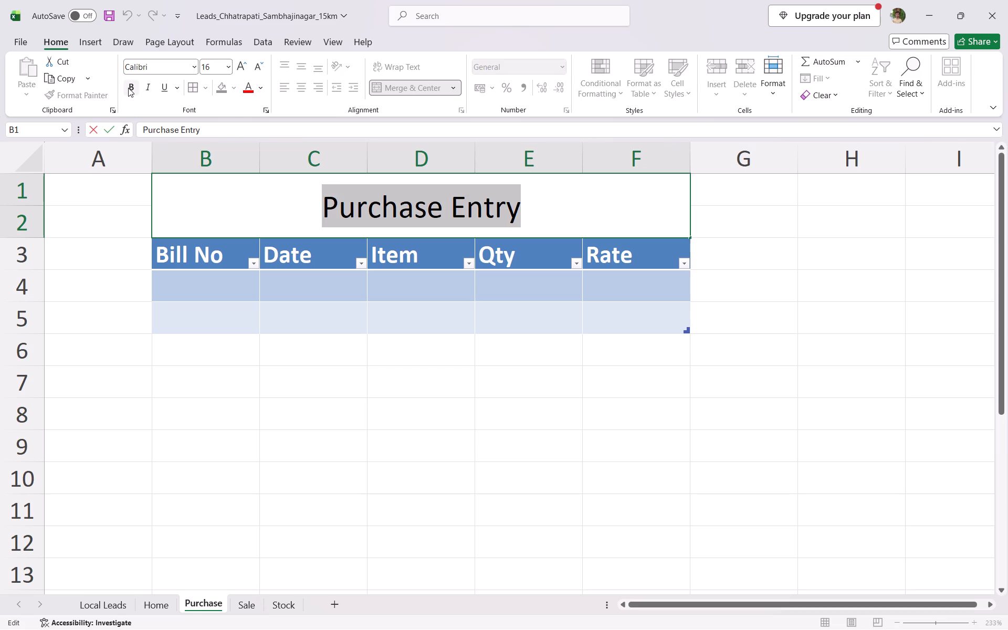
click(128, 88)
click(298, 402)
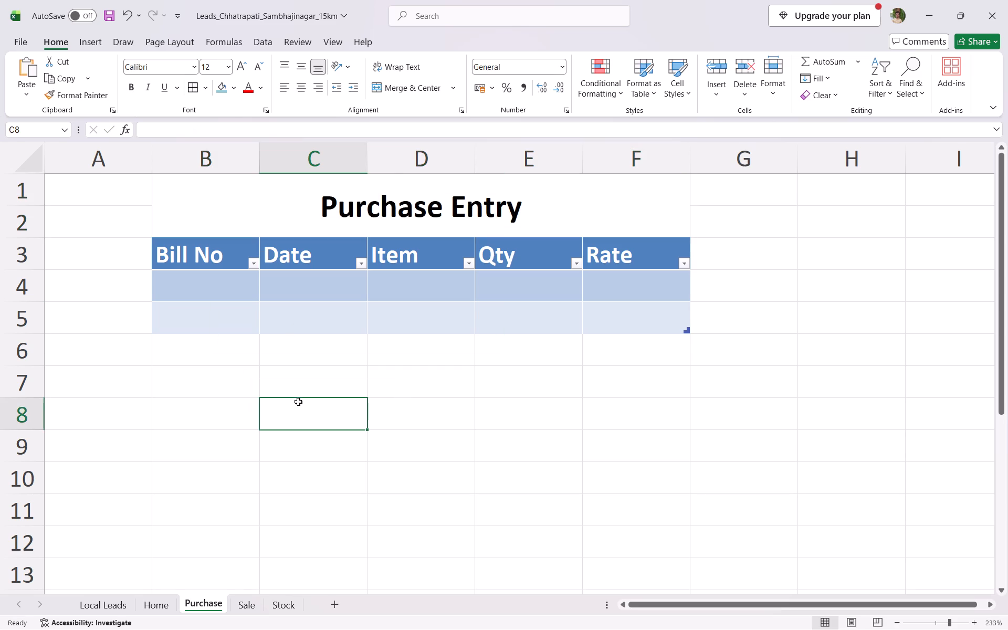
click(427, 454)
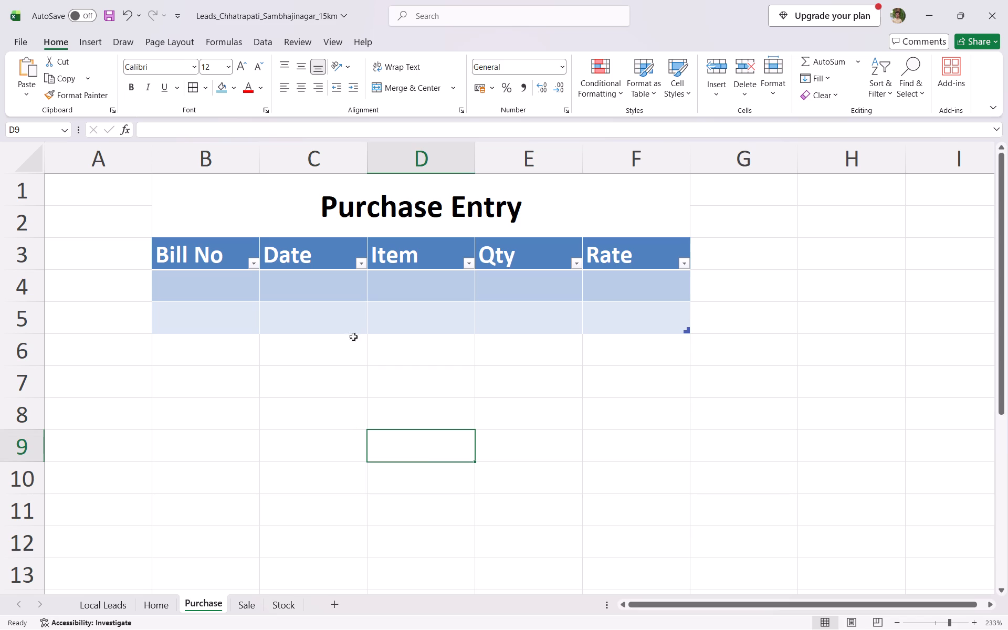
Turn off banded rows for the Purchase table.
click(202, 290)
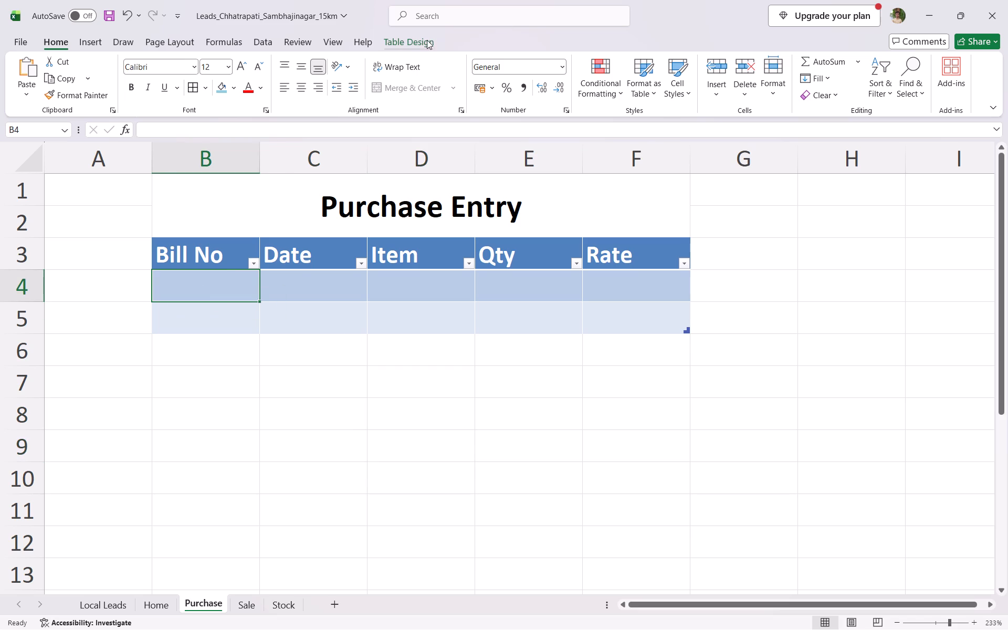
click(415, 44)
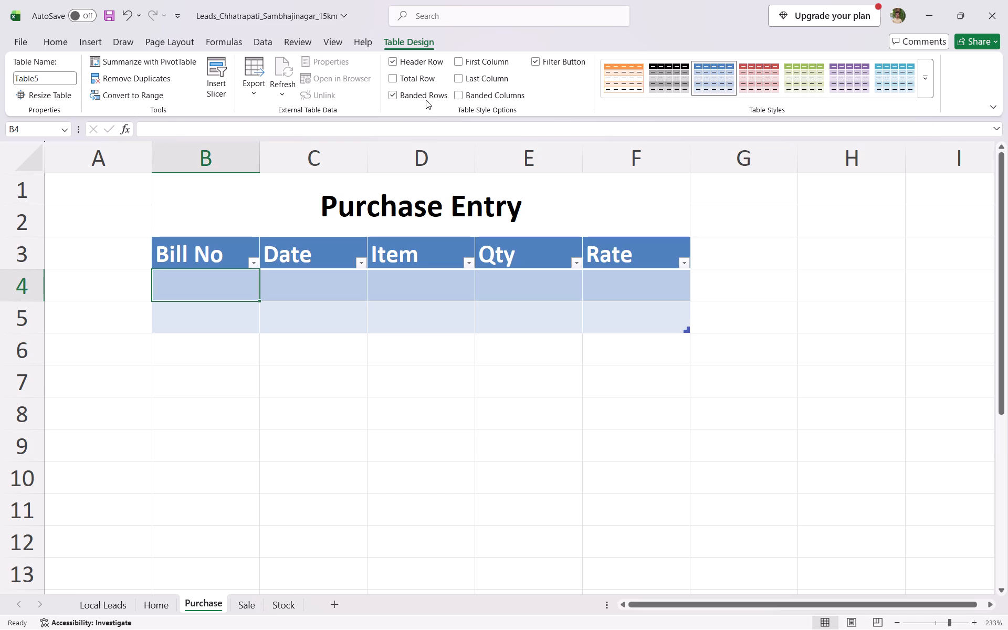
click(392, 95)
click(460, 386)
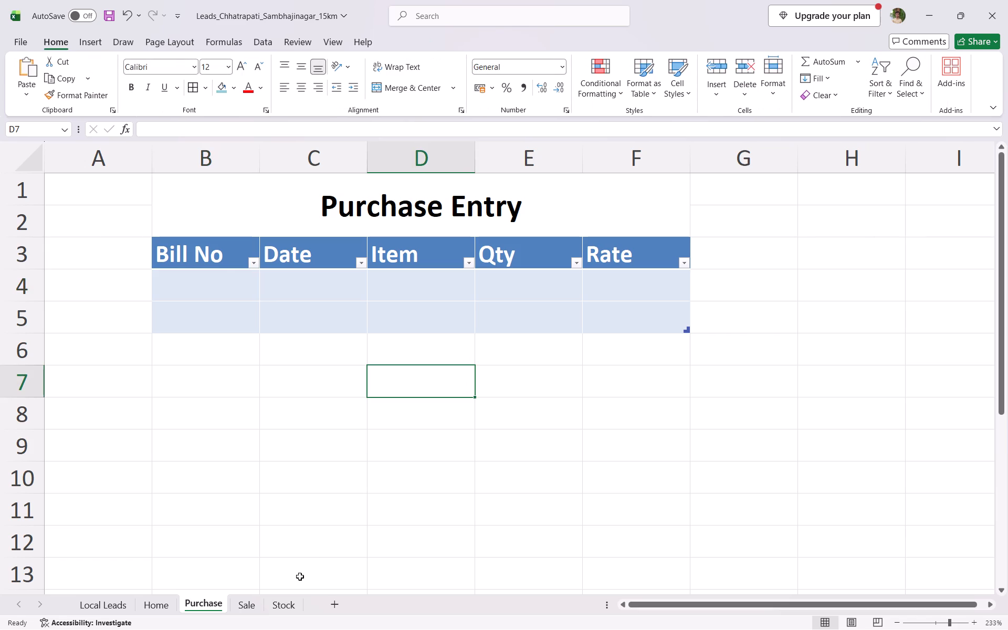
On the Sale sheet, create a table from the range B3:F5, using the first row as its headers.
click(237, 600)
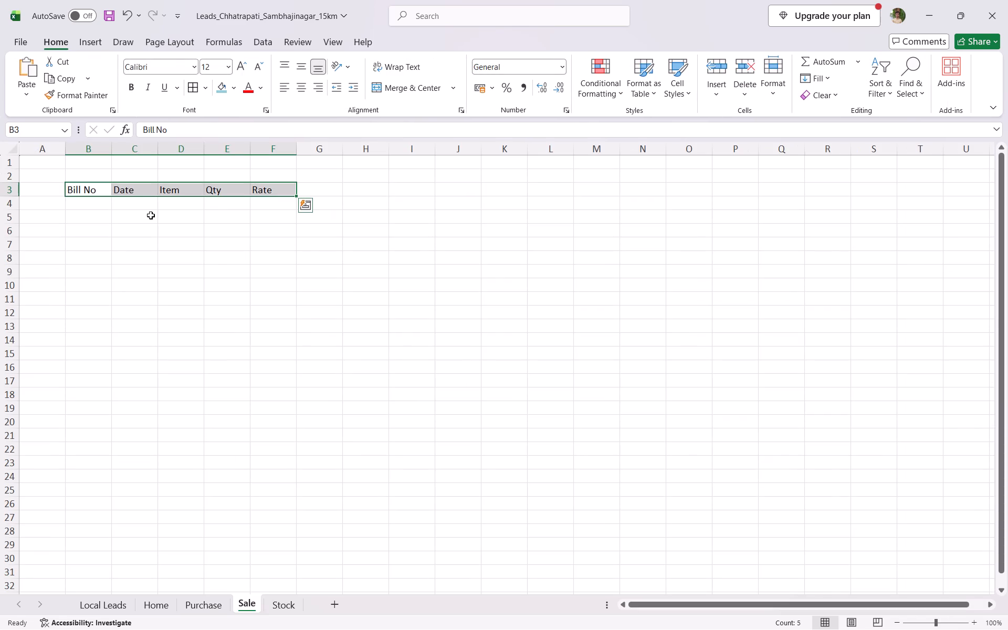
scroll(151, 215, up, 4)
scroll(64, 259, right, 3)
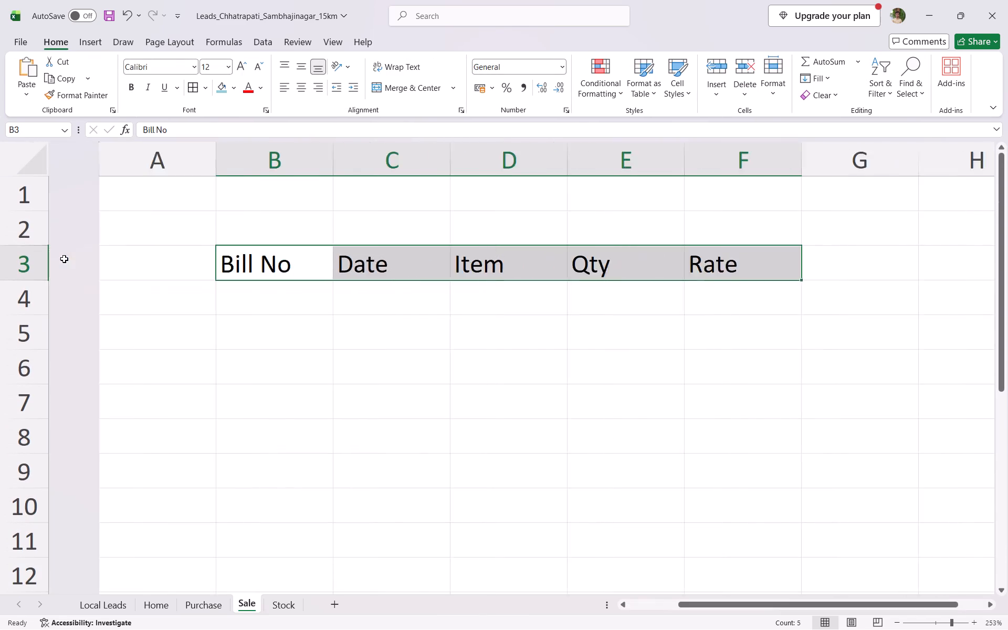
drag(205, 260, 639, 312)
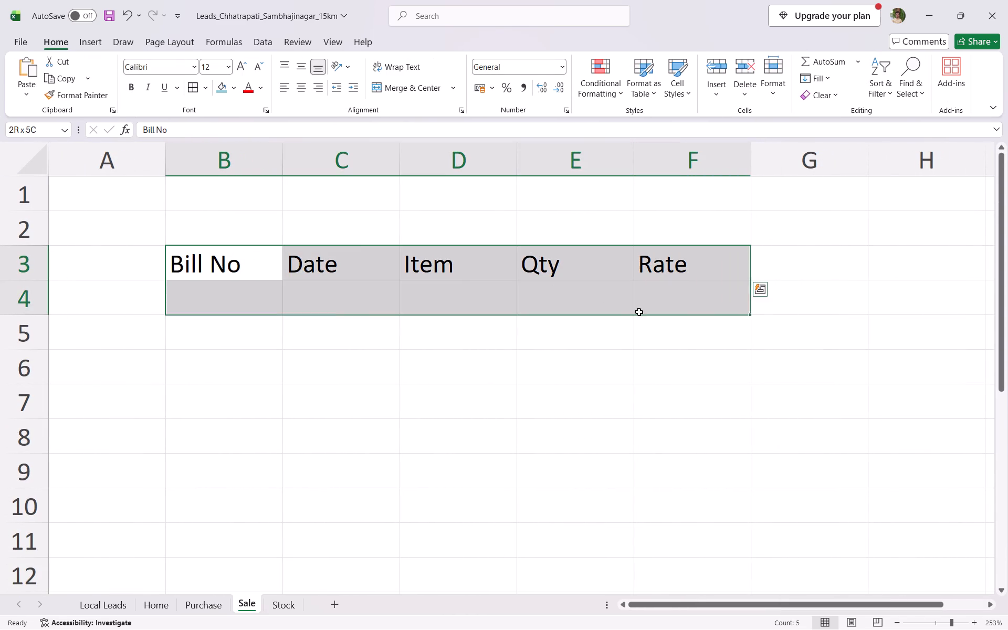
drag(639, 312, 664, 327)
key(ctrl+t)
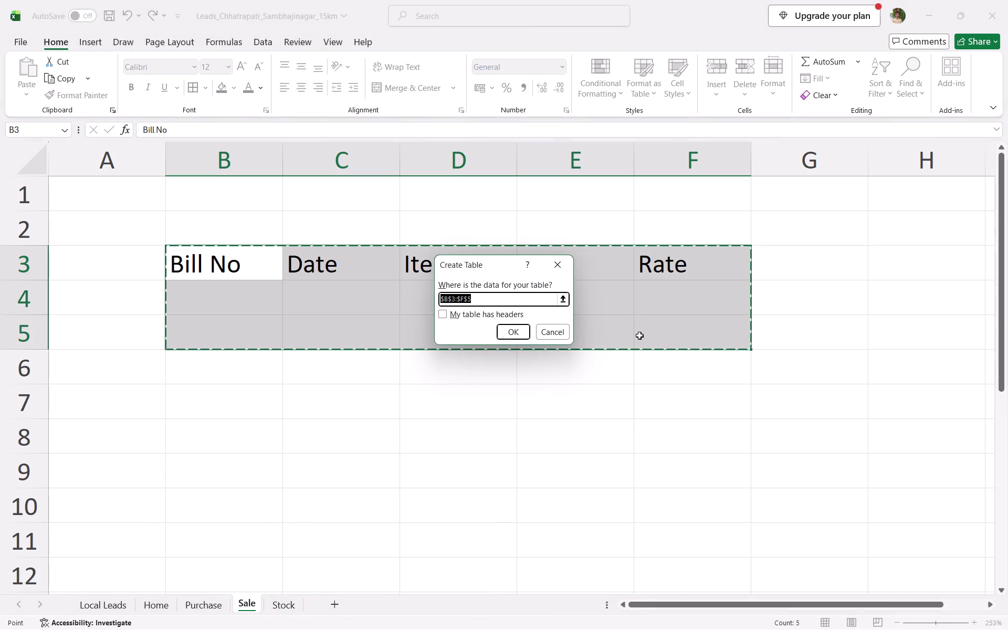
click(472, 314)
click(516, 331)
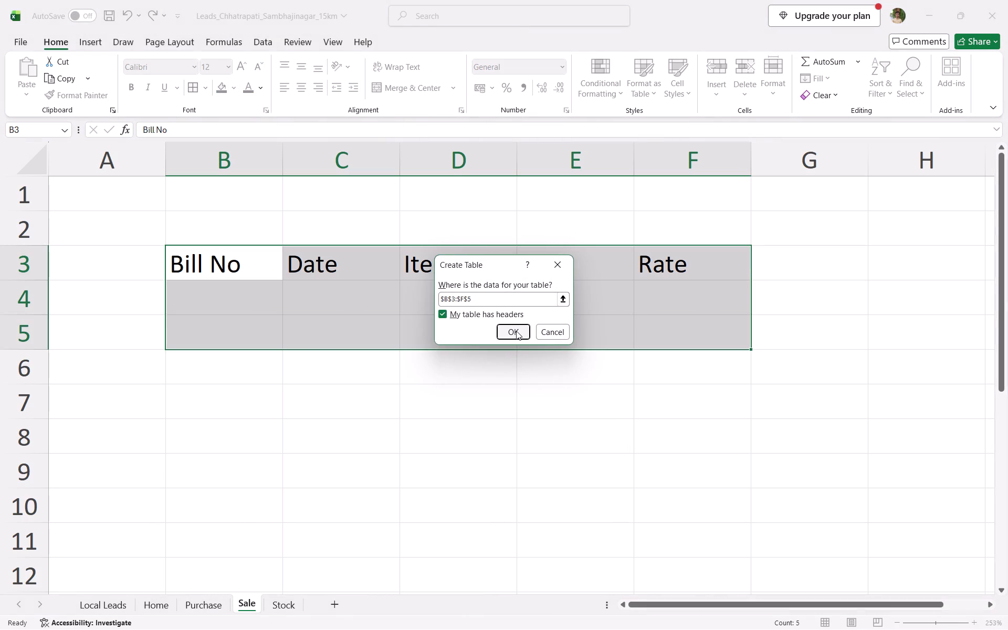
Merge and centre cells B1:F2 above the Sale table and enter the title "Sale Entry".
drag(247, 183, 623, 244)
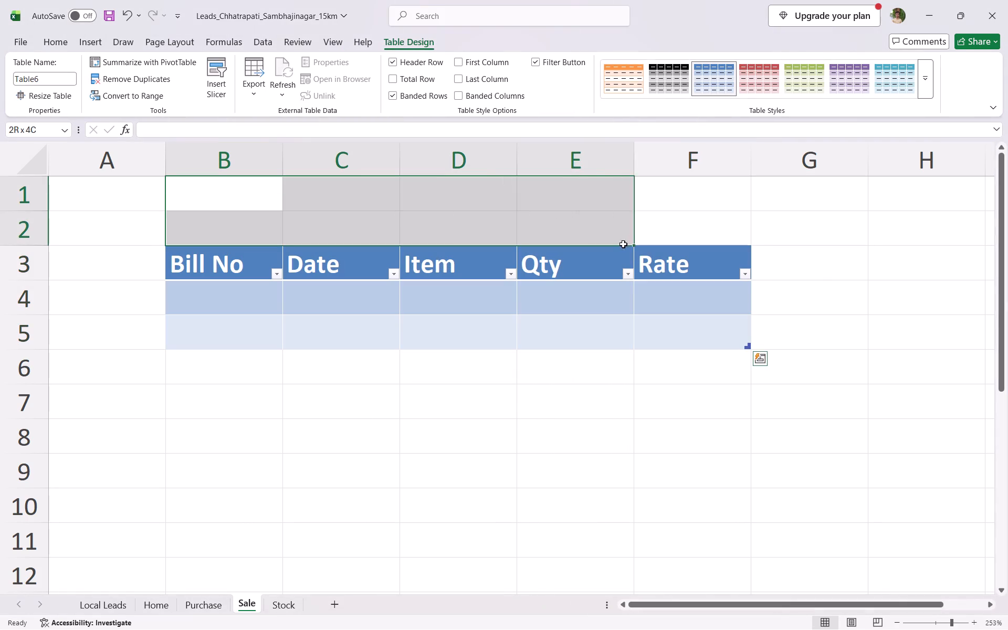
drag(623, 244, 662, 236)
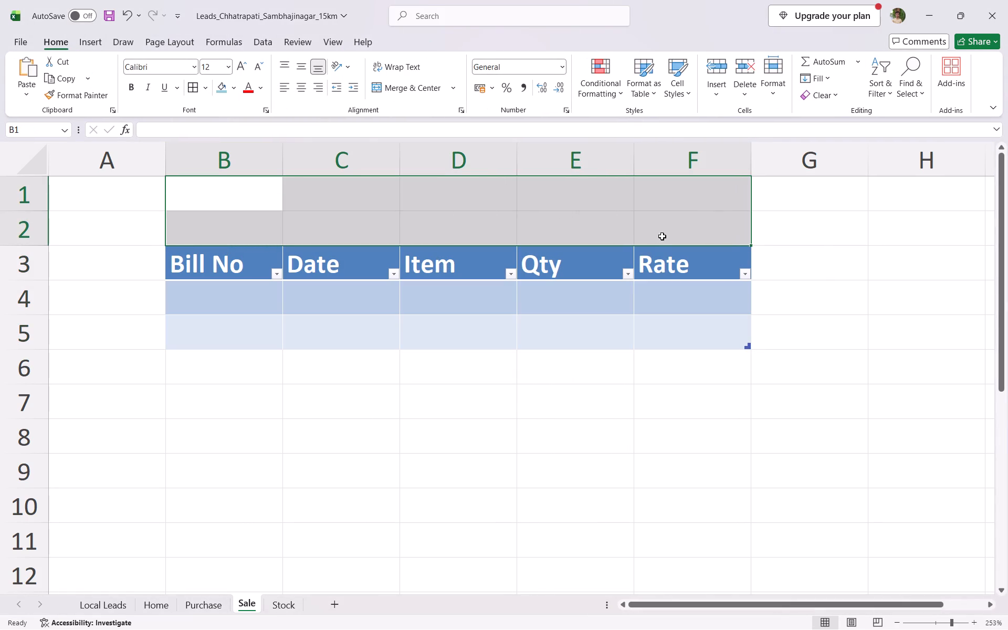
click(419, 86)
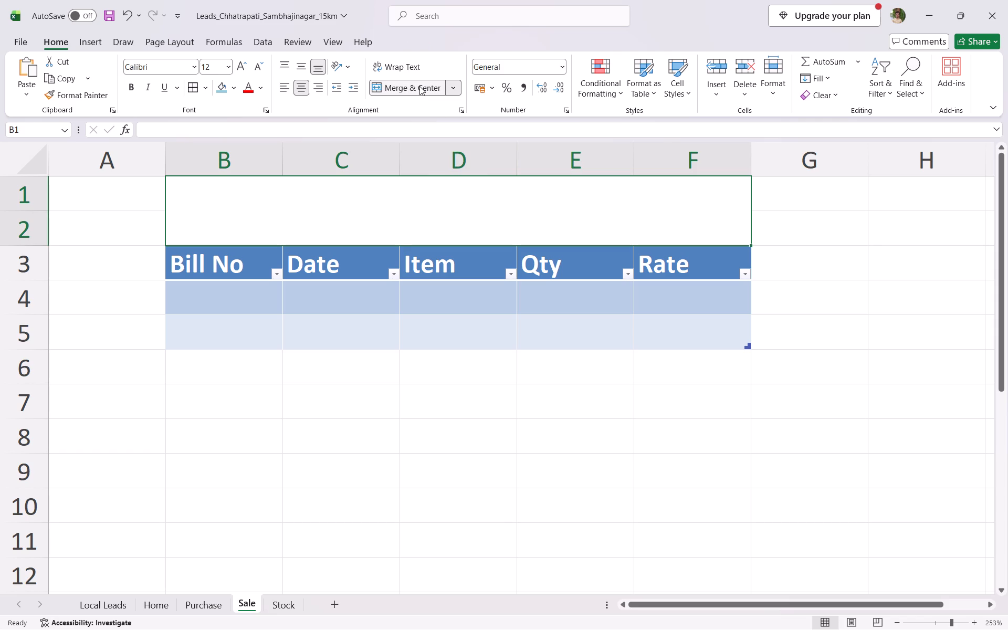
key(shift+d)
key(shift+BackSpace)
text(Sale Entry)
key(Return)
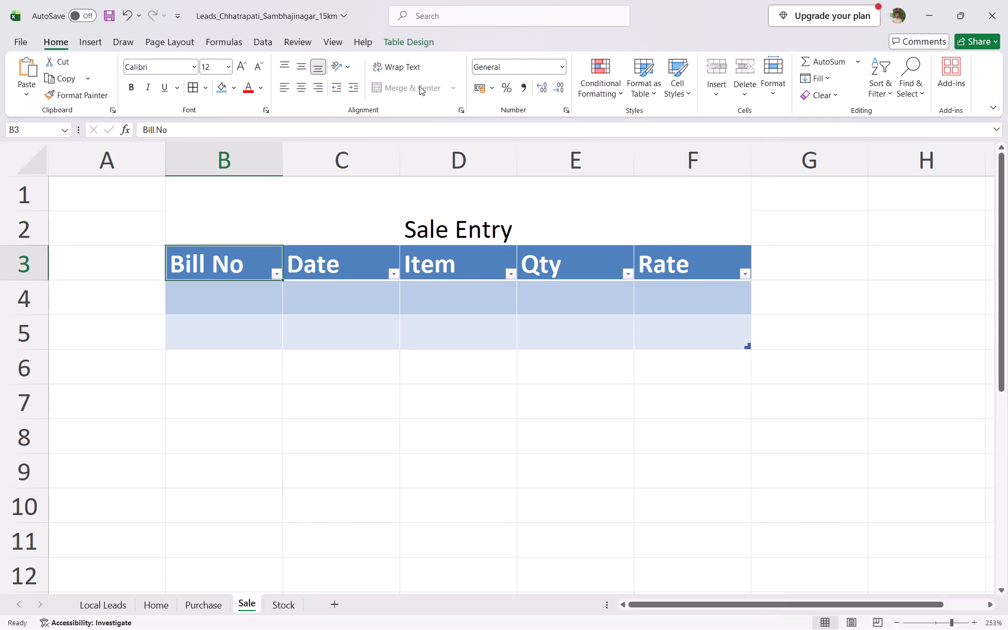
Turn off banded rows for the Sale table.
click(233, 297)
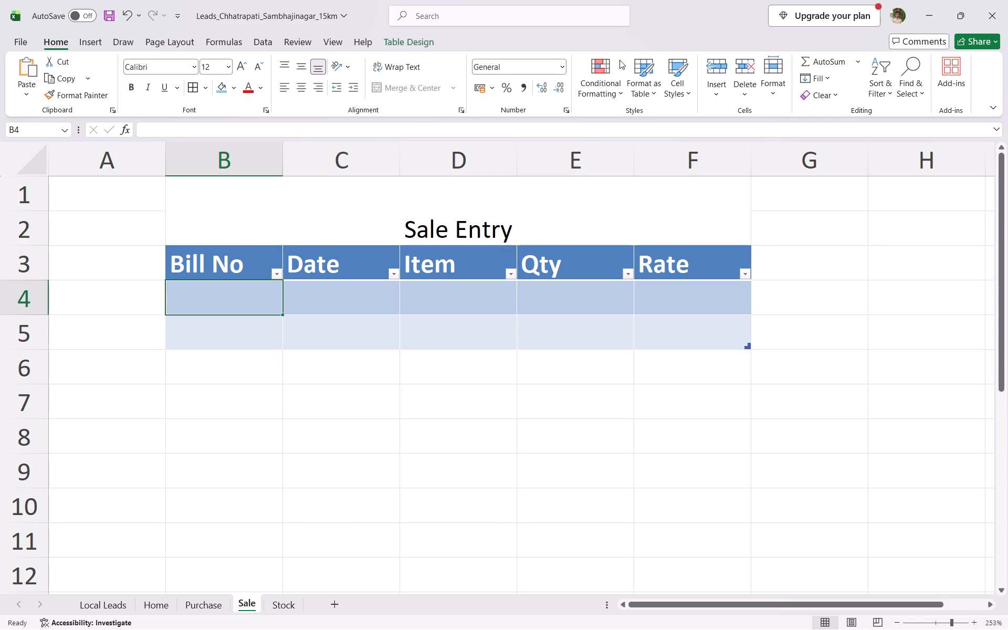
click(414, 35)
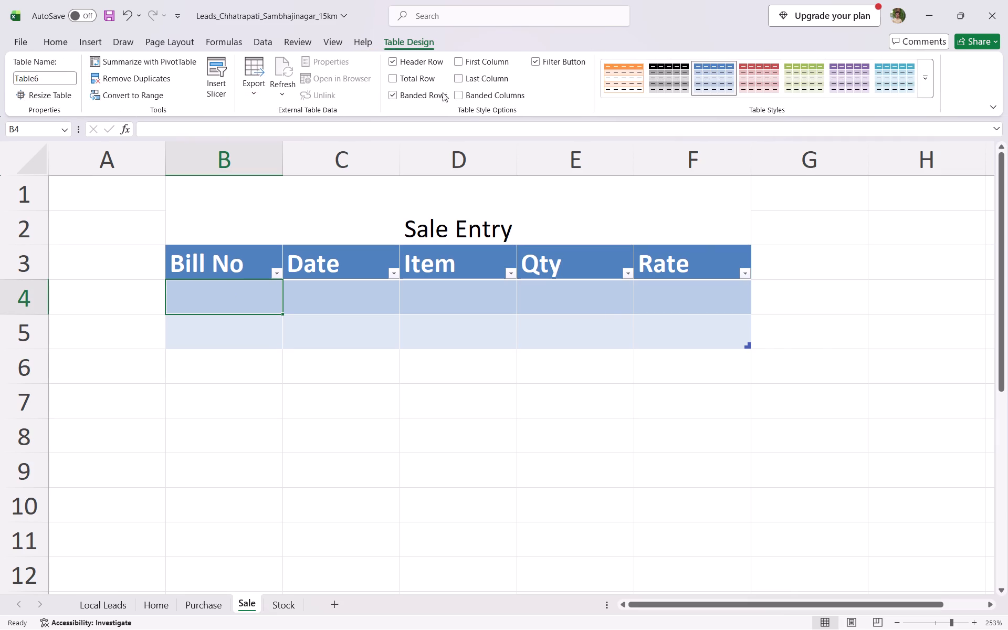
click(418, 97)
Change the wording of the Sale sheet's title to "Sales Entry".
click(279, 214)
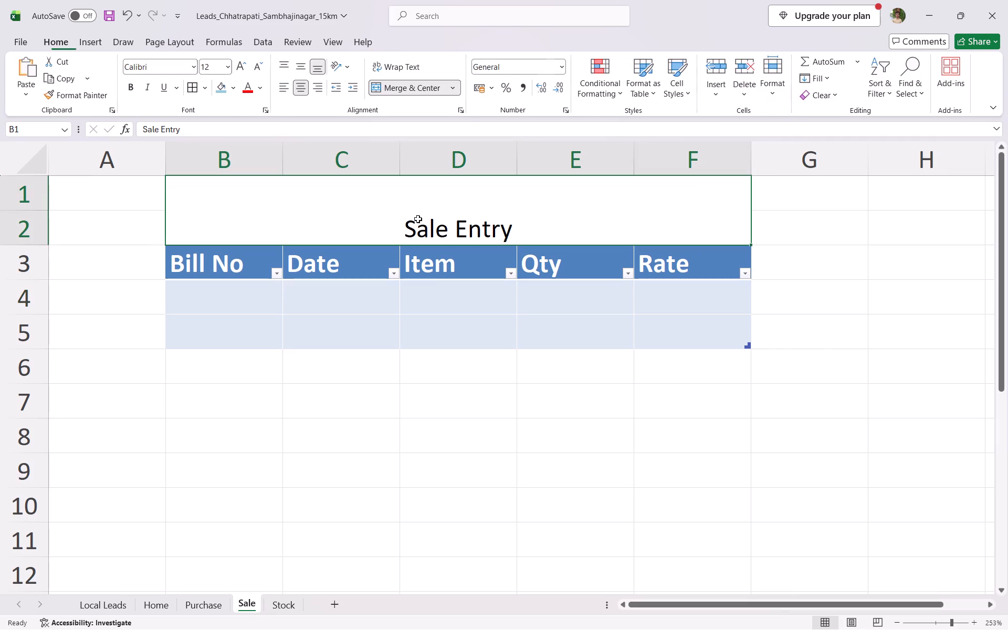
double_click(444, 235)
key(s)
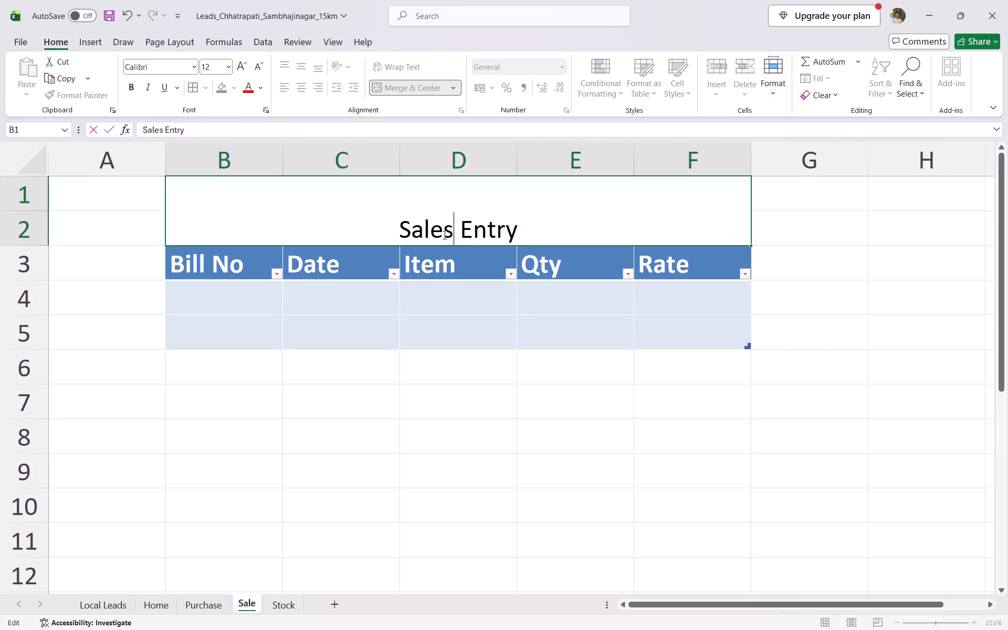
Format the Sales Entry title at font size 16, bold and vertically centred in its merged cell.
double_click(244, 67)
key(ctrl+a)
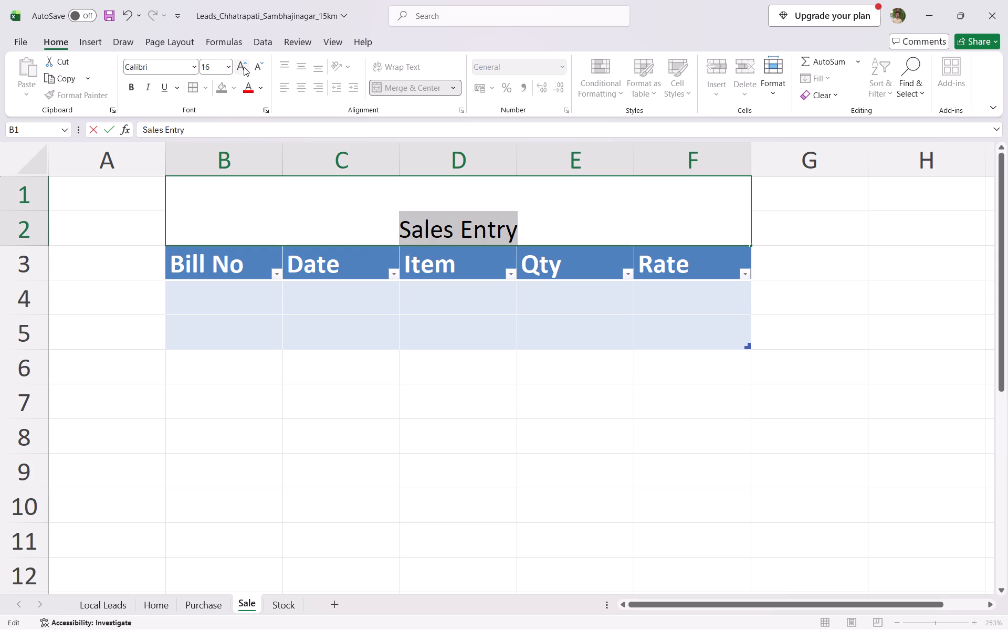
click(244, 67)
click(244, 67)
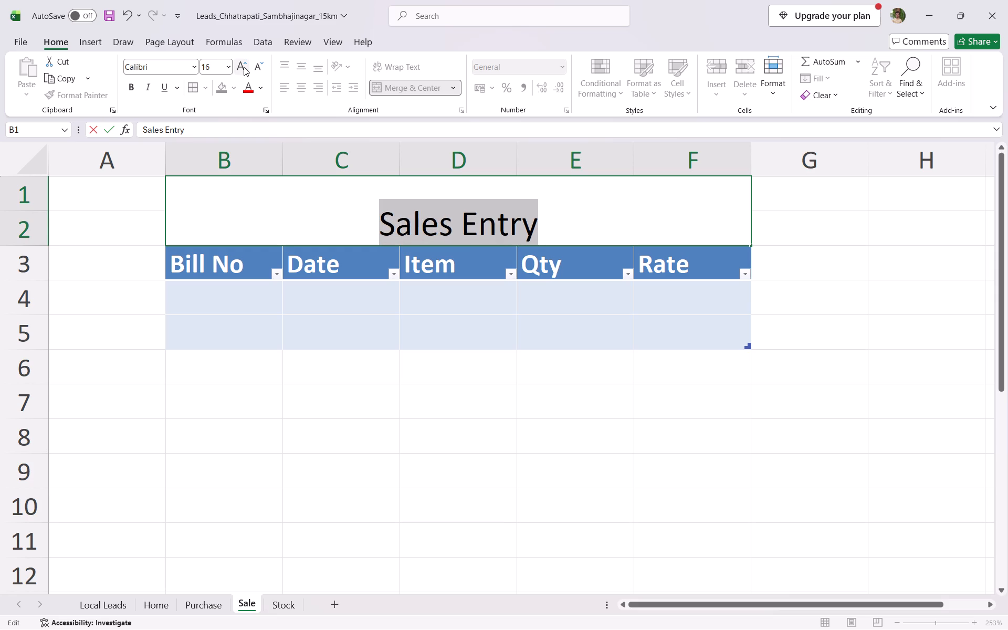
key(ctrl+b)
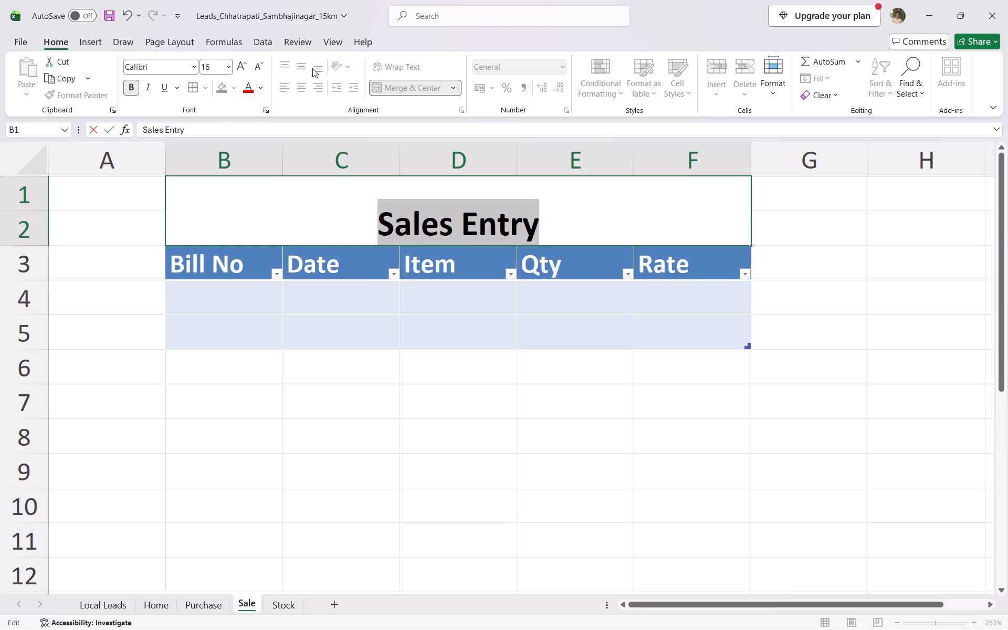
click(312, 68)
click(346, 328)
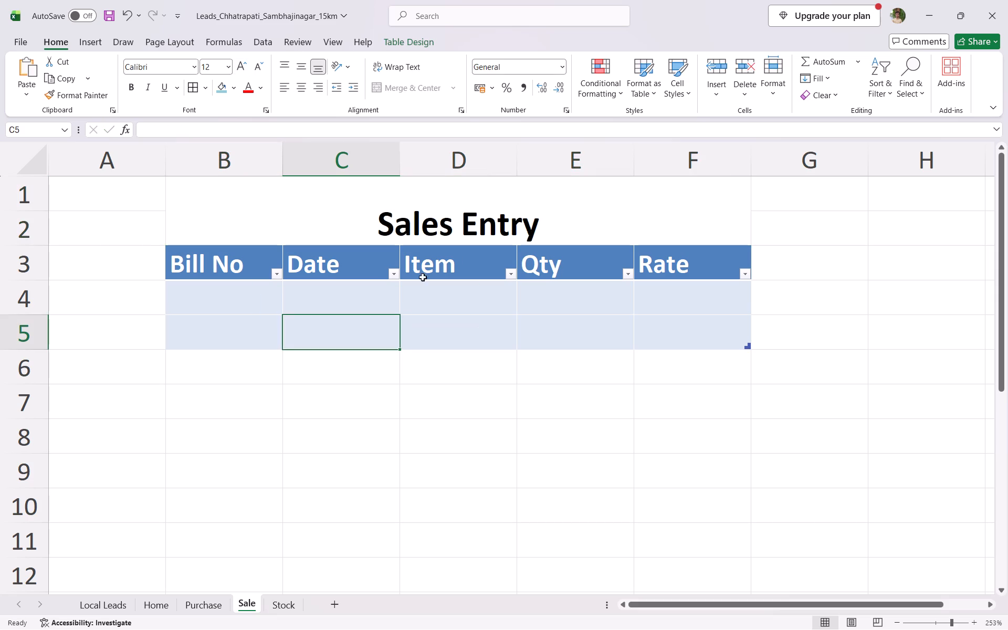
click(468, 197)
click(304, 68)
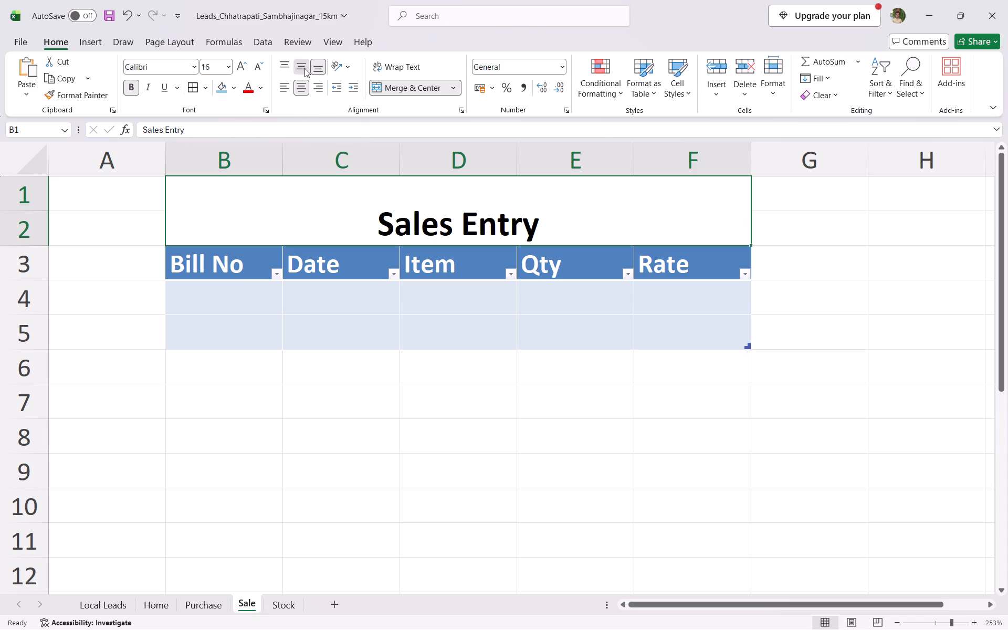
click(406, 381)
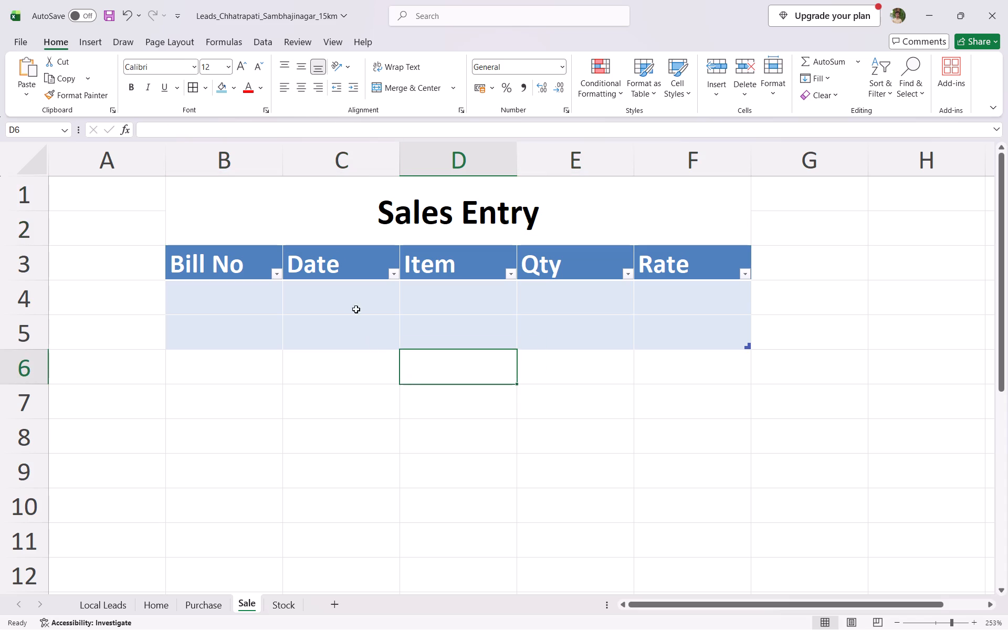
On the Stock sheet, create a table from the range B3:E25, using the first row as its headers.
click(286, 612)
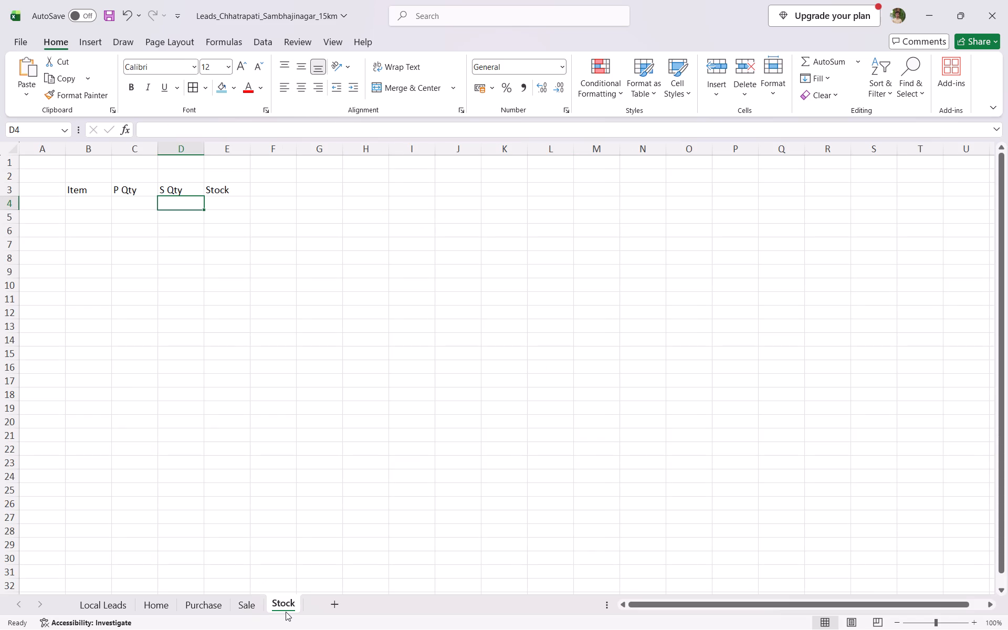
scroll(96, 193, right, 2)
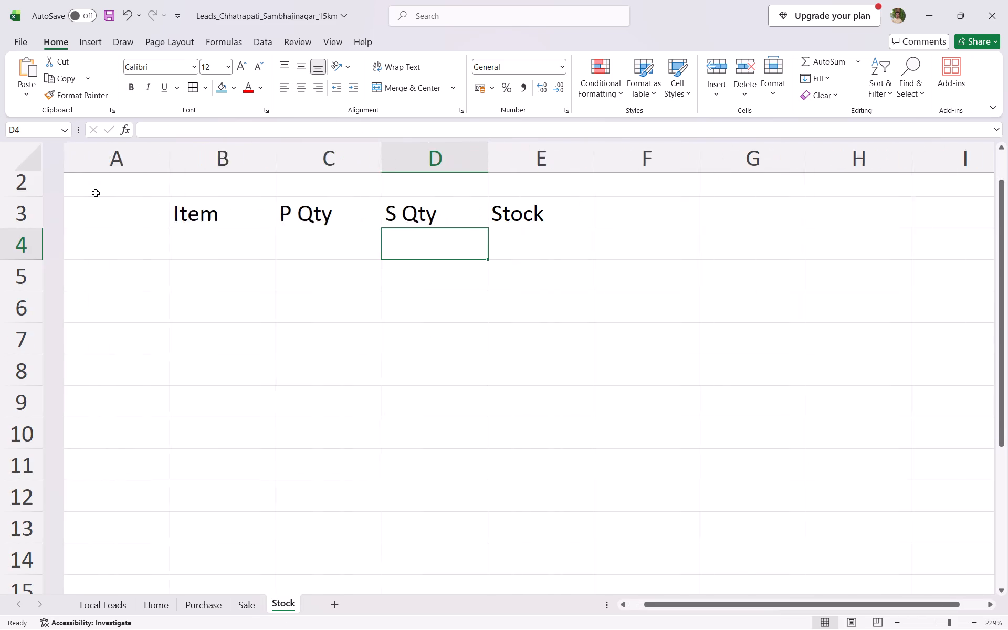
scroll(96, 193, up, 4)
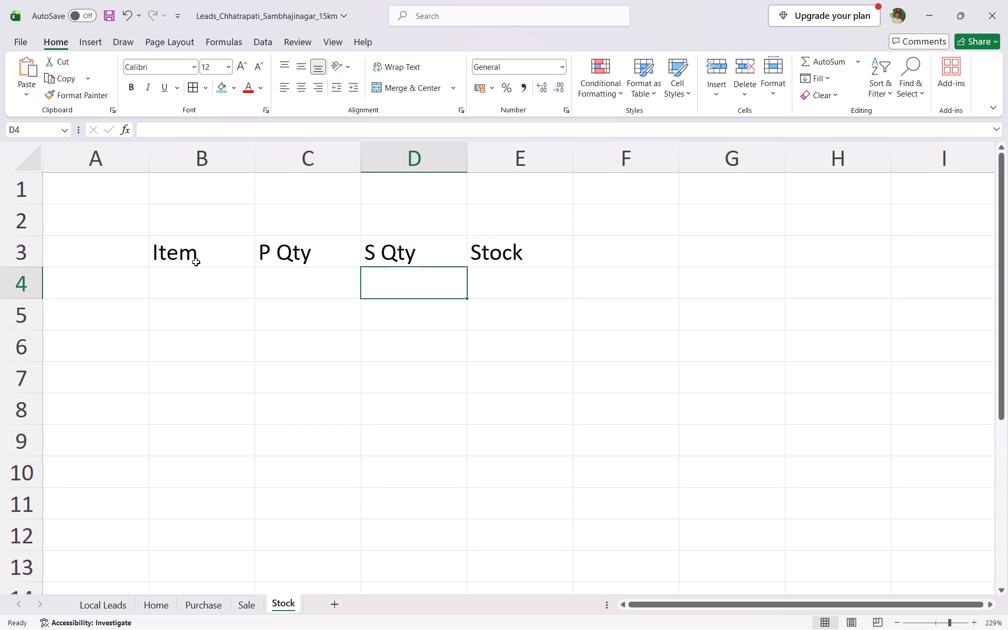
drag(193, 258, 516, 266)
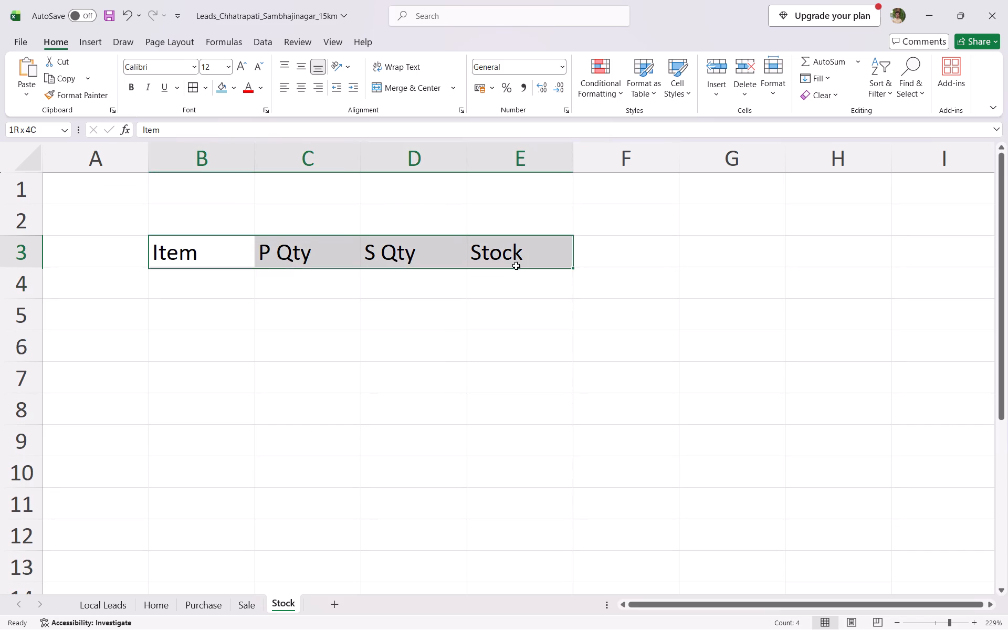
drag(516, 266, 519, 265)
click(250, 359)
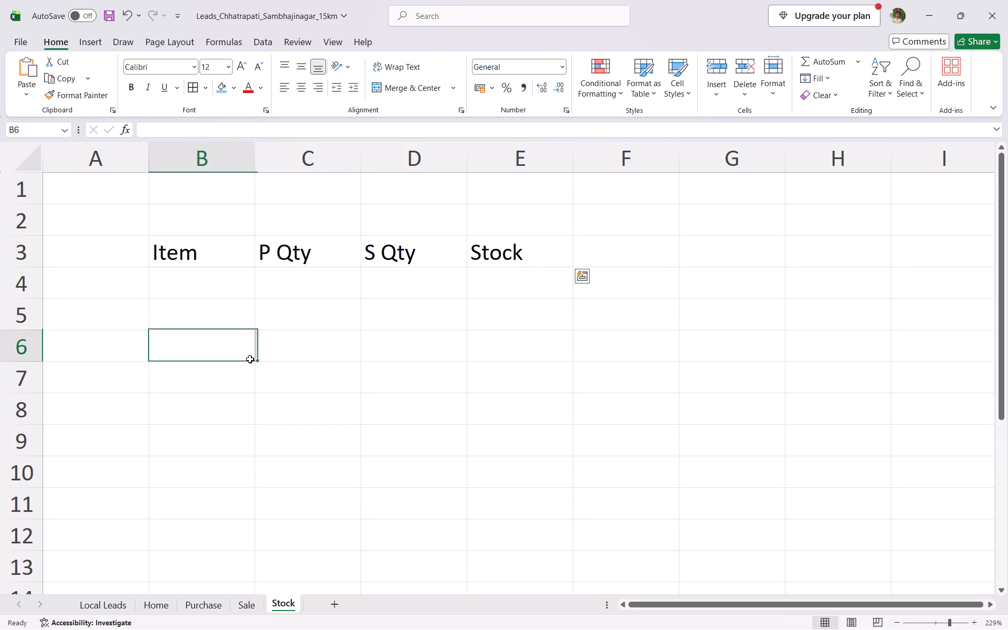
drag(180, 241, 532, 268)
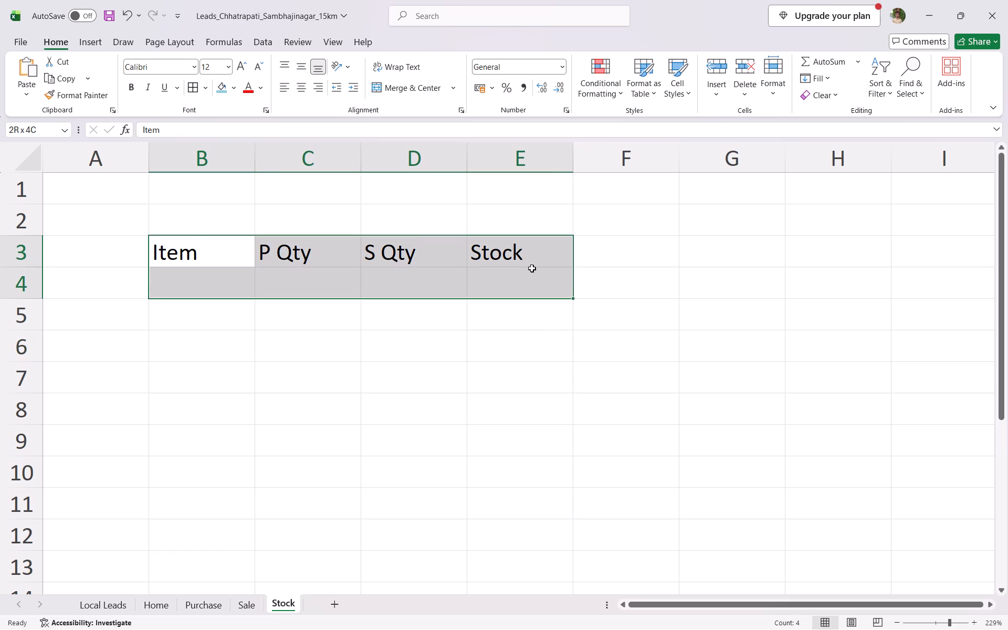
drag(532, 268, 516, 432)
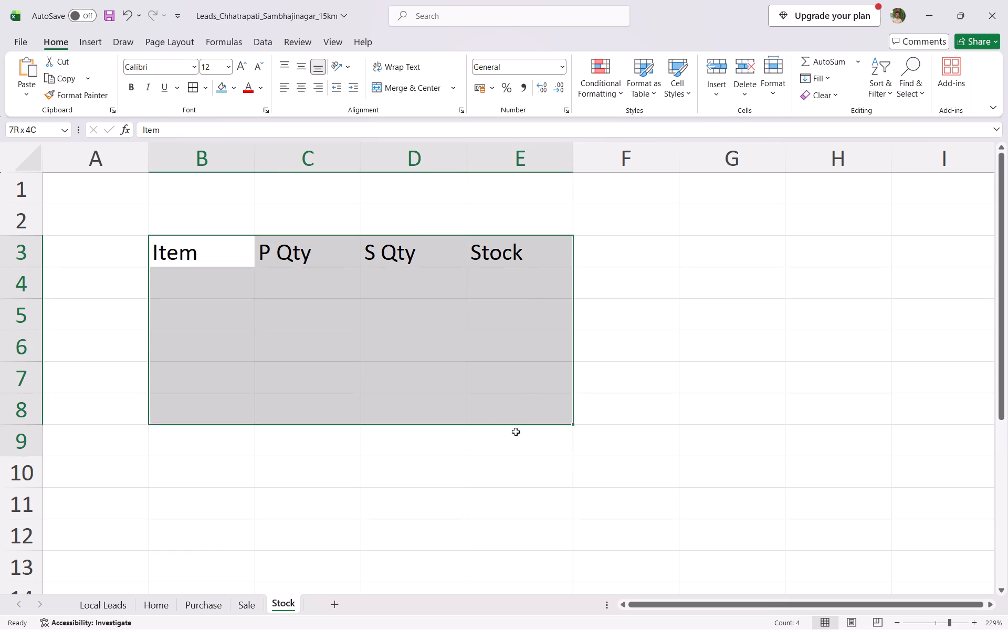
drag(516, 432, 509, 545)
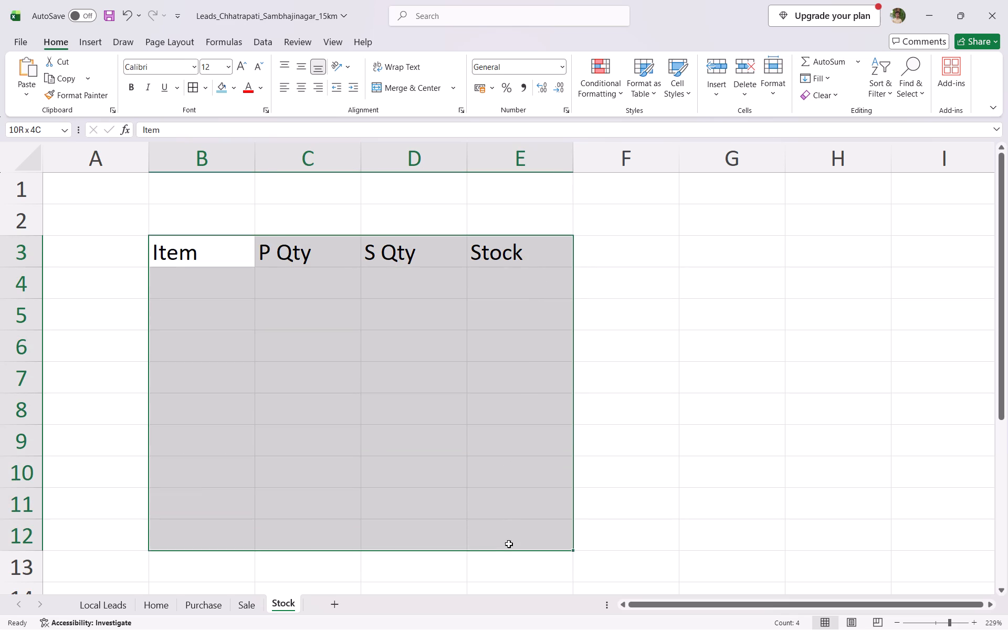
drag(509, 545, 506, 534)
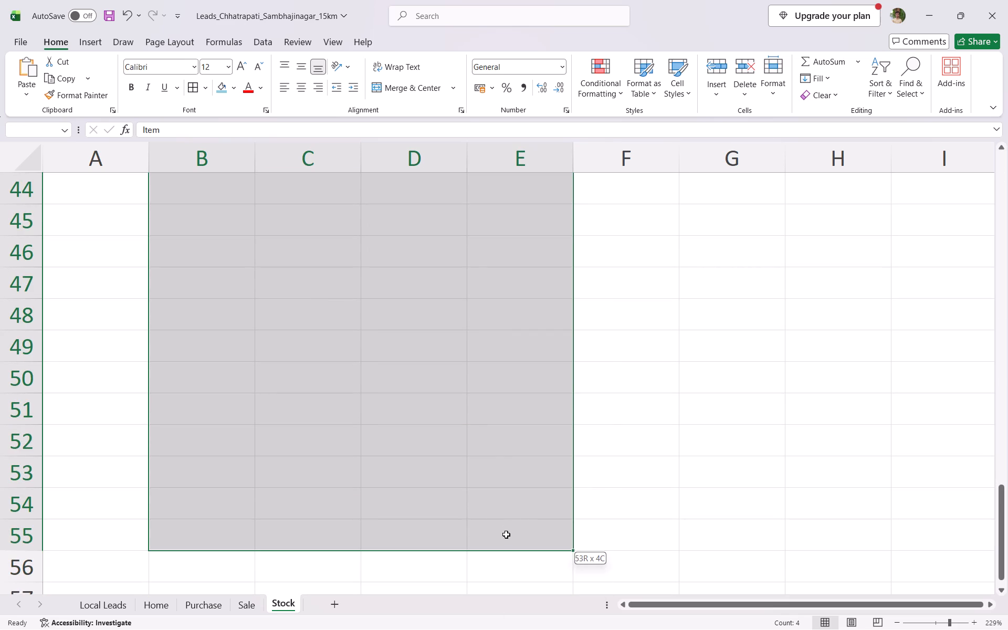
drag(506, 534, 516, 159)
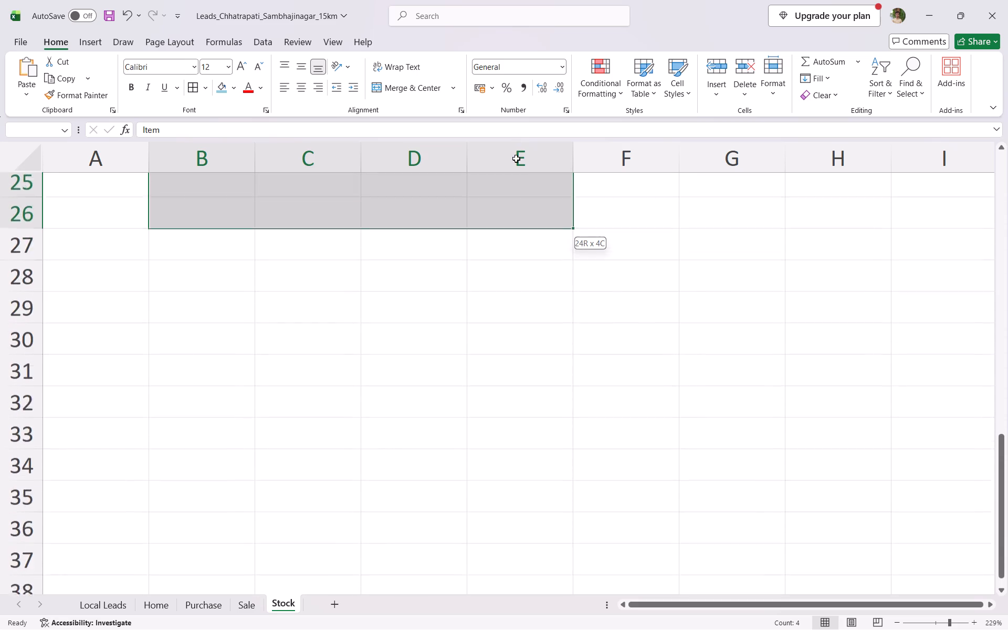
drag(516, 159, 517, 217)
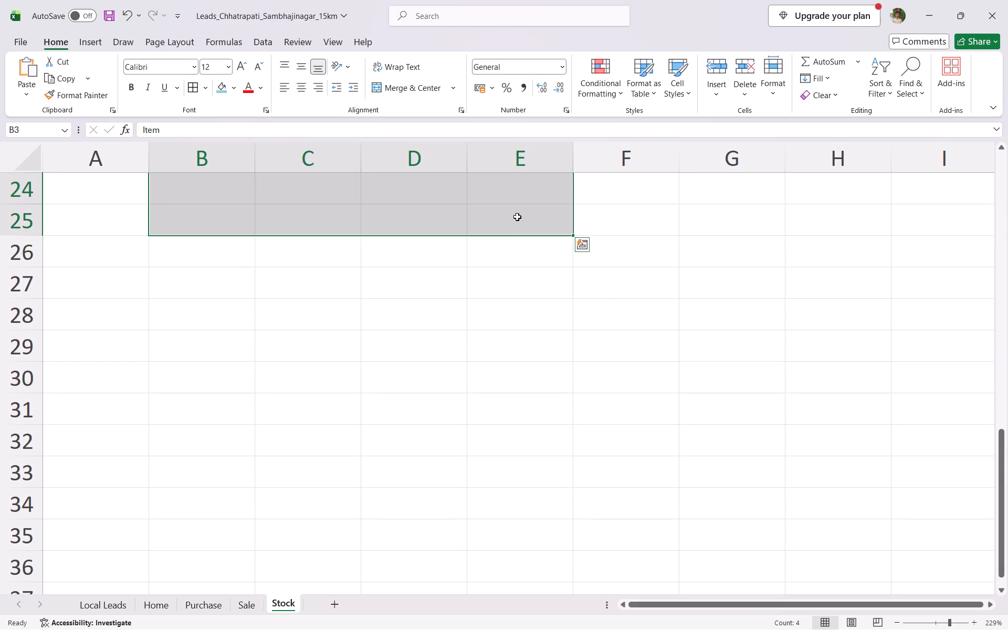
key(ctrl+t)
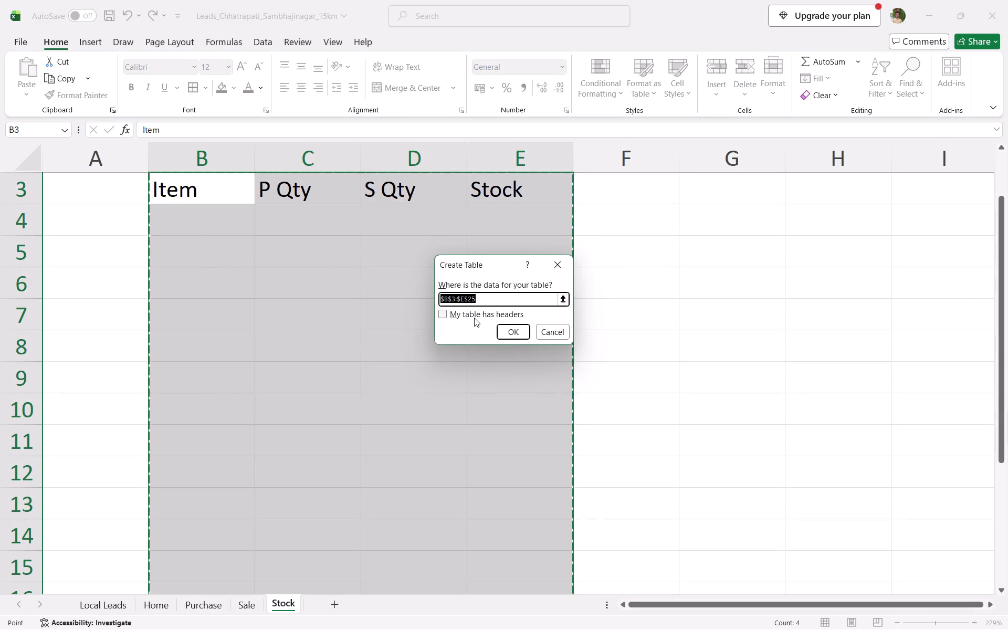
click(474, 318)
click(520, 337)
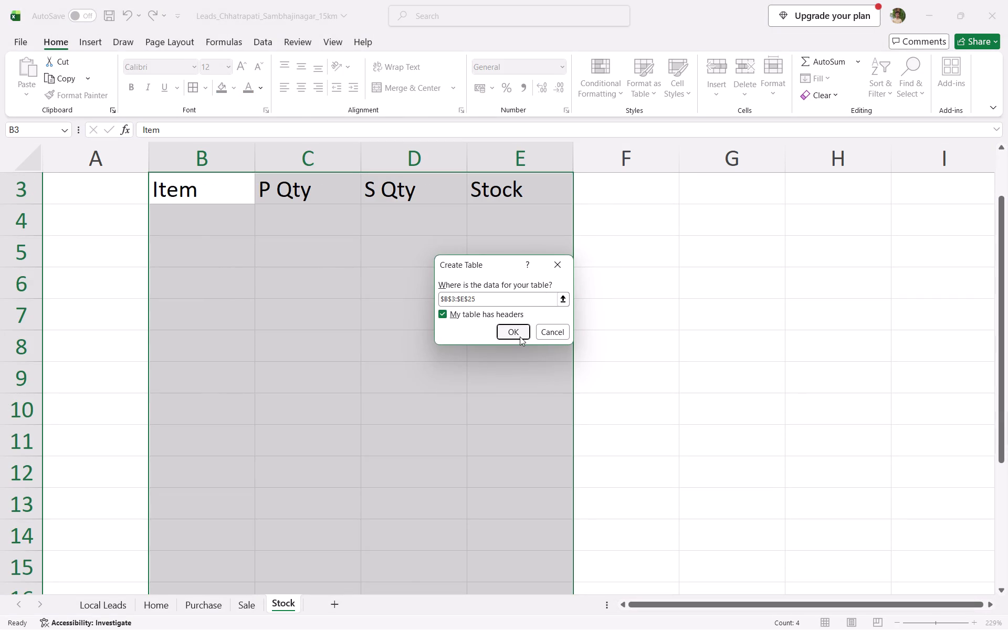
Turn off banded rows for the Stock table.
scroll(481, 336, up, 3)
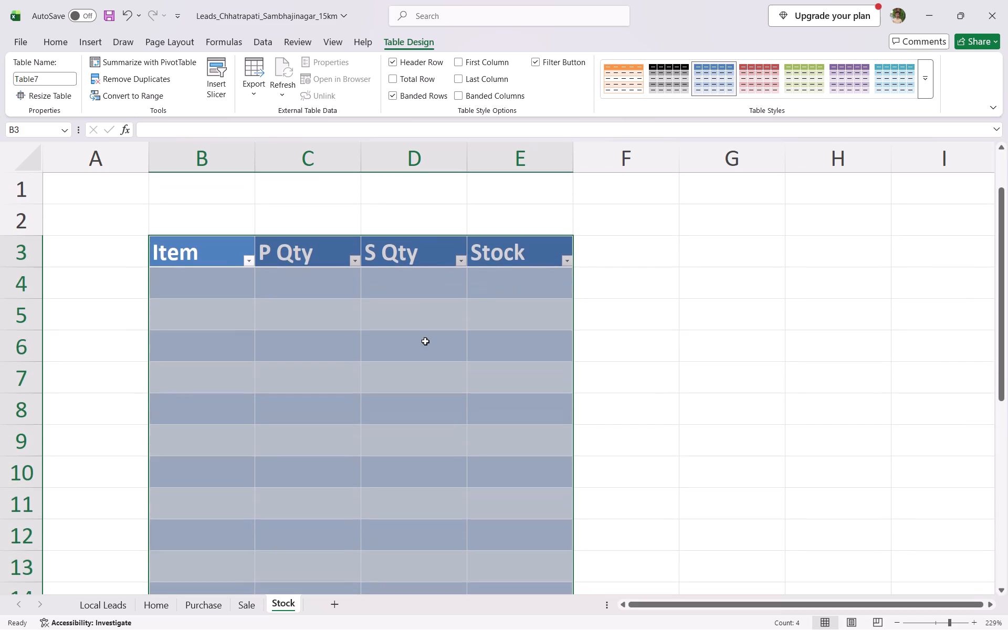
click(422, 341)
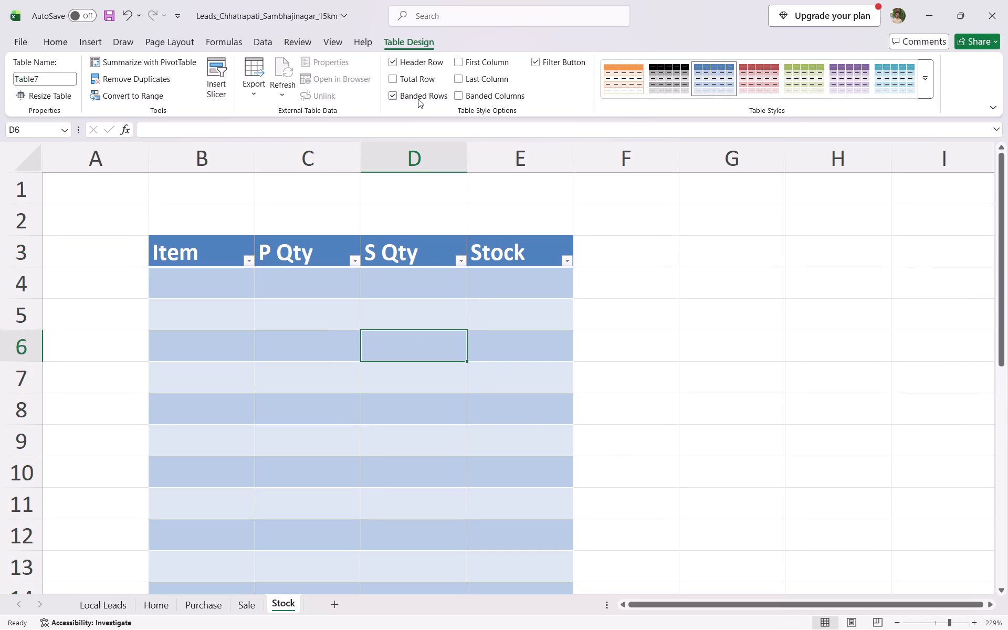
click(418, 99)
click(403, 392)
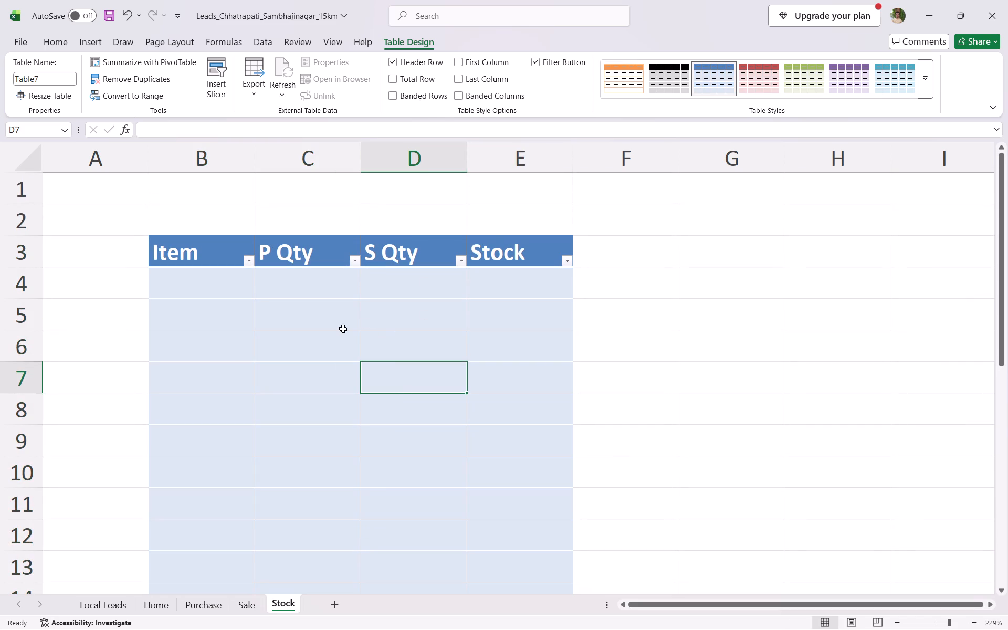
Merge and centre cells B1:E2 above the Stock table, align them vertically to the middle, and enter the title "Stock Management".
drag(218, 188, 518, 218)
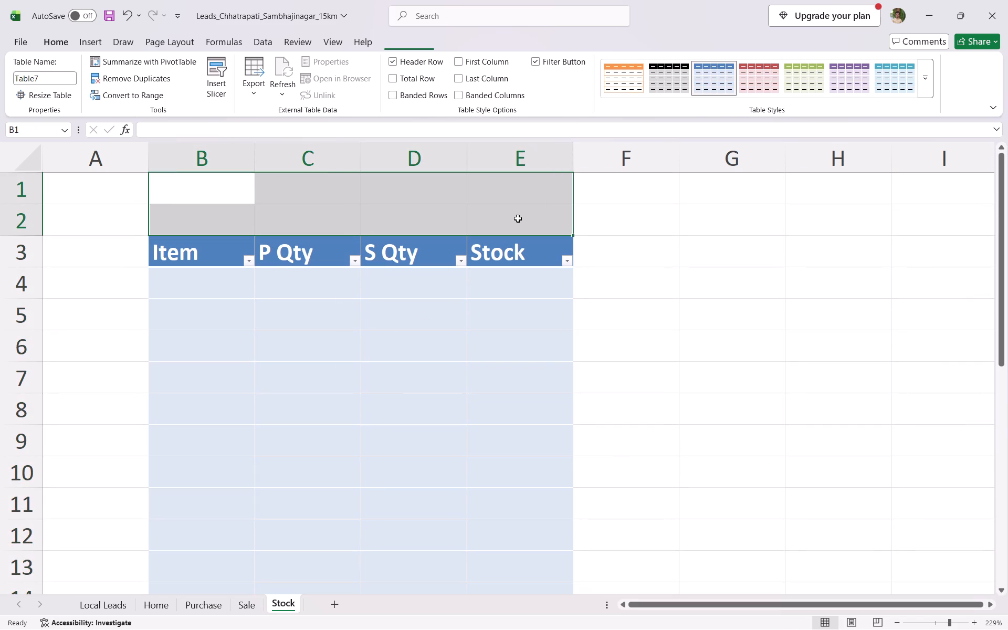
click(417, 84)
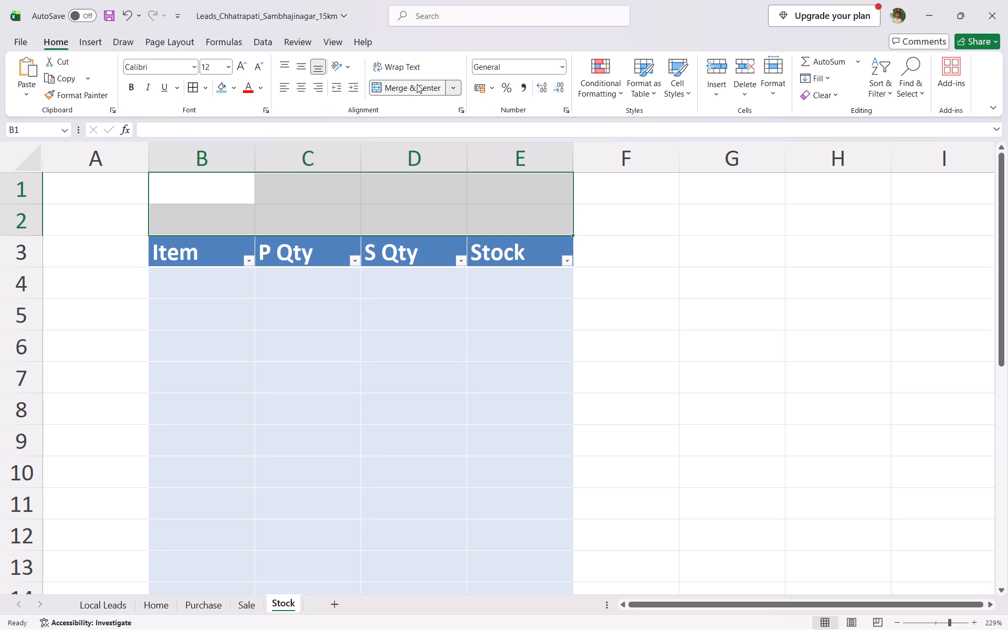
click(301, 62)
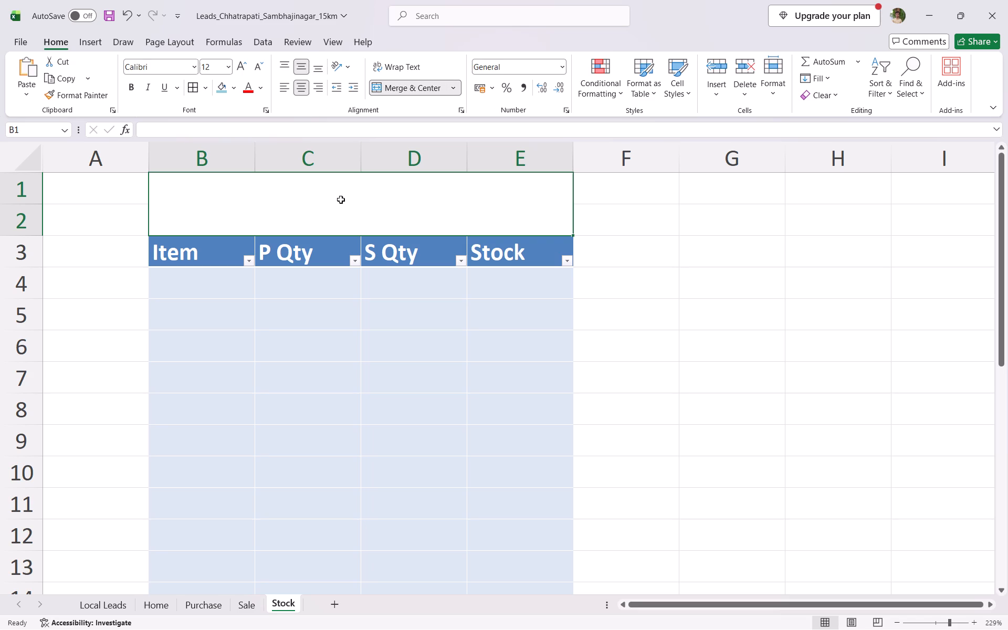
text(Stock Managemetn)
key(BackSpace)
key(BackSpace)
text(nt)
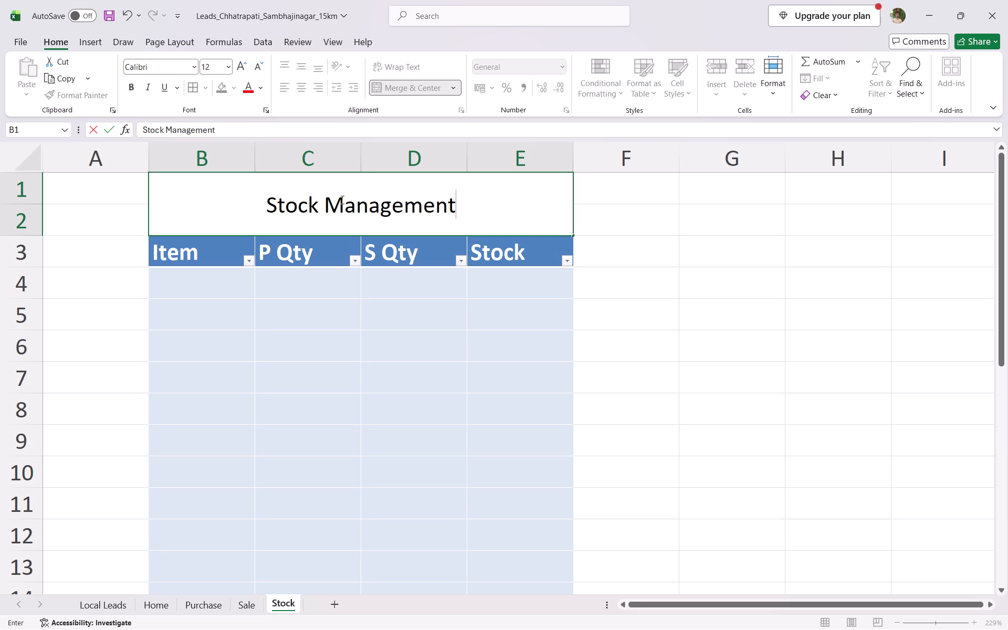
Make the "Stock Management" title bold and set its font size to 16.
key(ctrl+a)
key(ctrl+b)
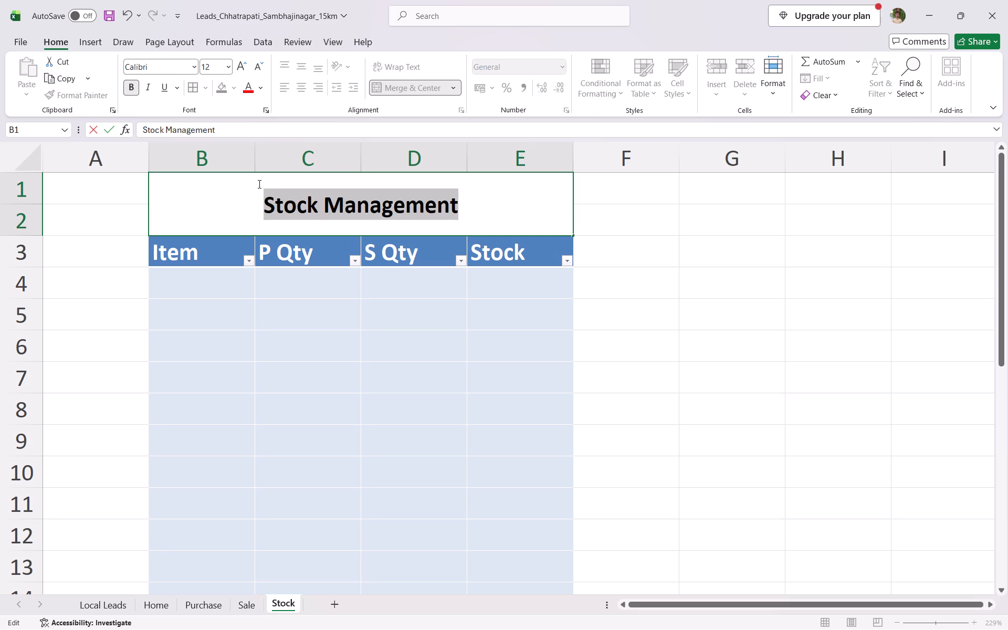
double_click(241, 66)
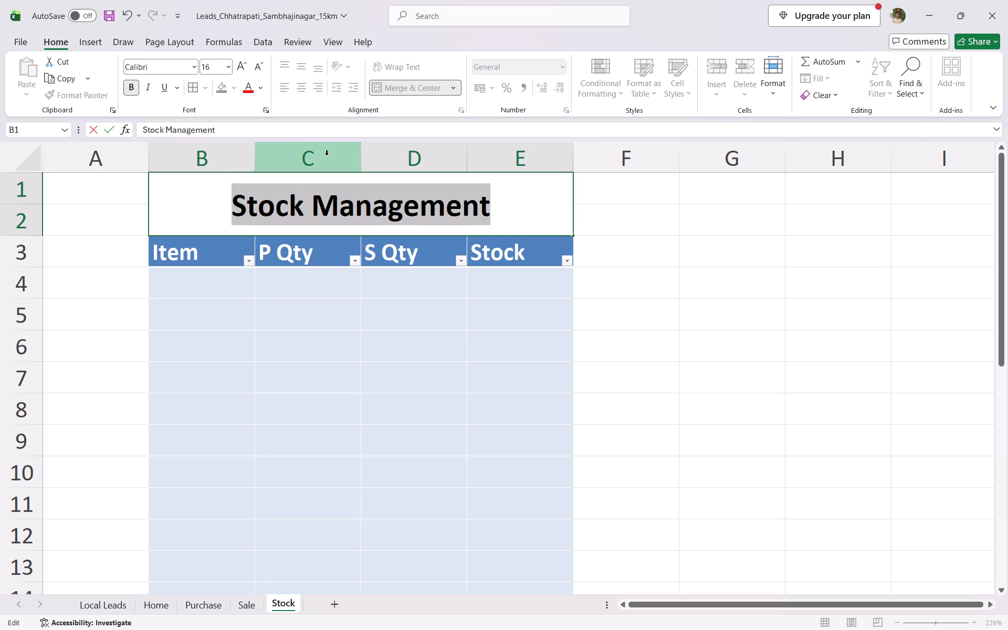
click(405, 335)
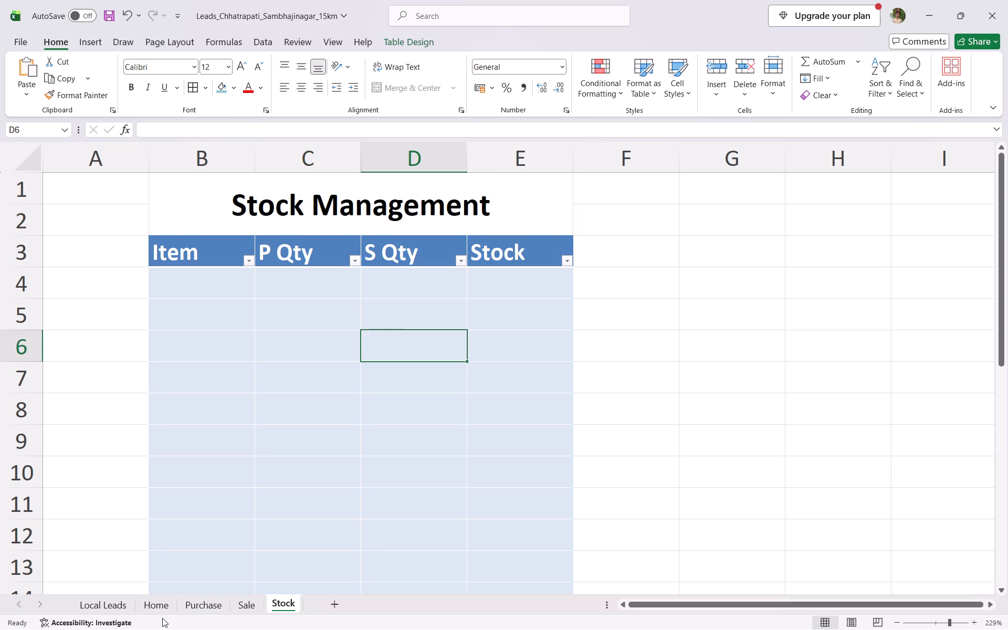
Fill in the Home form with Bill No 1, Date 1/1/2021, Item mouse, Qty 20 and Rate 210.
click(157, 607)
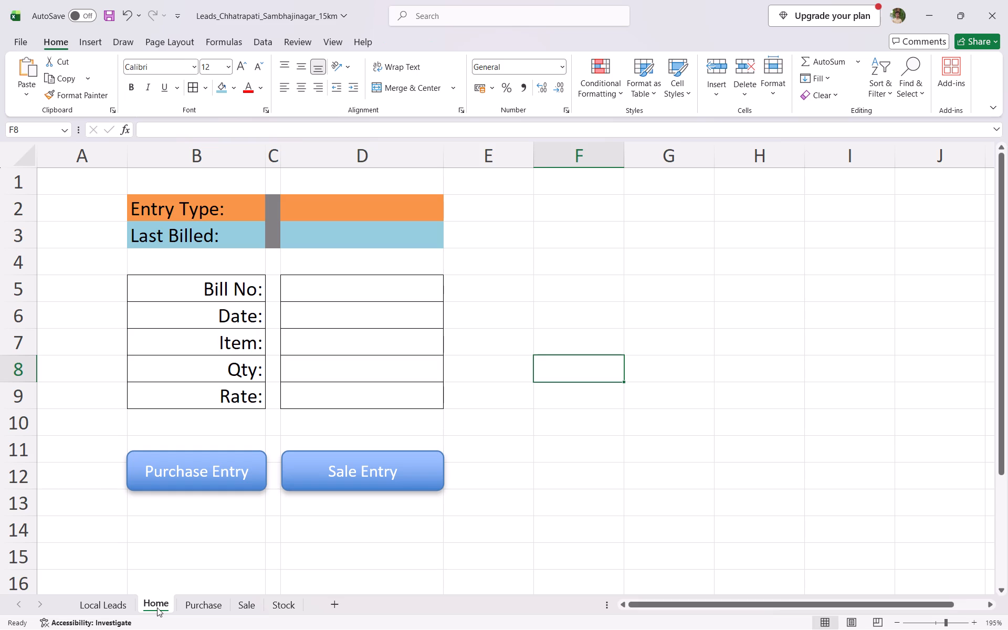
scroll(382, 390, up, 3)
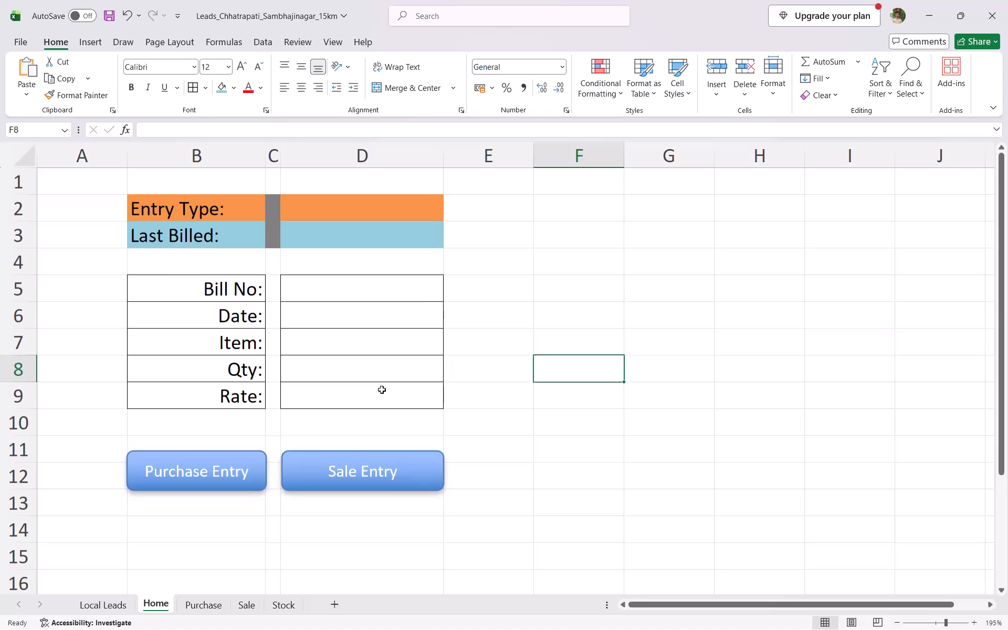
key(0)
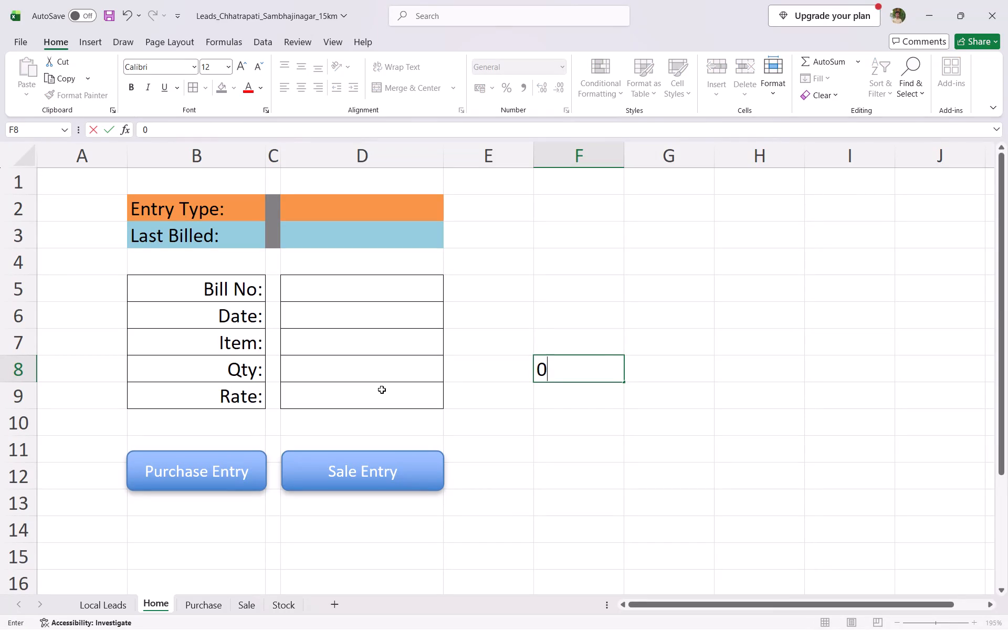
key(BackSpace)
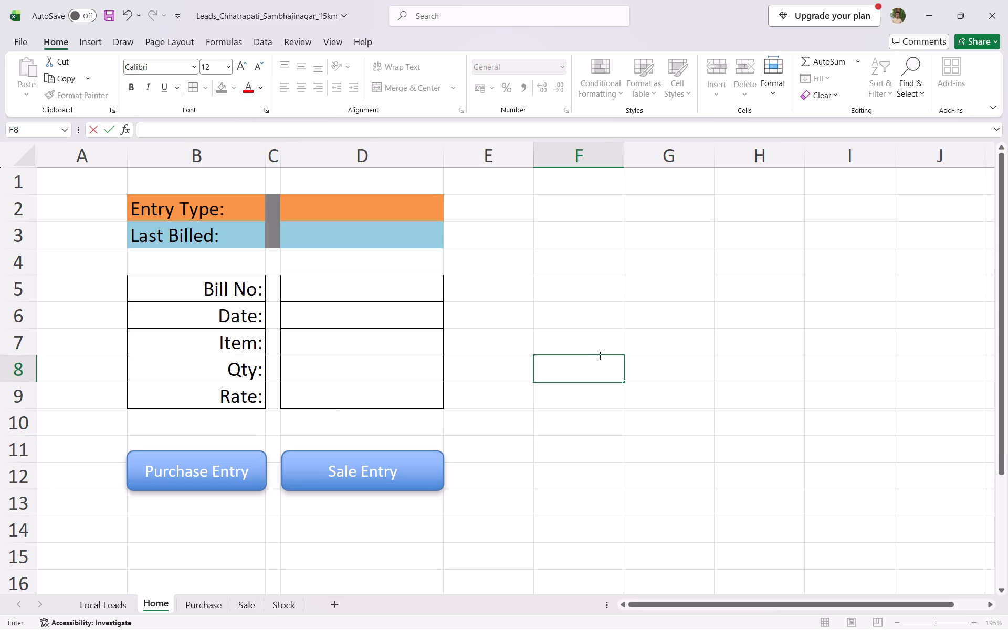
click(406, 293)
key(1)
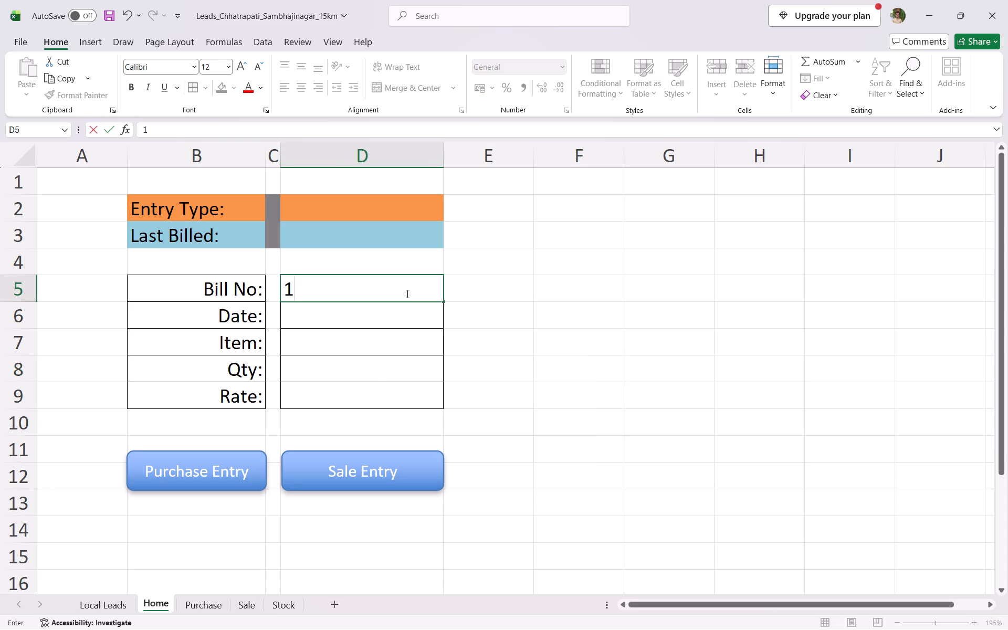
key(Return)
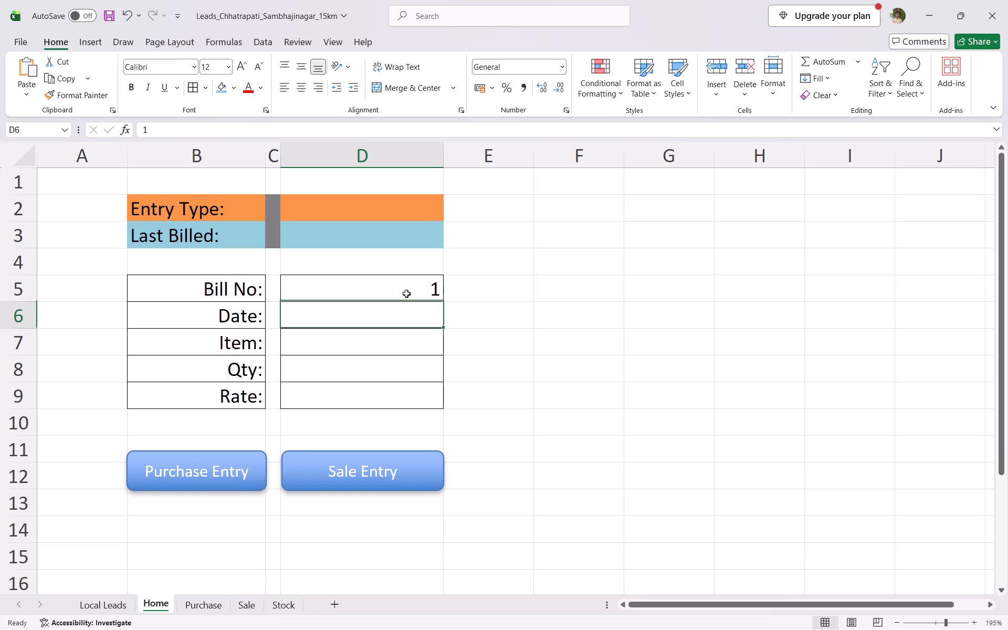
key(1)
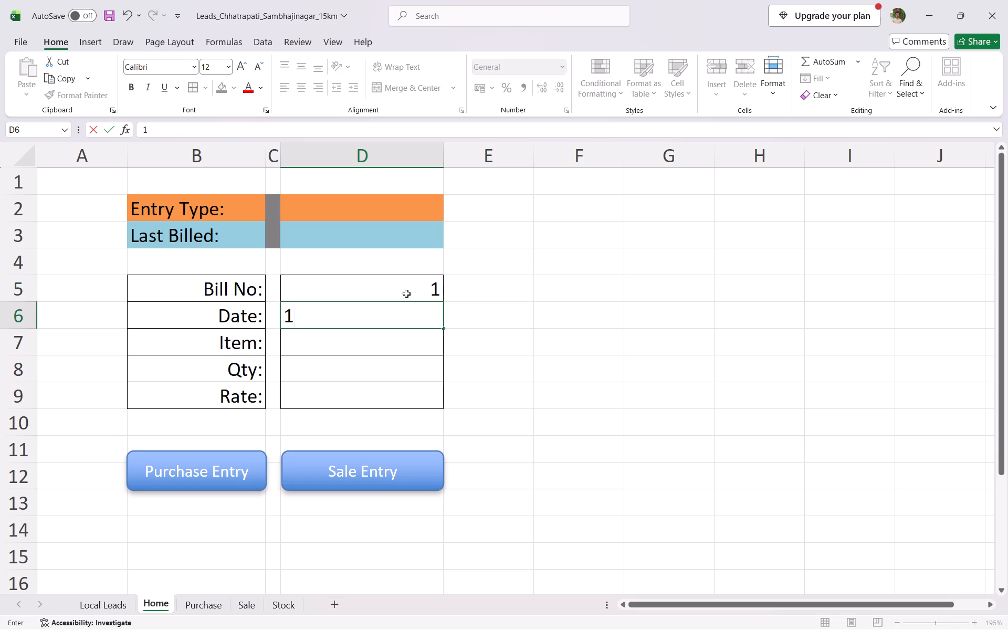
text(/1/)
text(2021)
key(Return)
text(mouse)
key(Return)
text(20)
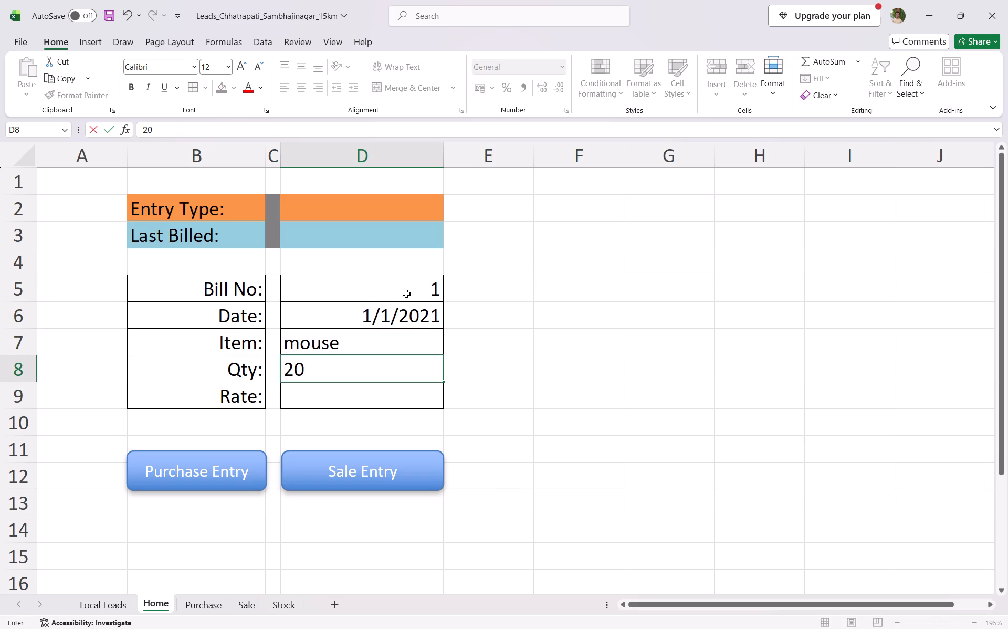
key(Return)
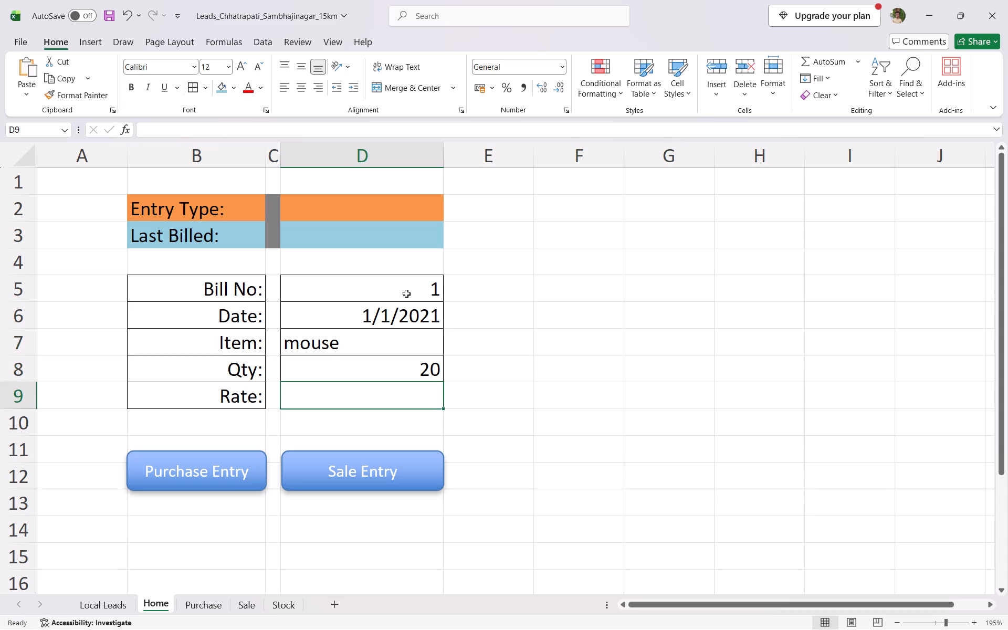
text(210)
key(Return)
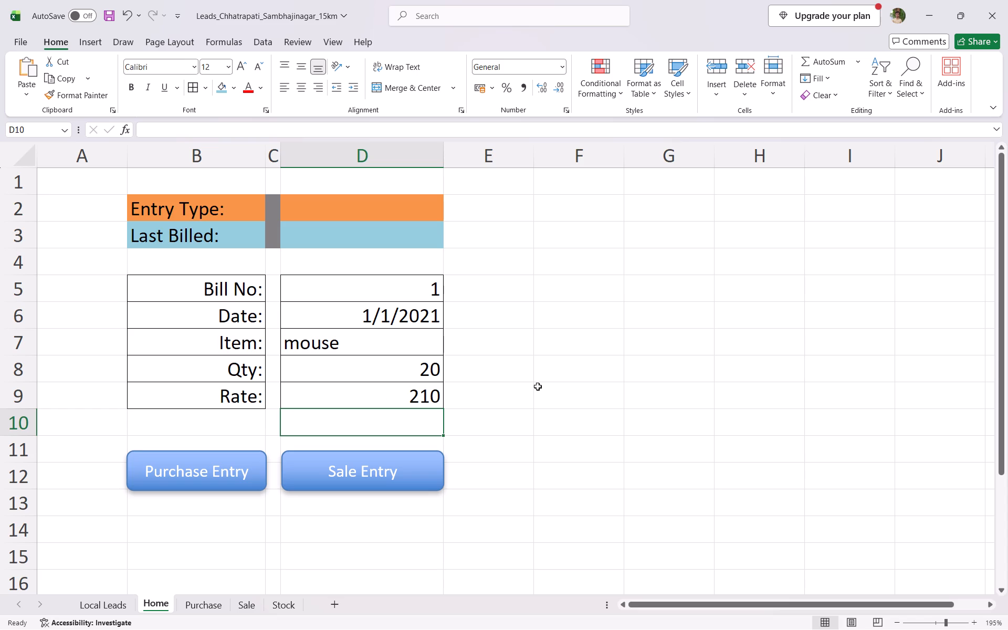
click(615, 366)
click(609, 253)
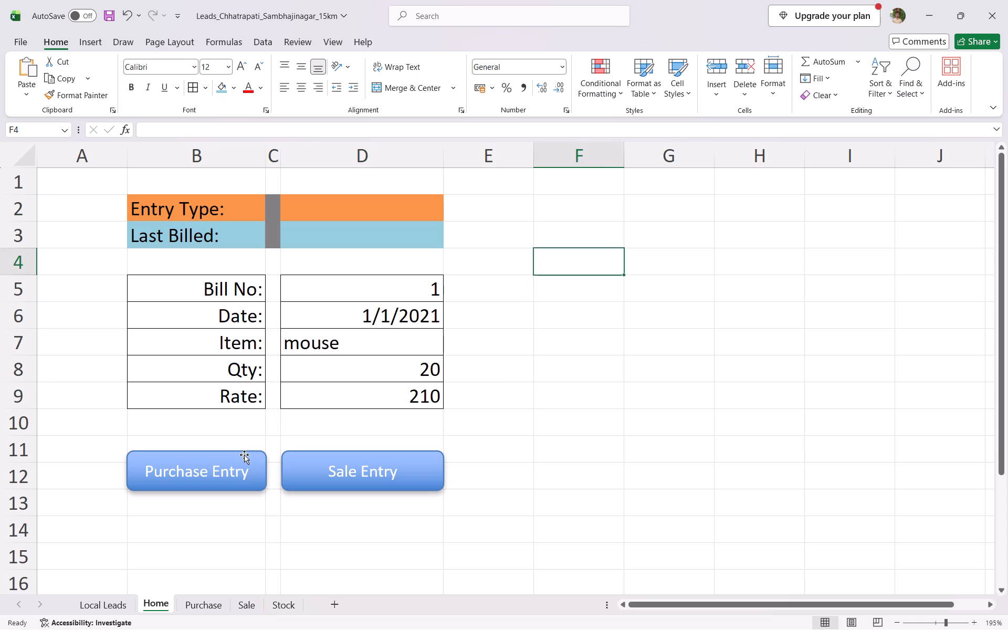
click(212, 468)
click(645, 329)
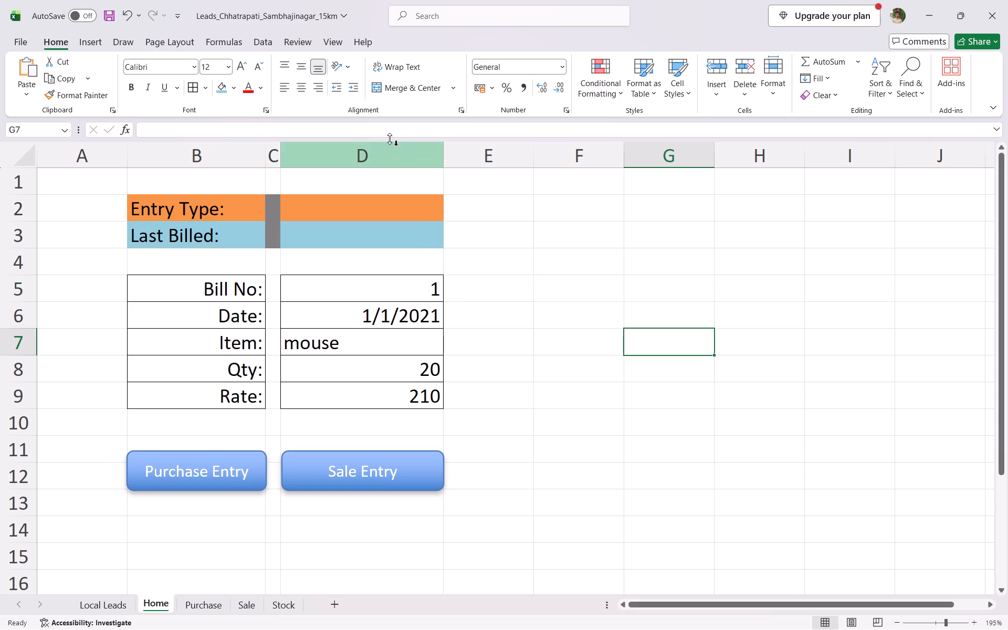
Start recording a macro named "P", stored in this workbook.
click(332, 40)
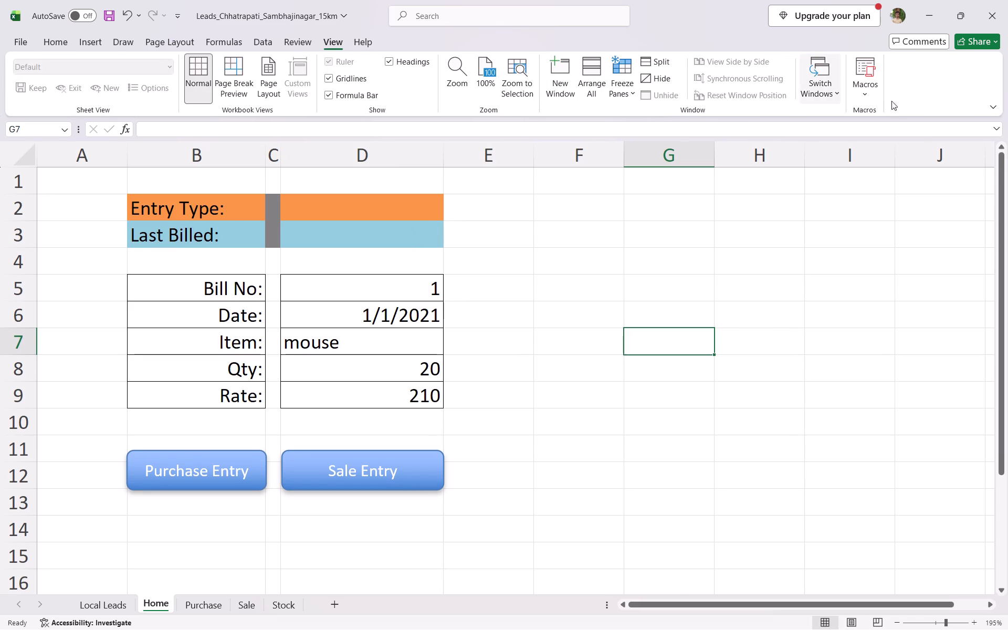
click(870, 94)
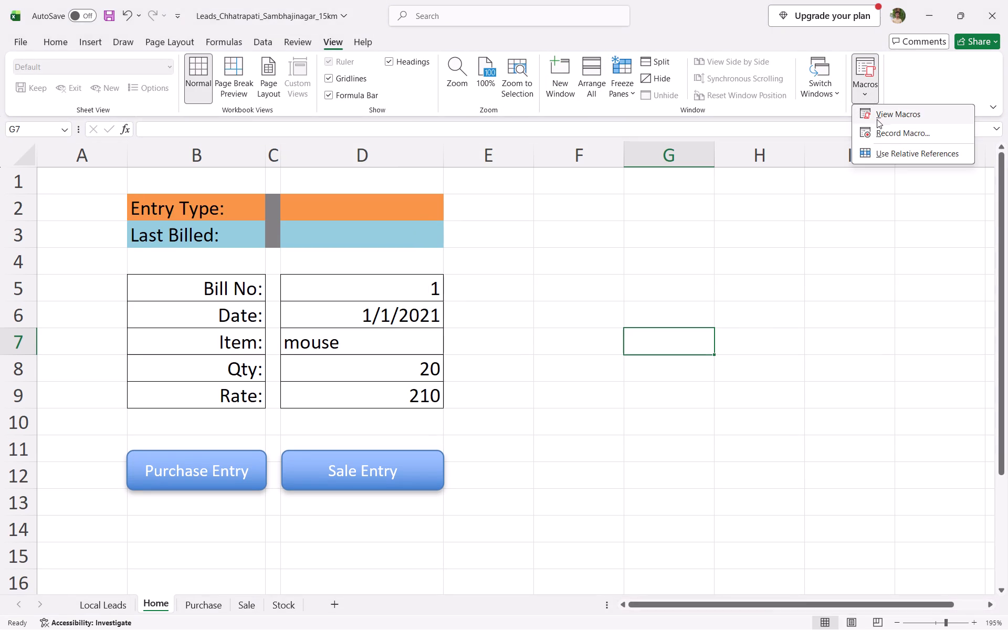
click(881, 131)
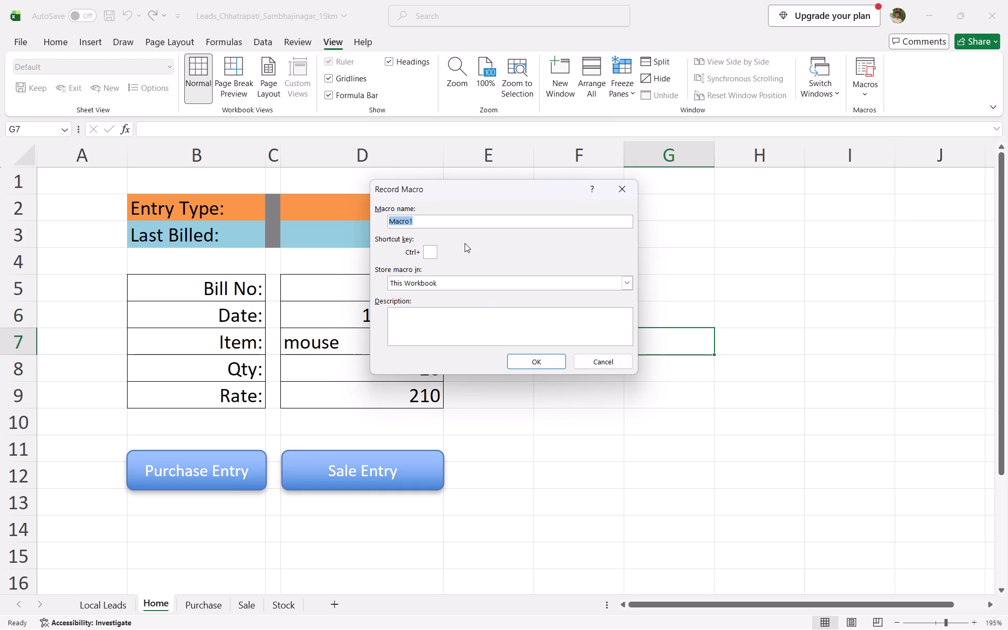
key(p)
key(BackSpace)
text(Pur)
key(BackSpace)
key(BackSpace)
click(545, 361)
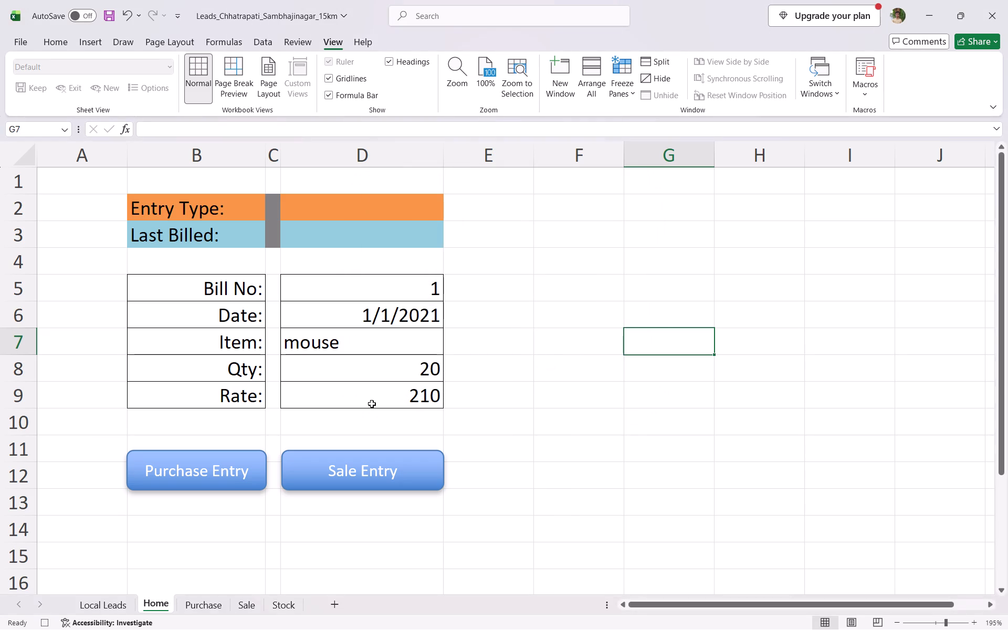
Copy the entry values in D5:D9 on Home and select cell B4 on the Purchase sheet as the destination.
click(409, 292)
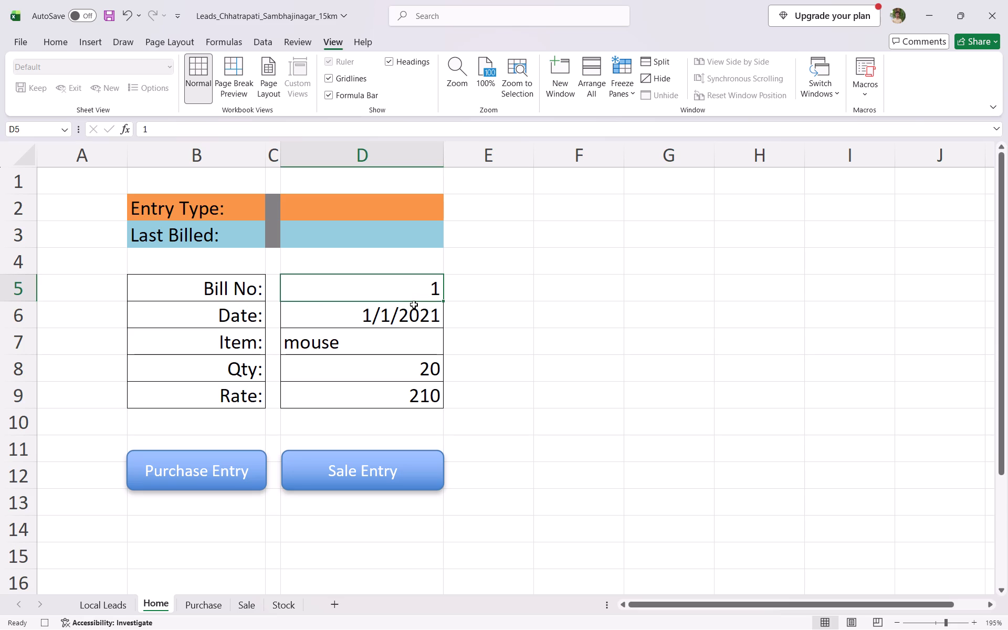
drag(415, 289, 411, 397)
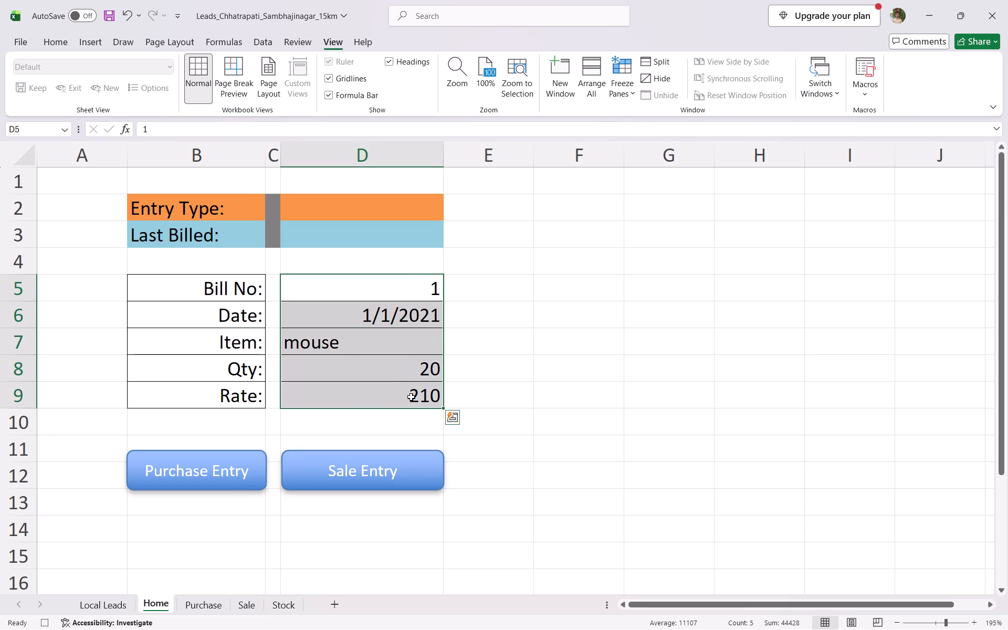
key(ctrl+c)
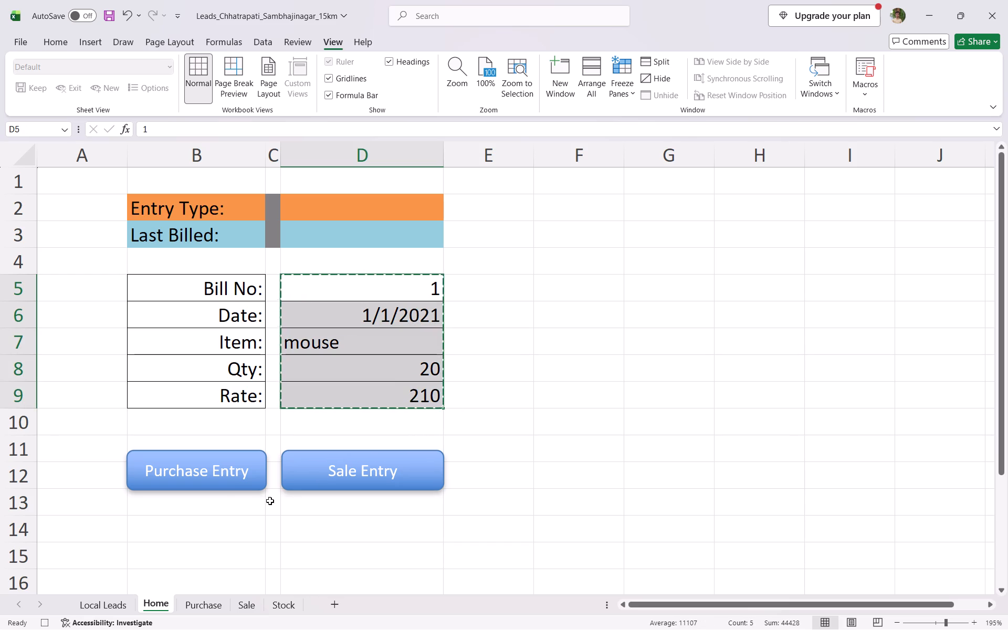
click(215, 598)
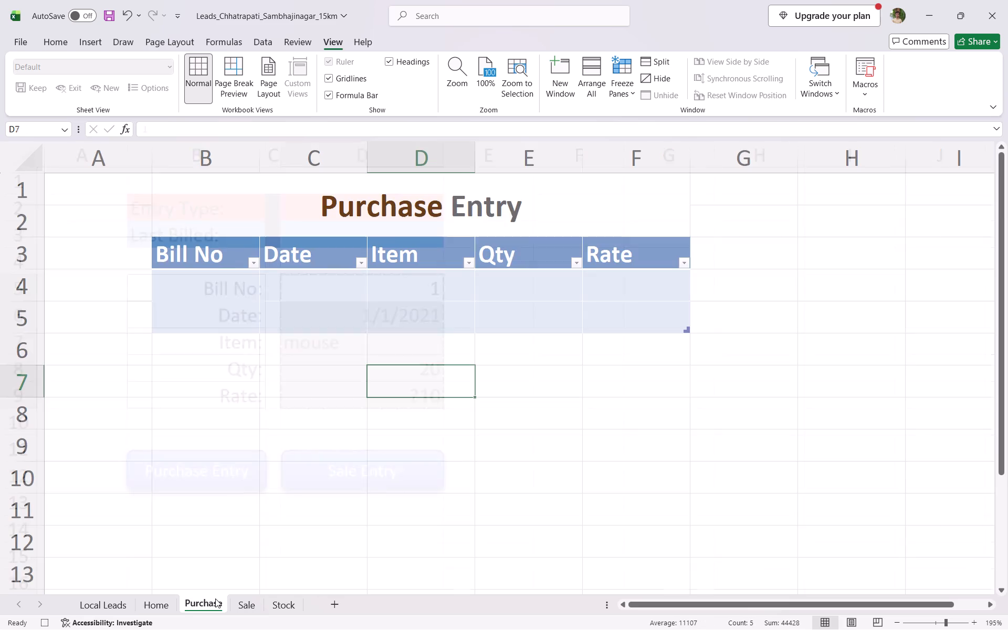
click(234, 279)
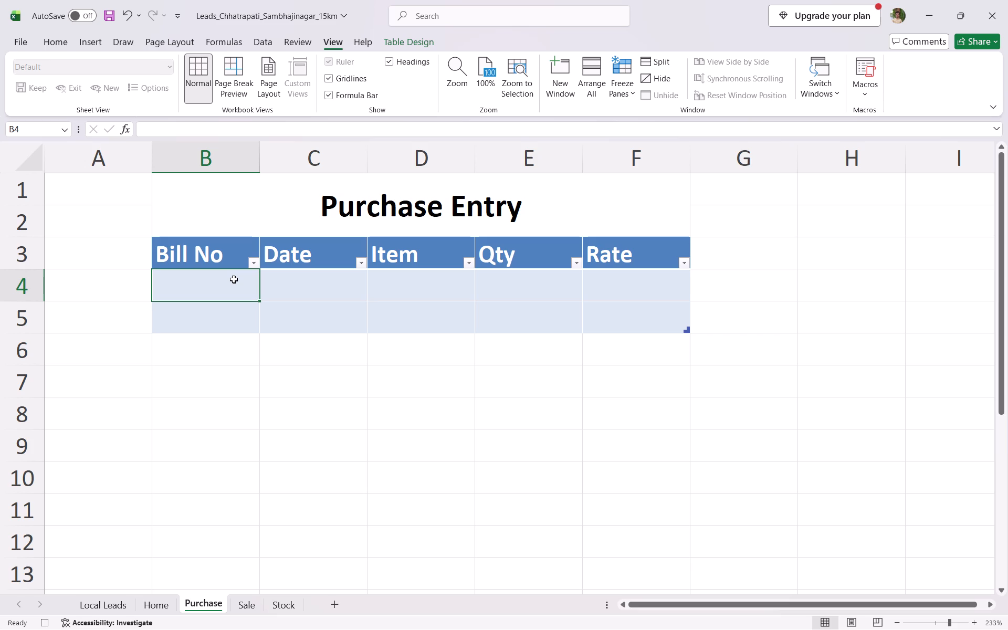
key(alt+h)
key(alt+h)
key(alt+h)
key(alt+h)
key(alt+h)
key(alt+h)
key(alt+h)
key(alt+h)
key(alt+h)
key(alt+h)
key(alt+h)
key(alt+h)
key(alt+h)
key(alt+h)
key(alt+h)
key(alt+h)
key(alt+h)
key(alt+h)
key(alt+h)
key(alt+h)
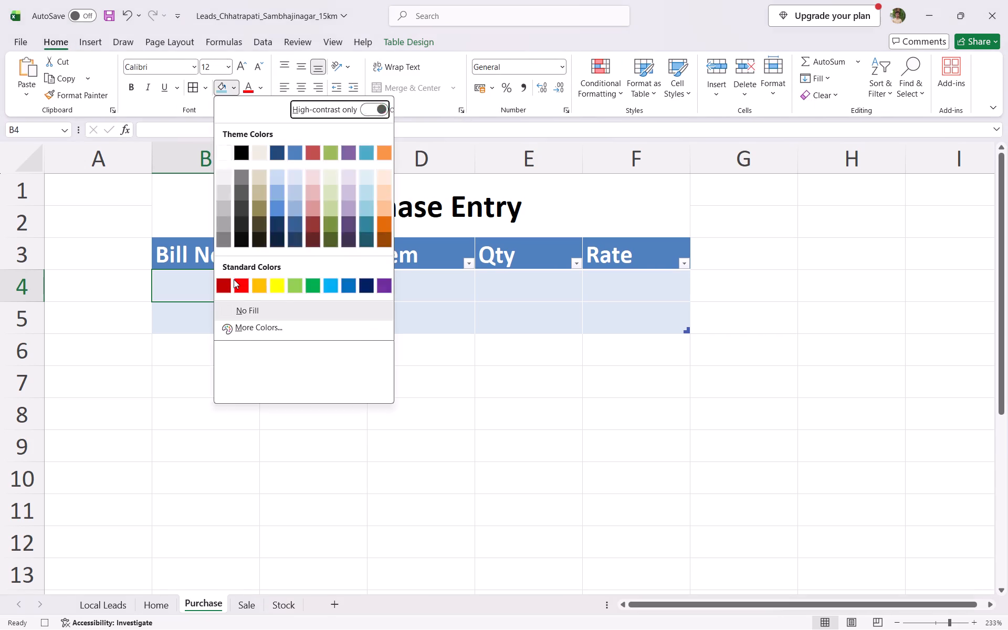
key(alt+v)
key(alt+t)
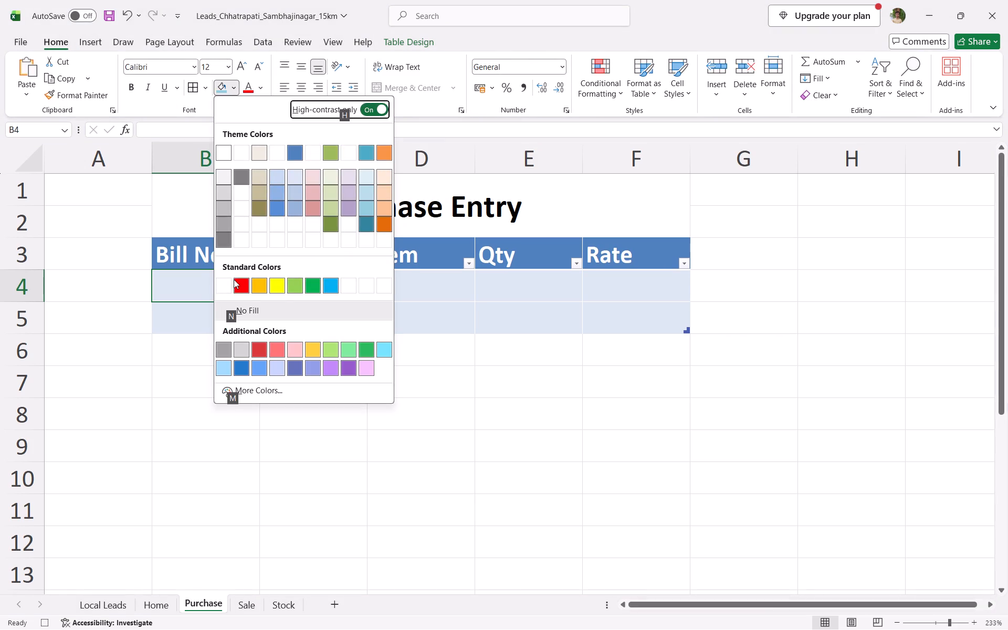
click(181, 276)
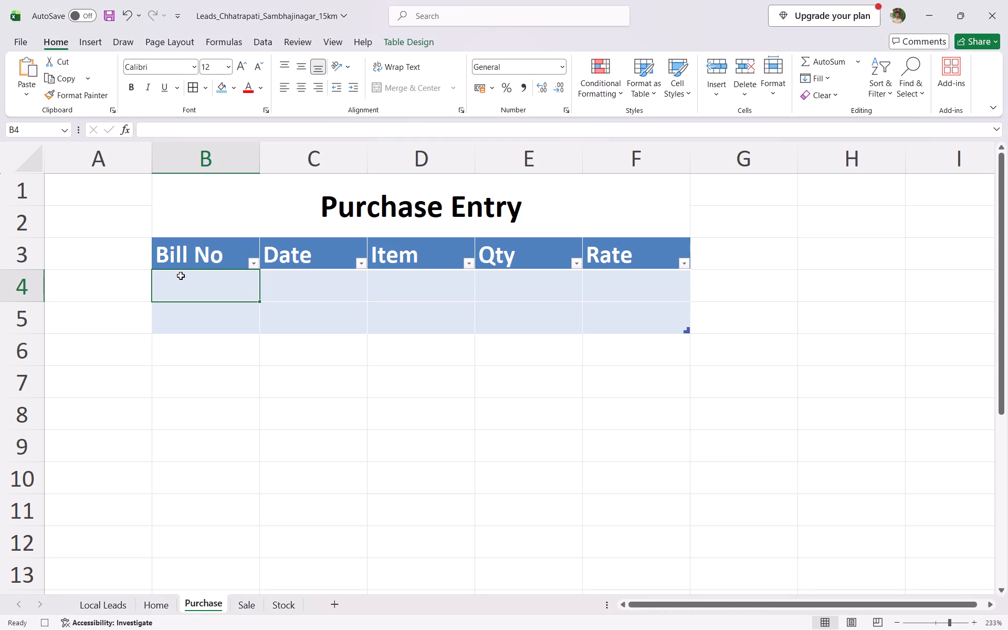
Paste the copied entry transposed into the first row of the Purchase table, starting at B4.
key(alt+h)
key(alt+v)
key(alt+t)
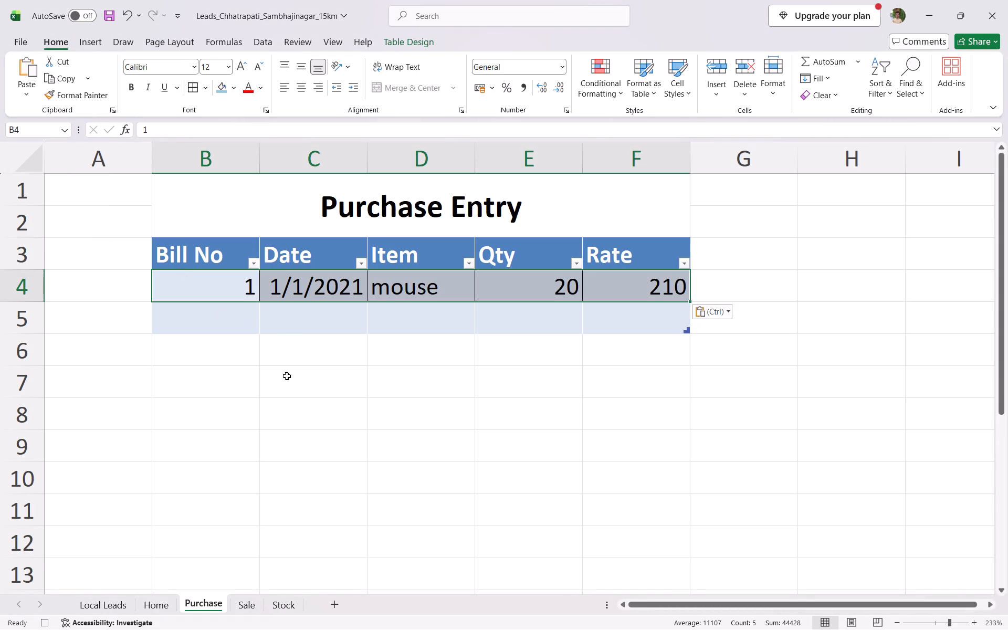
Insert a new table row above the pasted entry in the Purchase table.
click(220, 285)
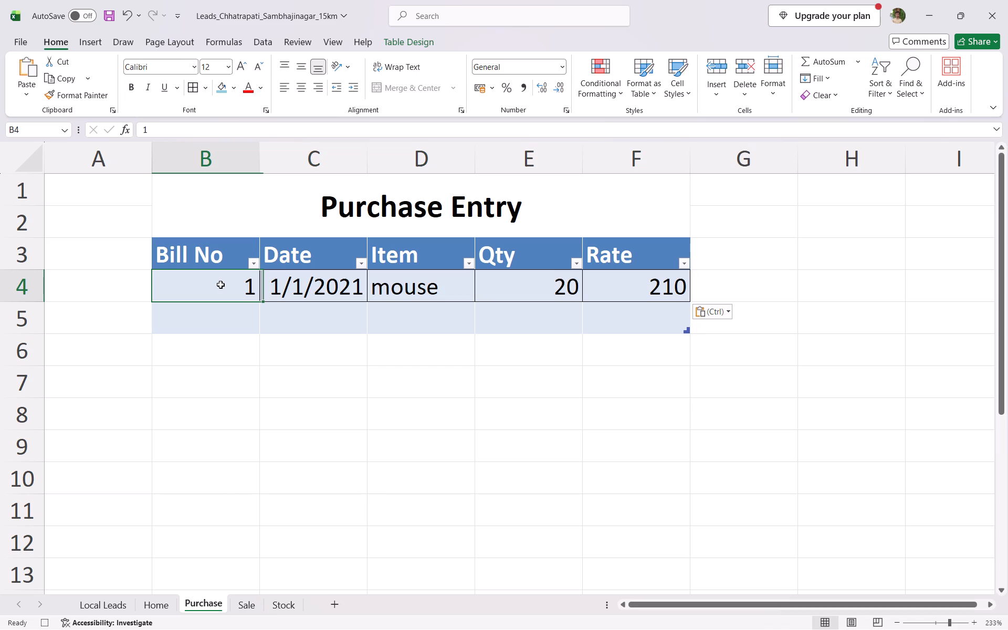
right_click(220, 285)
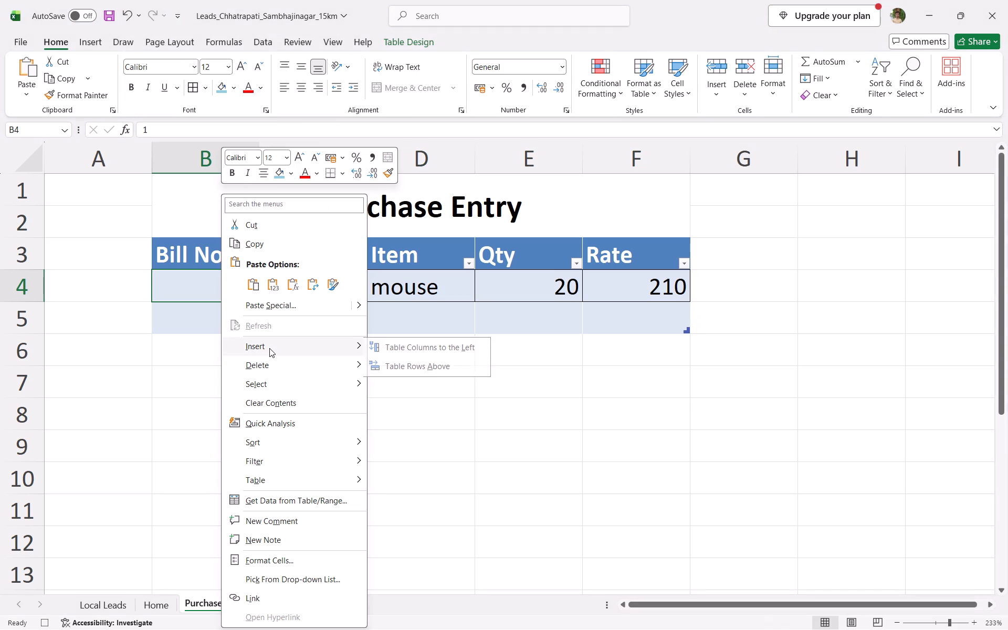
click(401, 363)
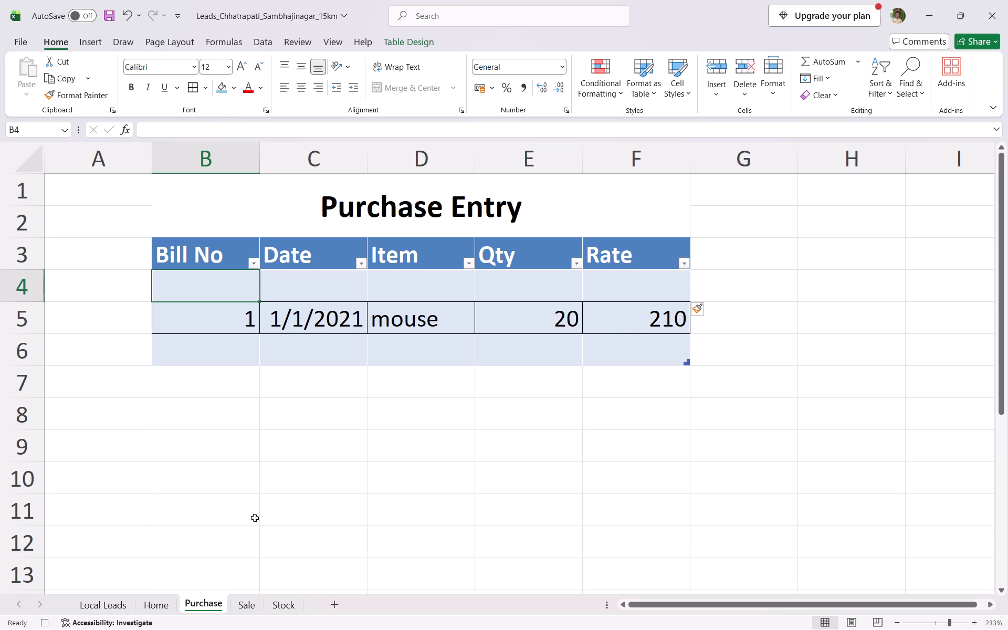
Clear the entry values in D5:D9 on the Home sheet.
click(150, 606)
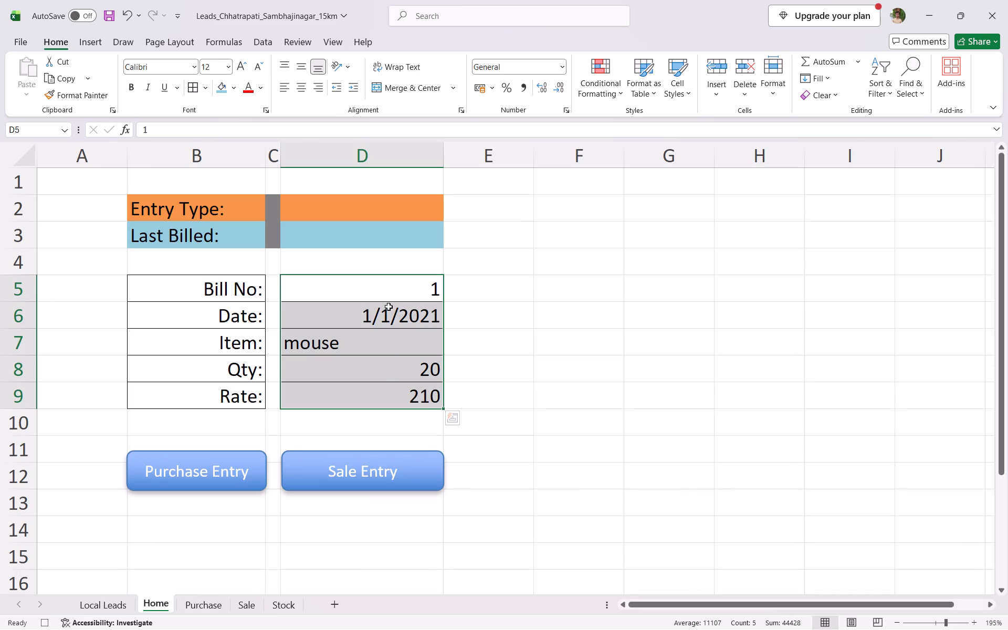
key(Delete)
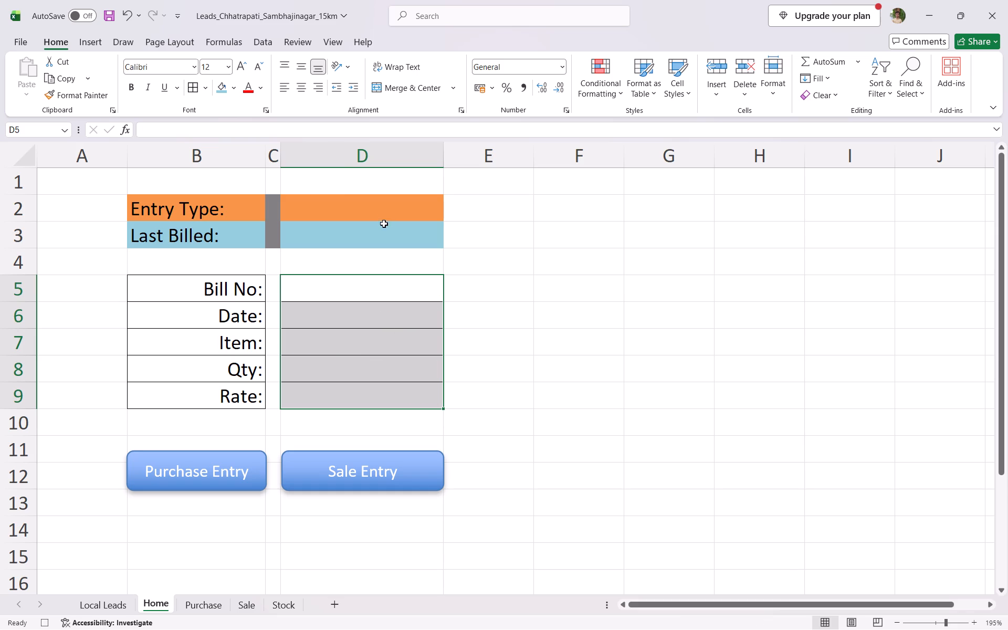
Select the Entry Type cell D2 on Home and stop recording macro P.
click(382, 207)
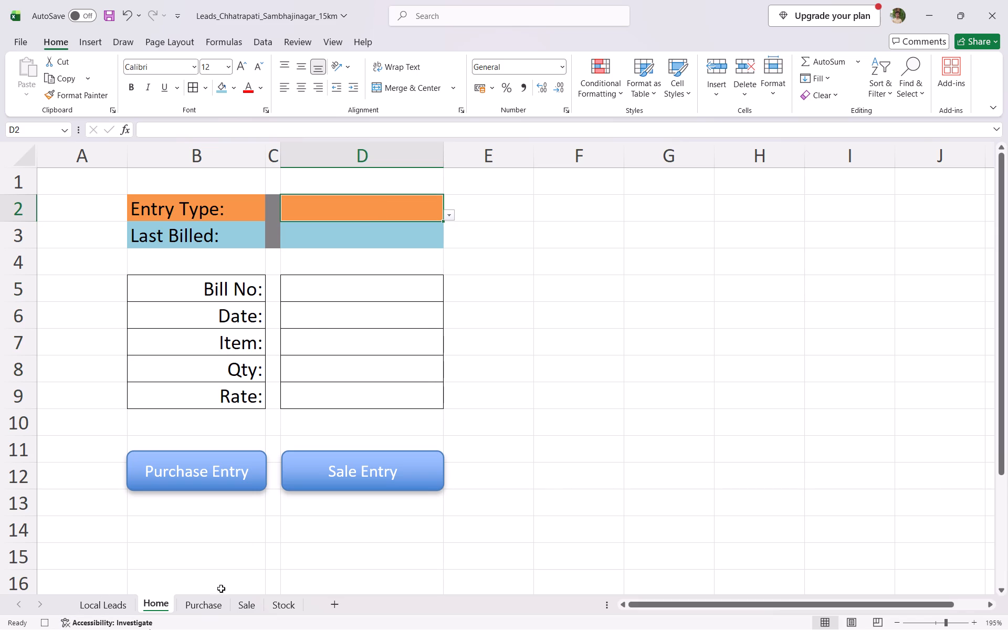
click(45, 621)
Assign macro P to the Purchase Entry shape on Home and deselect the shape.
right_click(202, 461)
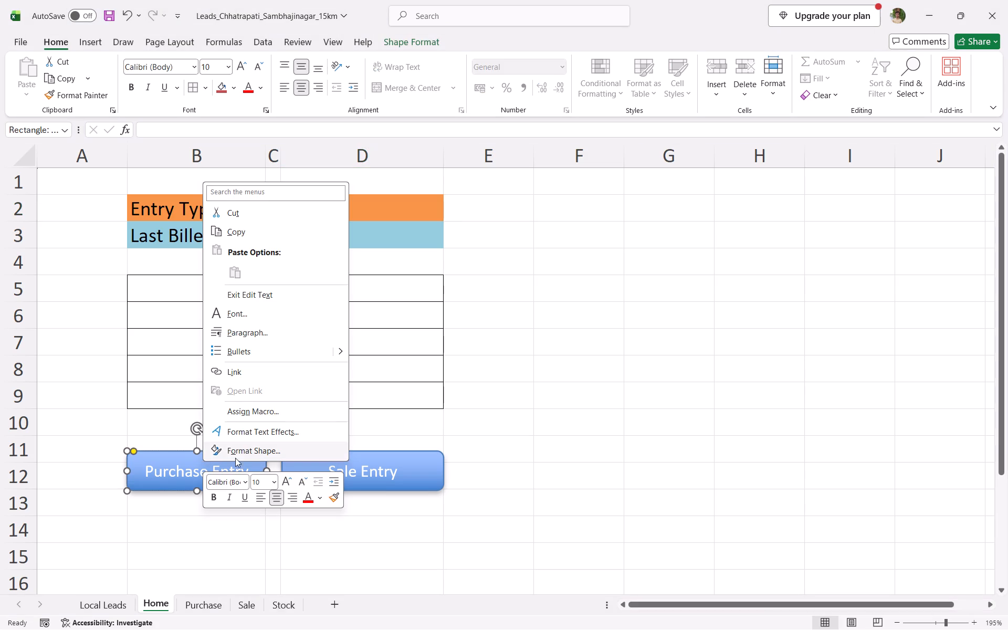
click(272, 412)
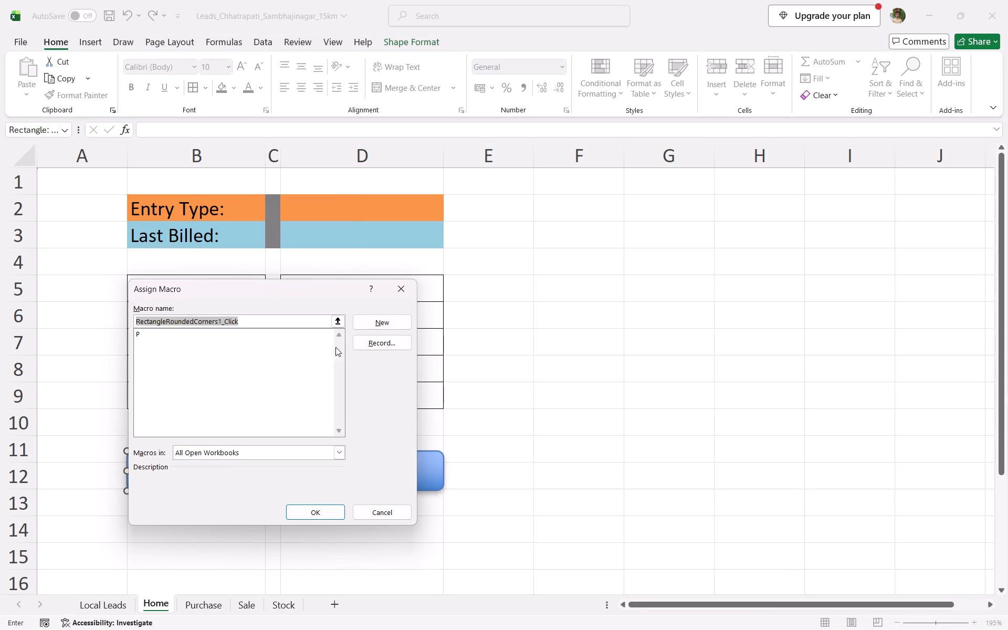
click(163, 332)
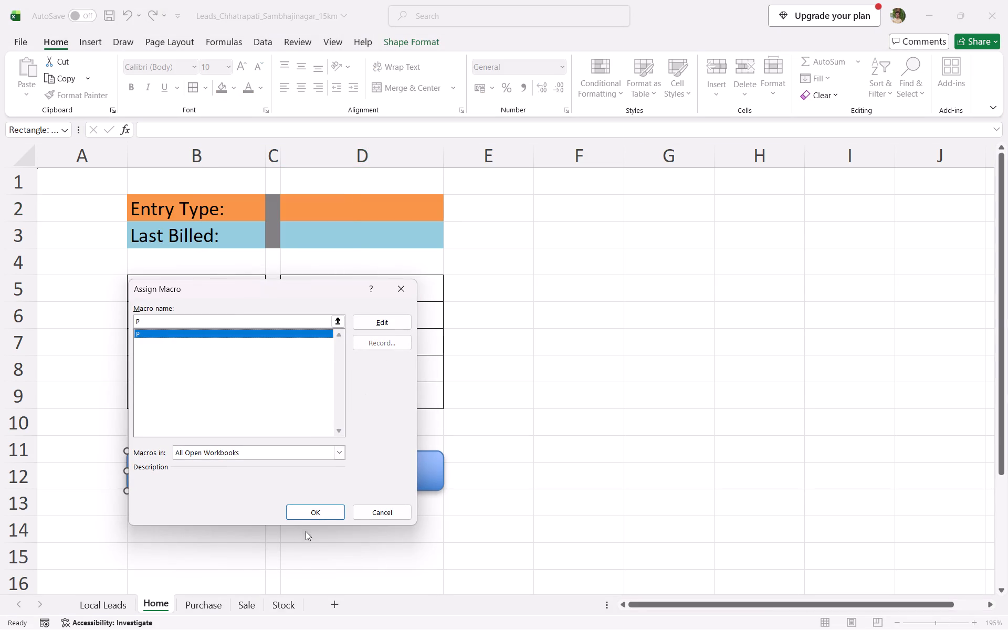
click(319, 513)
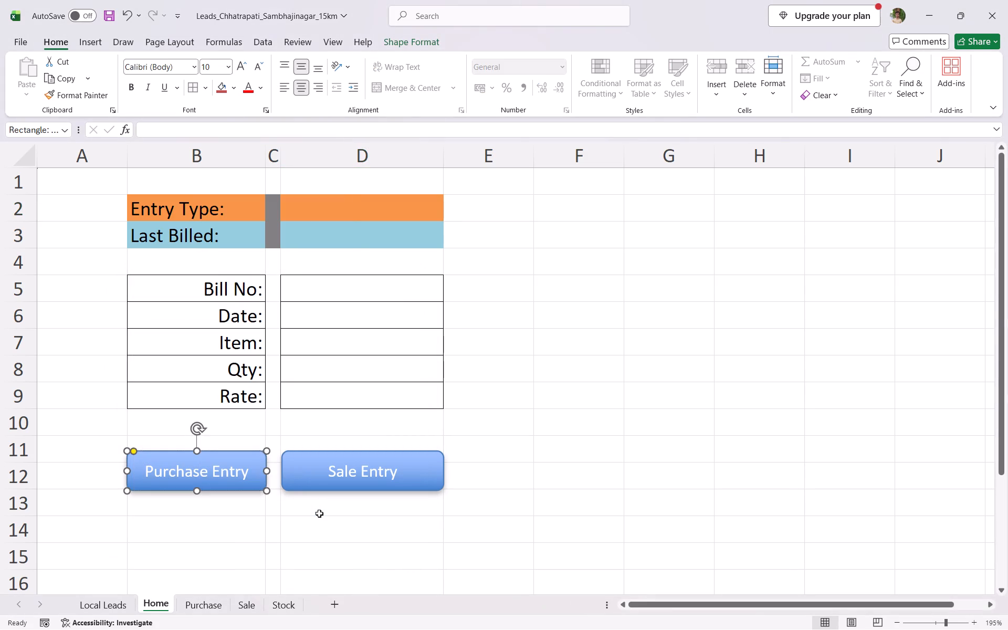
click(563, 396)
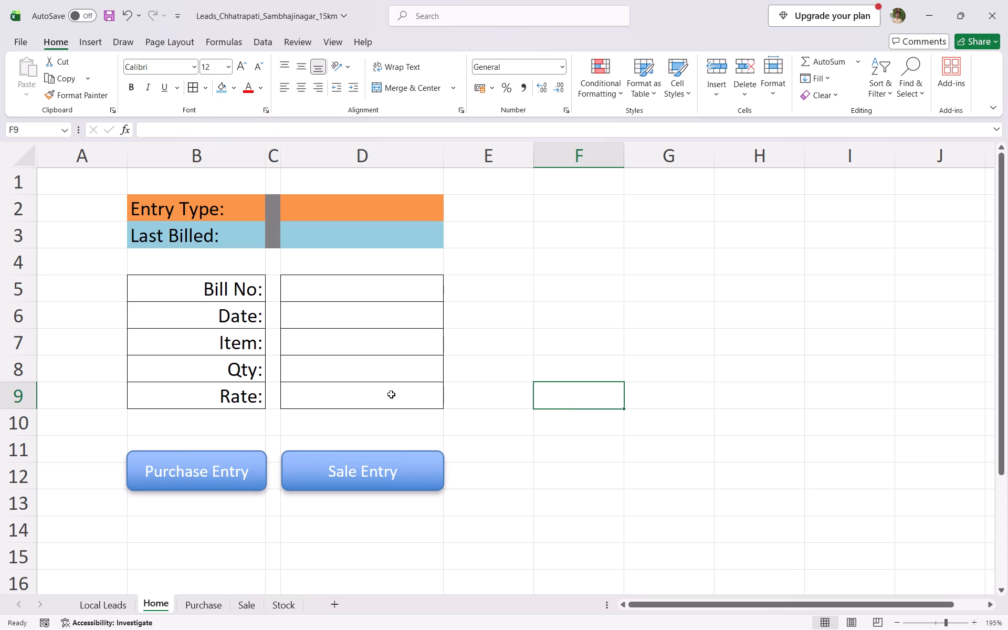
Clear the contents of row 5, the mouse entry, on the Purchase sheet.
click(199, 607)
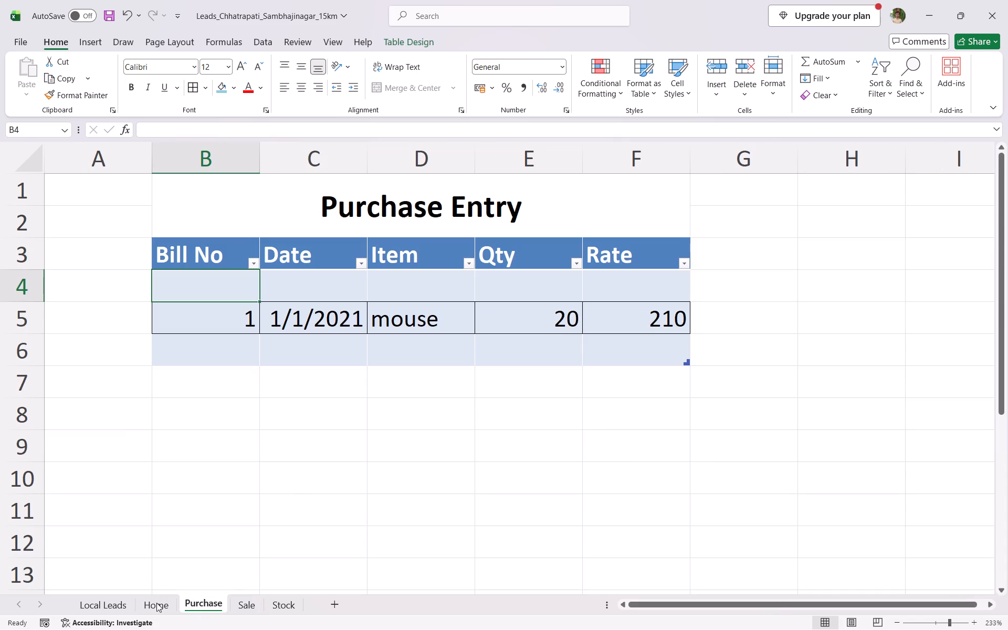
double_click(93, 320)
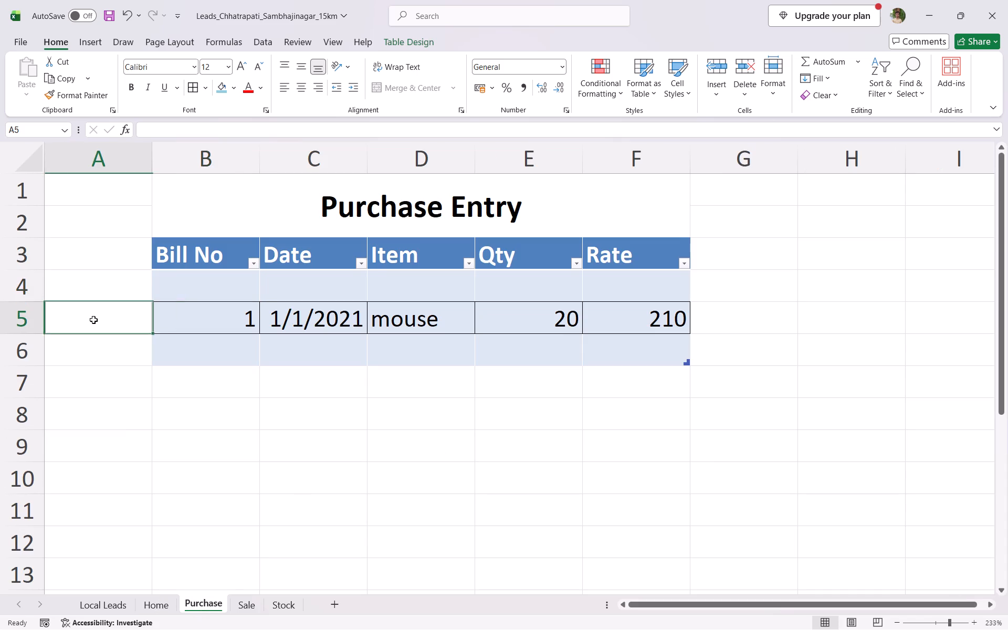
double_click(36, 324)
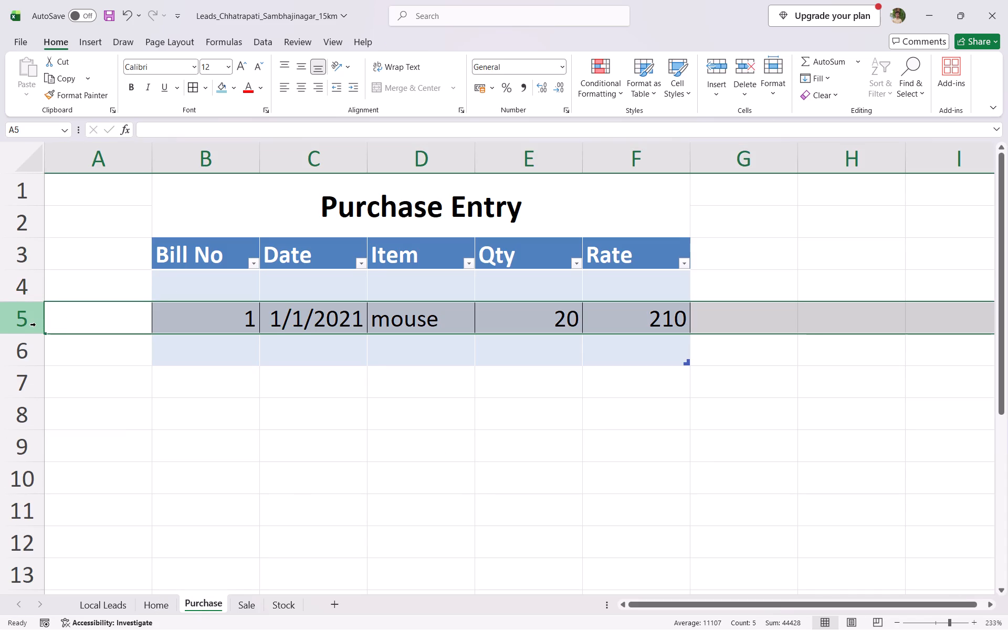
key(Delete)
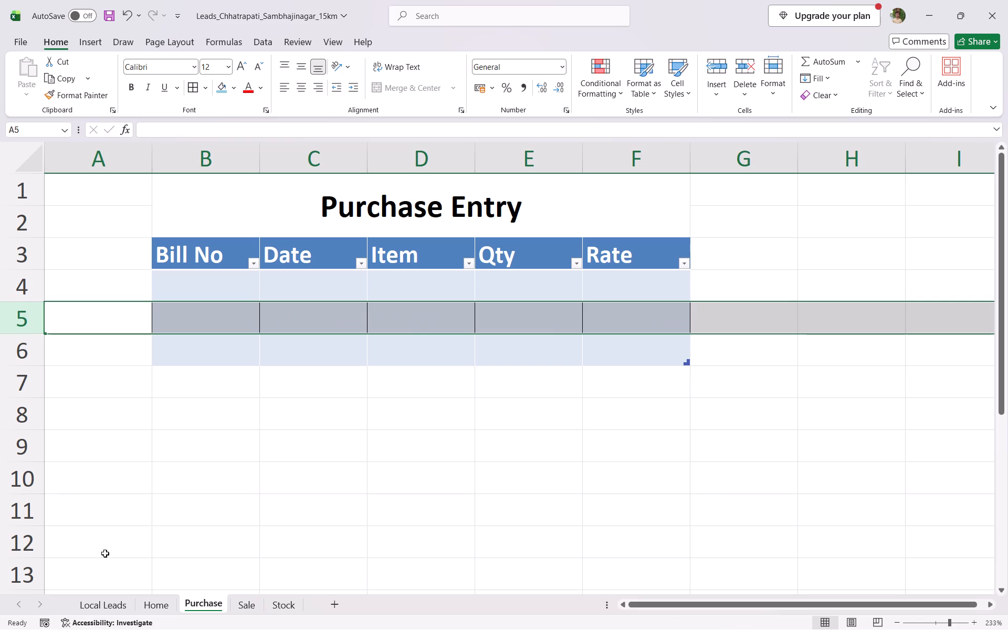
Fill the Home form with Bill No 1, Date 1/1/2021, Item Mouse, Qty 10 and Rate 110.
click(157, 606)
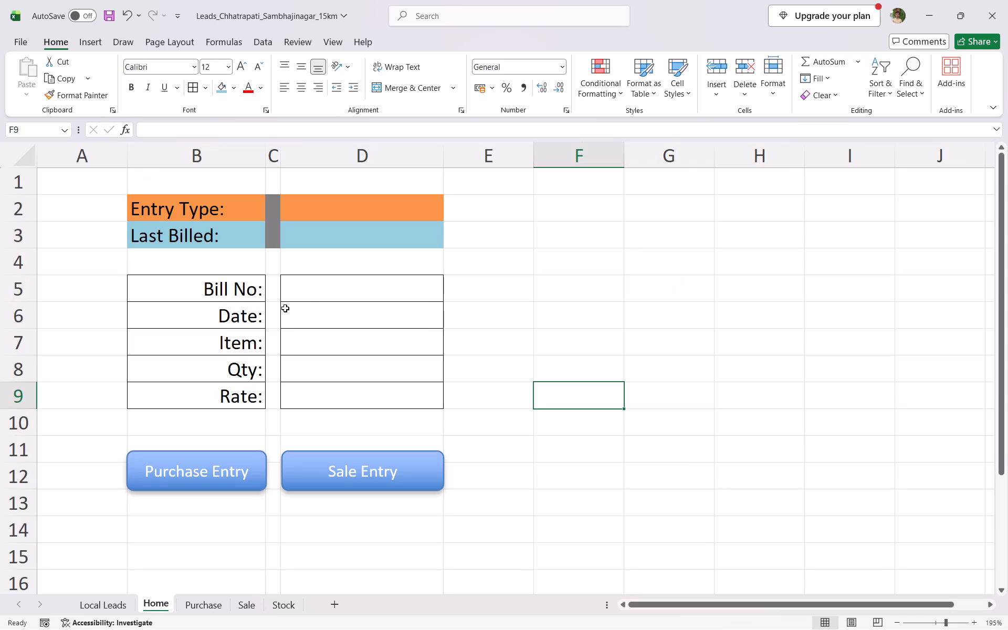
click(307, 293)
key(1)
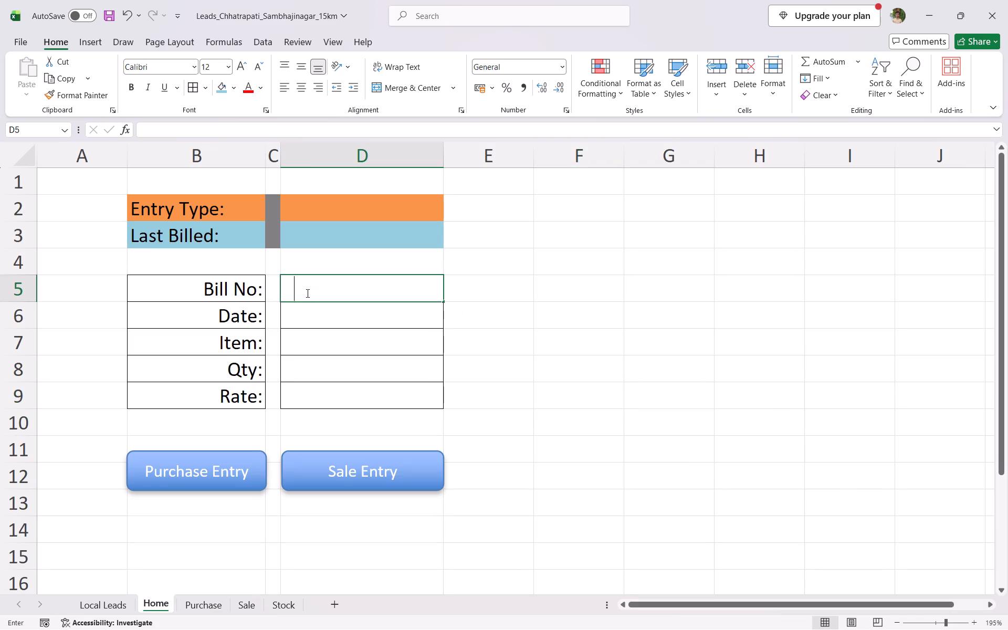
key(Return)
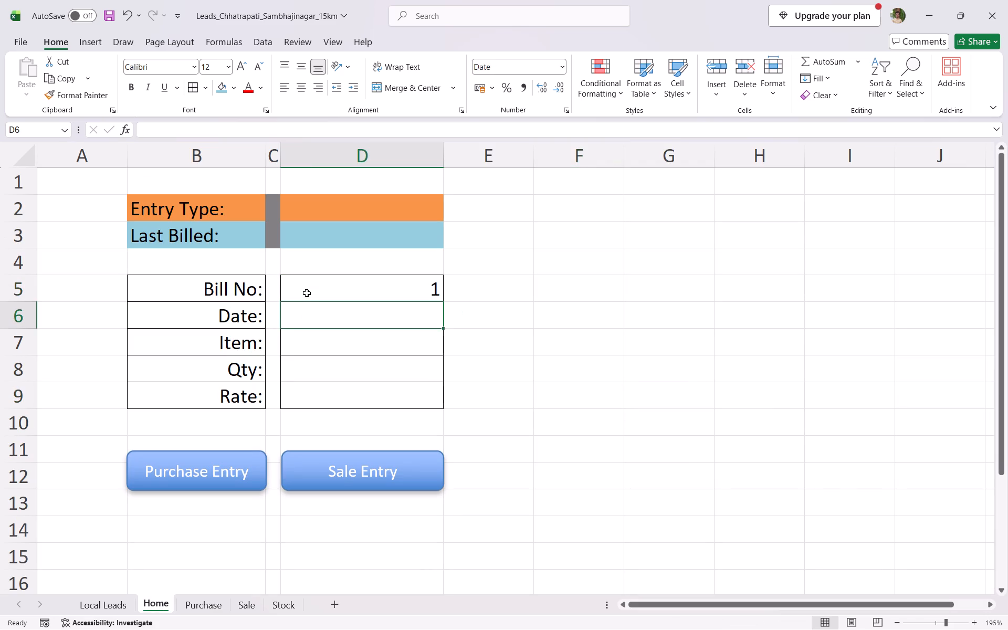
text(1/1/)
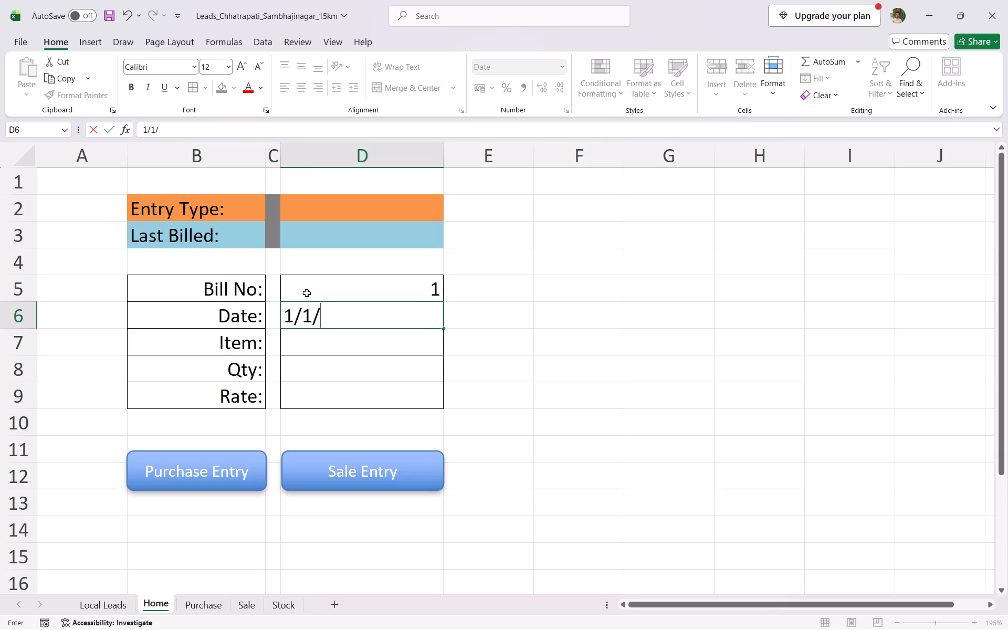
key(2)
text(021)
key(Return)
text(Mouse)
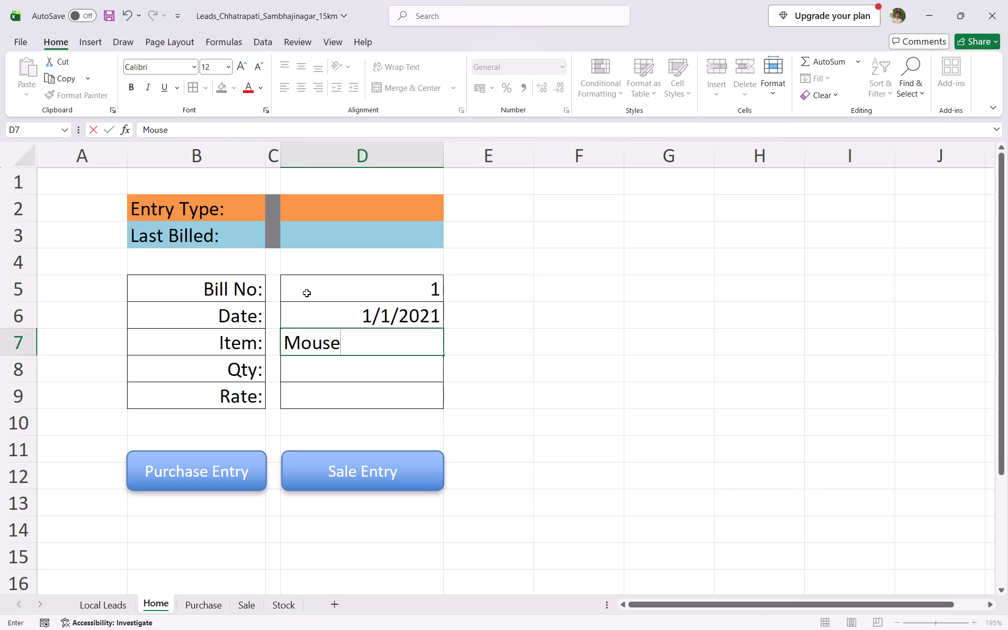
key(Return)
text(10)
key(Return)
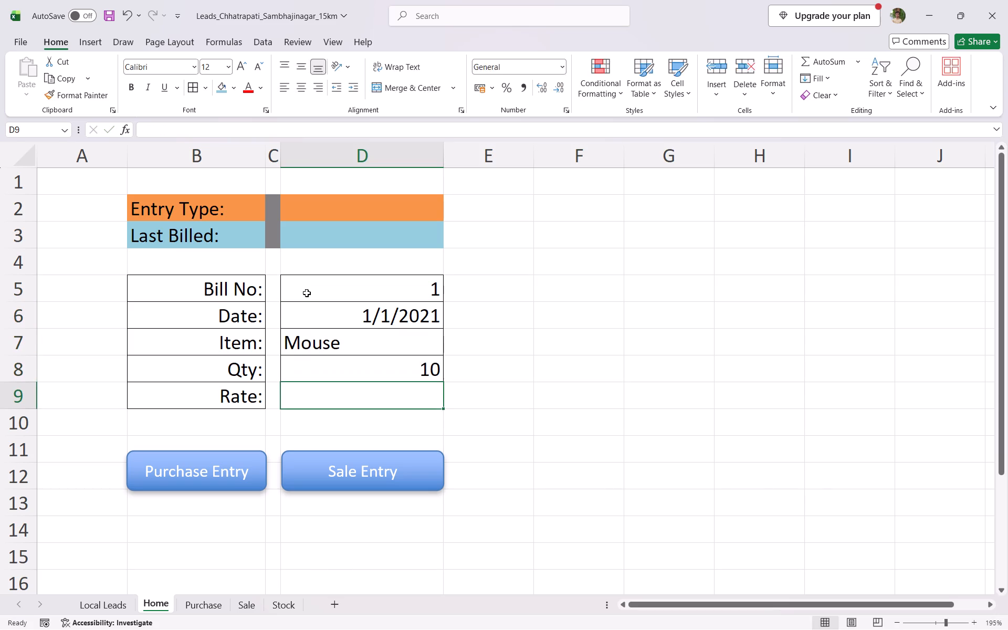
text(110)
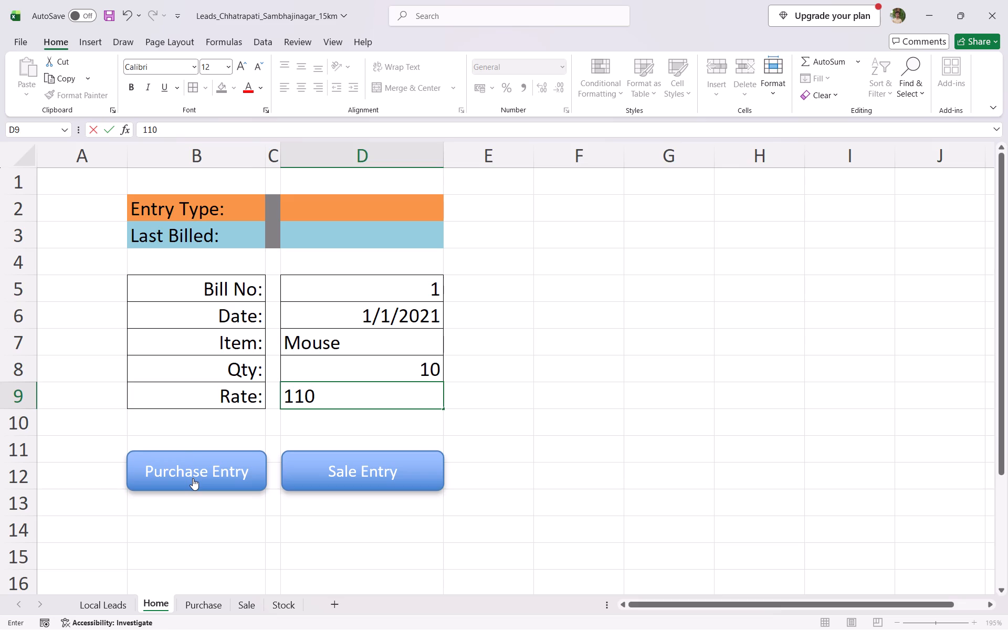
Transfer the Mouse entry with the Purchase Entry shape's macro and check it on the Purchase sheet.
click(193, 478)
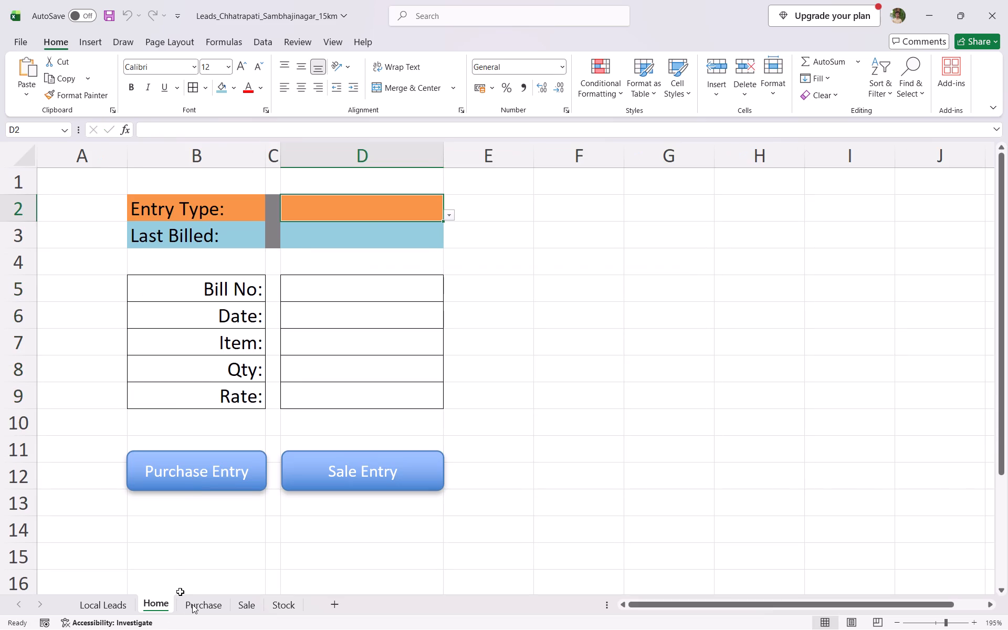
click(192, 604)
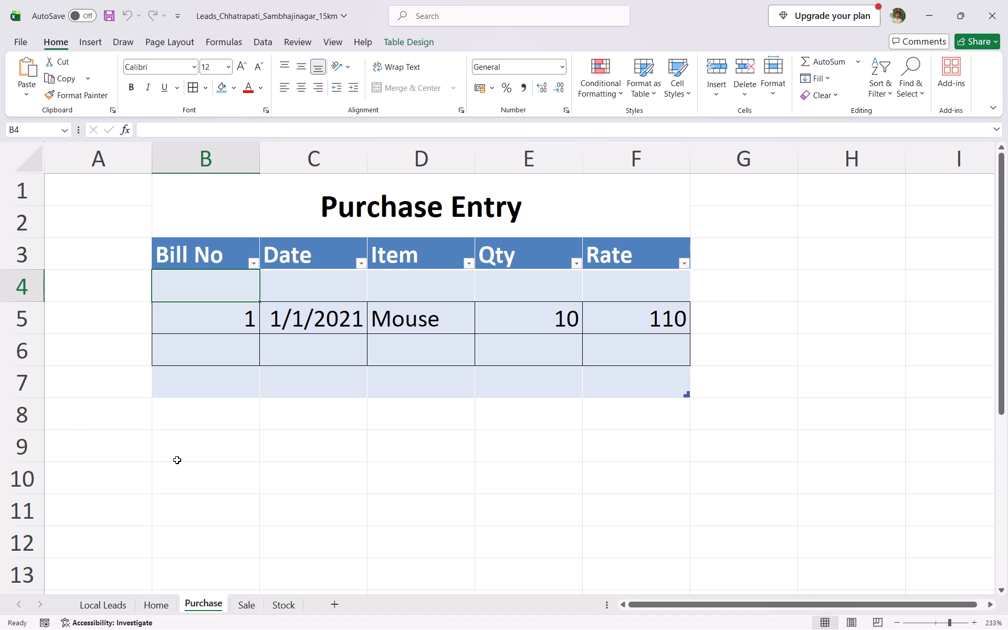
Fill the Home form with Bill No 2, Date 10/10/2005, Item Keyboard, Qty 30 and Rate 120.
click(150, 603)
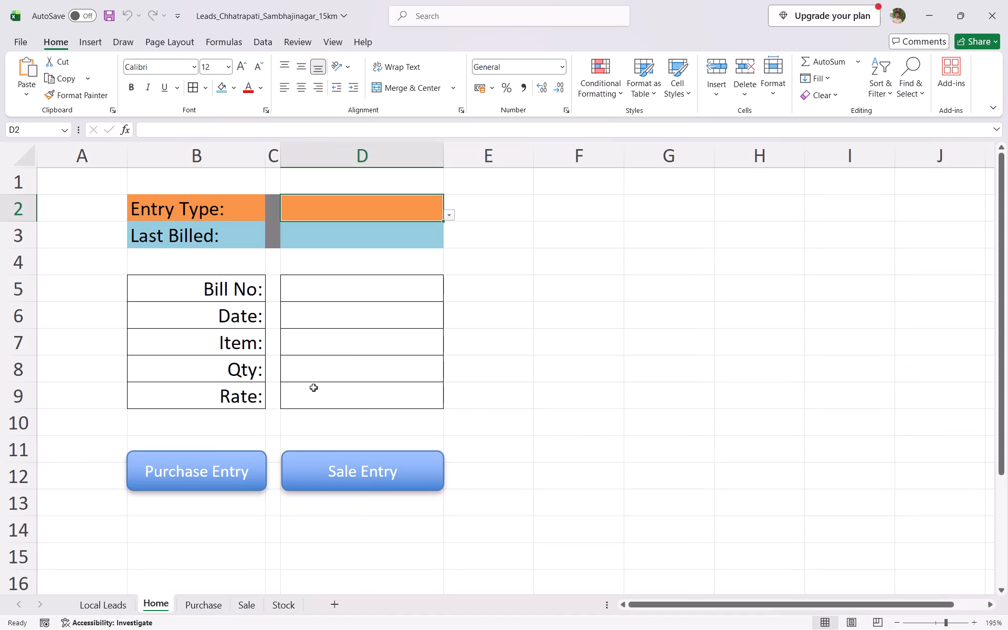
click(365, 290)
key(2)
key(Return)
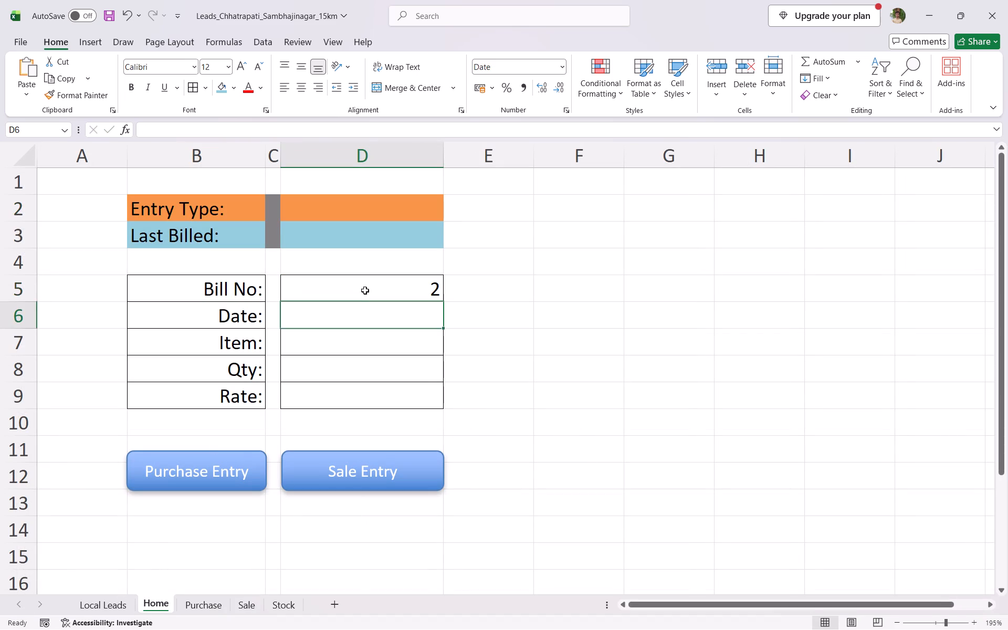
key(shift+k)
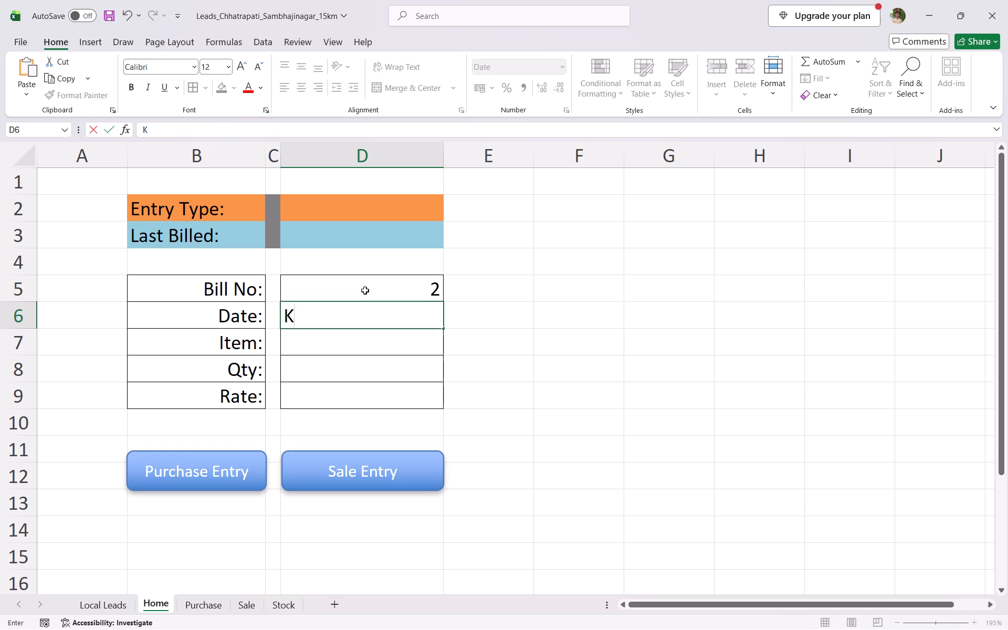
key(BackSpace)
text(10)
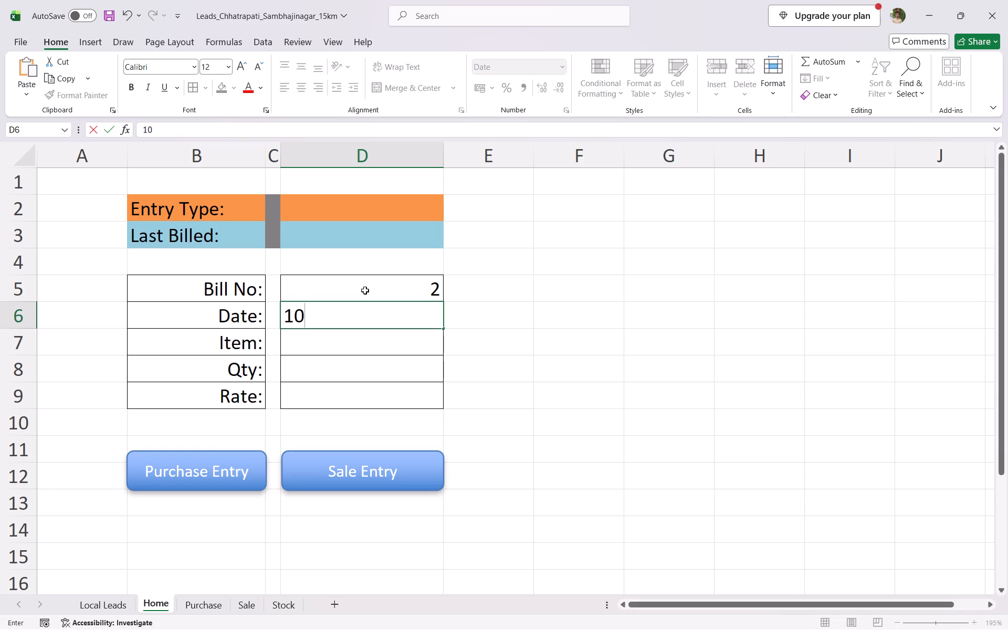
text(/10)
text(/2005)
key(Return)
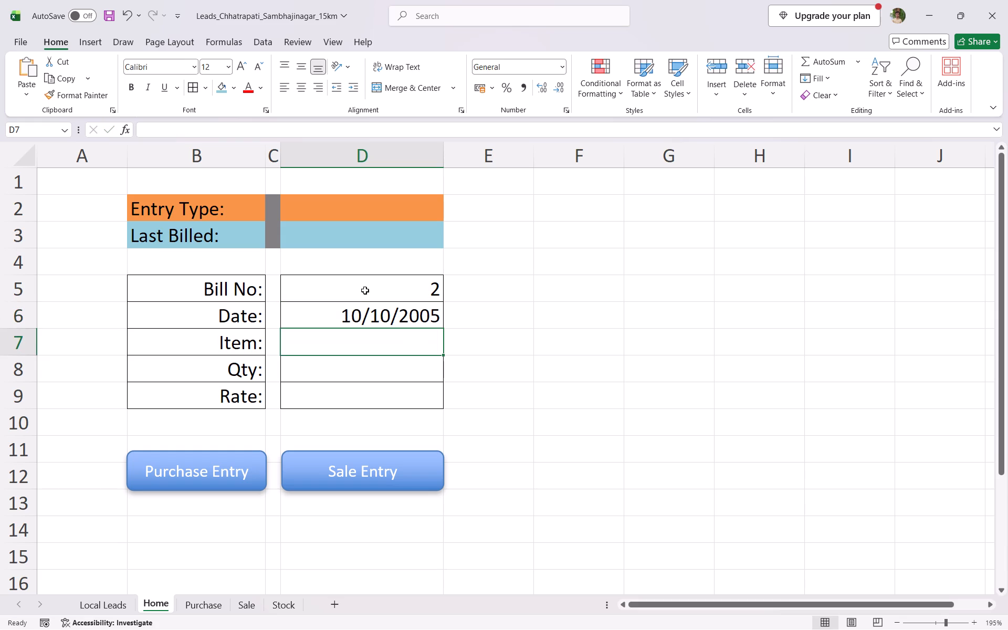
text(Keyboard)
key(Return)
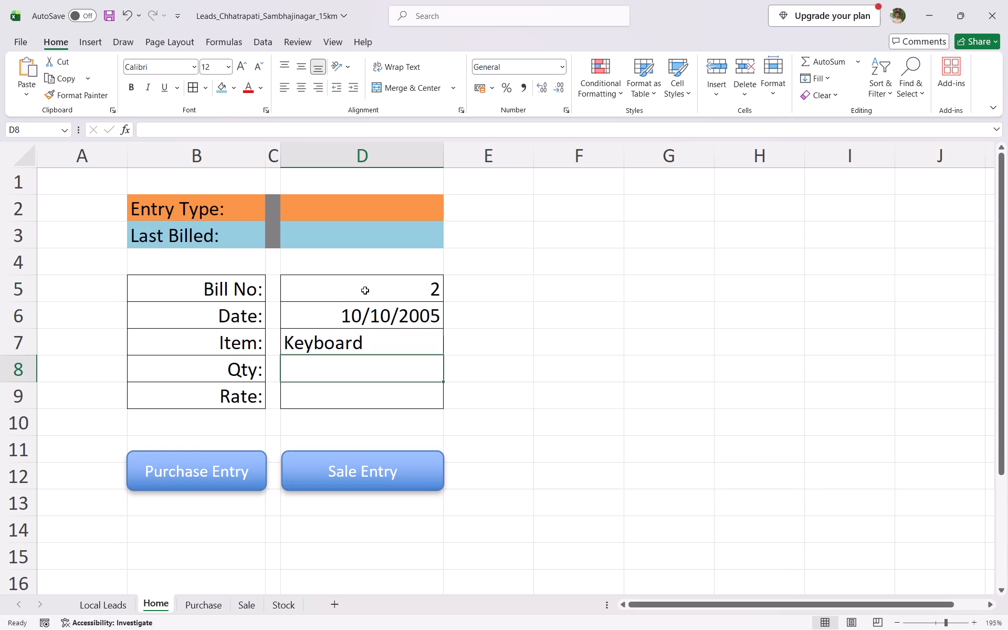
text(3-)
key(BackSpace)
key(0)
key(Return)
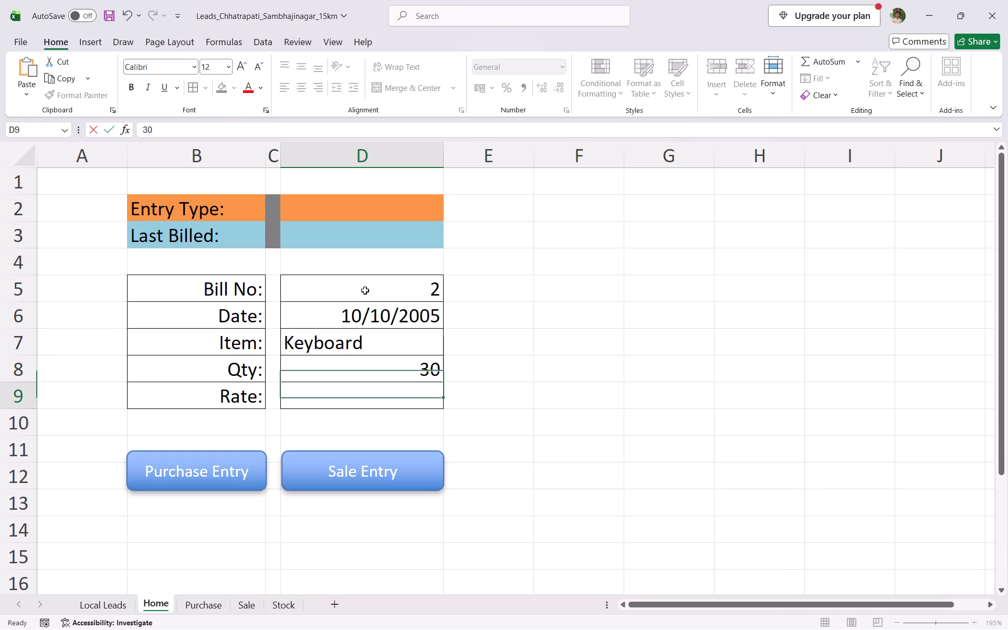
text(120)
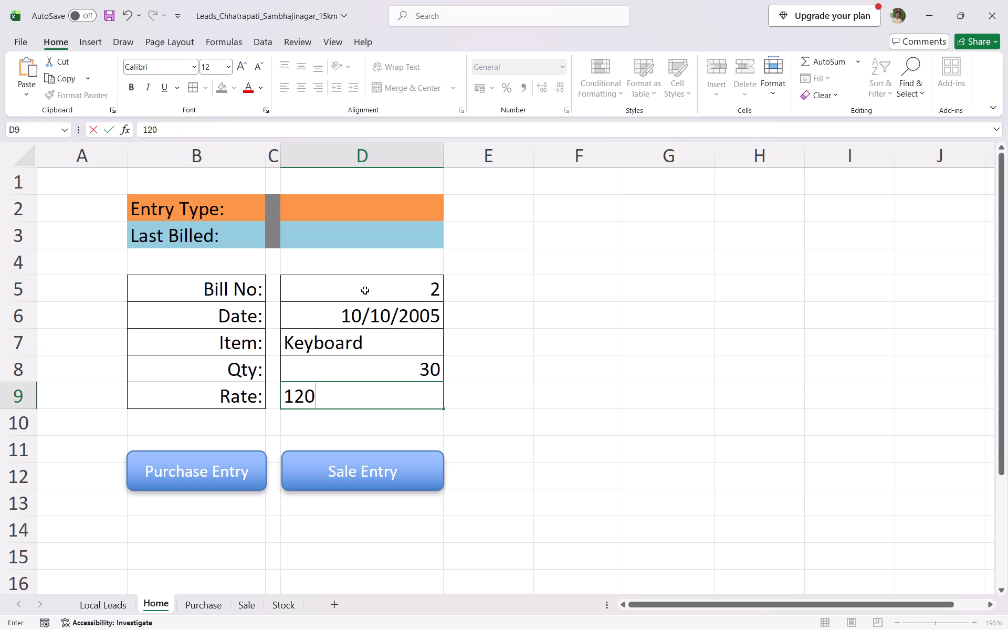
Transfer the Keyboard entry with the Purchase Entry shape's macro and check it on the Purchase sheet.
click(237, 480)
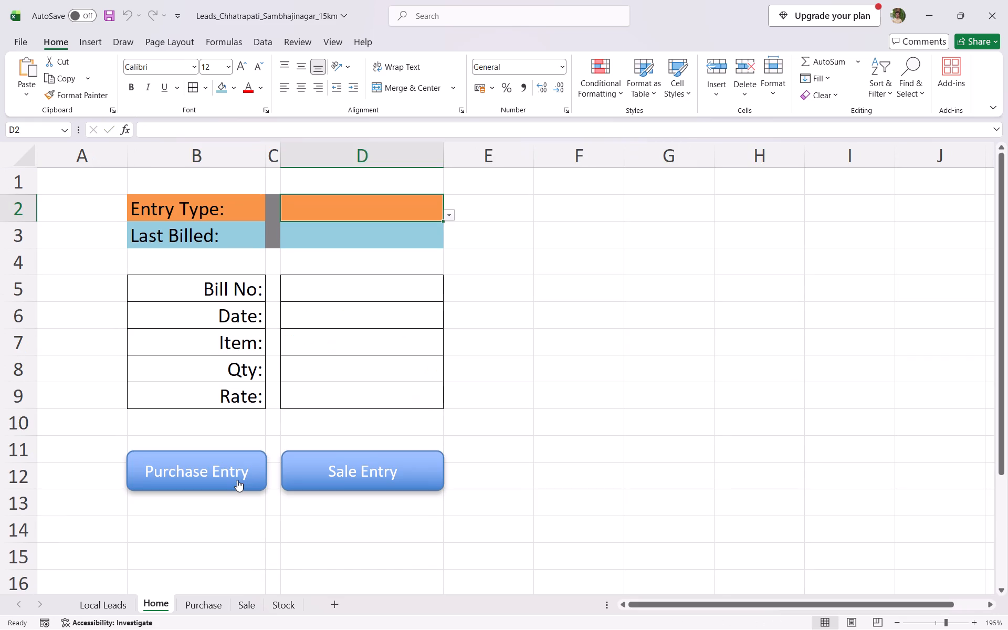
click(203, 611)
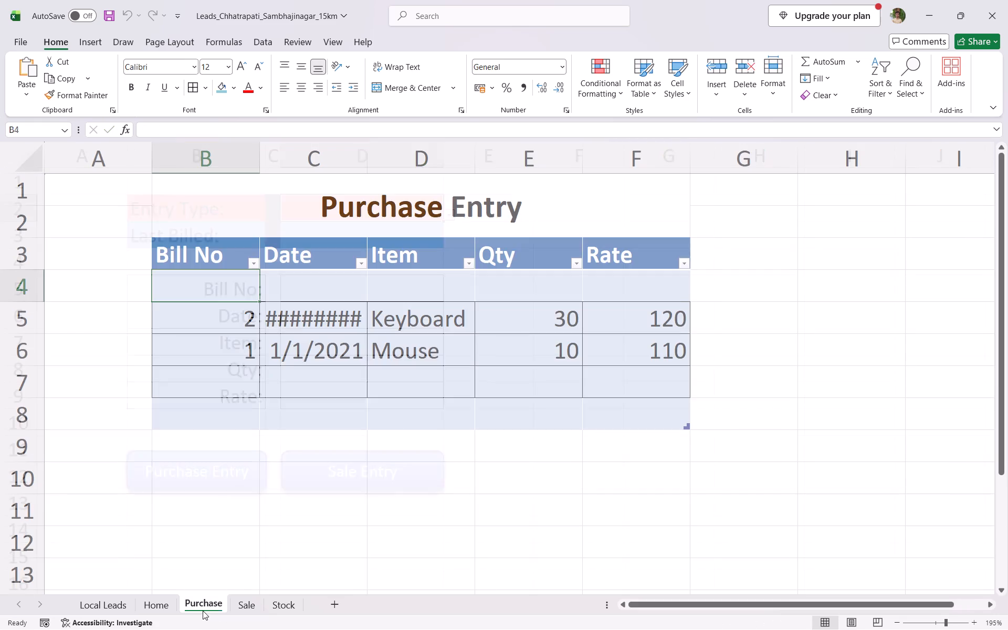
Autofit the width of the Date column on the Purchase sheet.
double_click(371, 157)
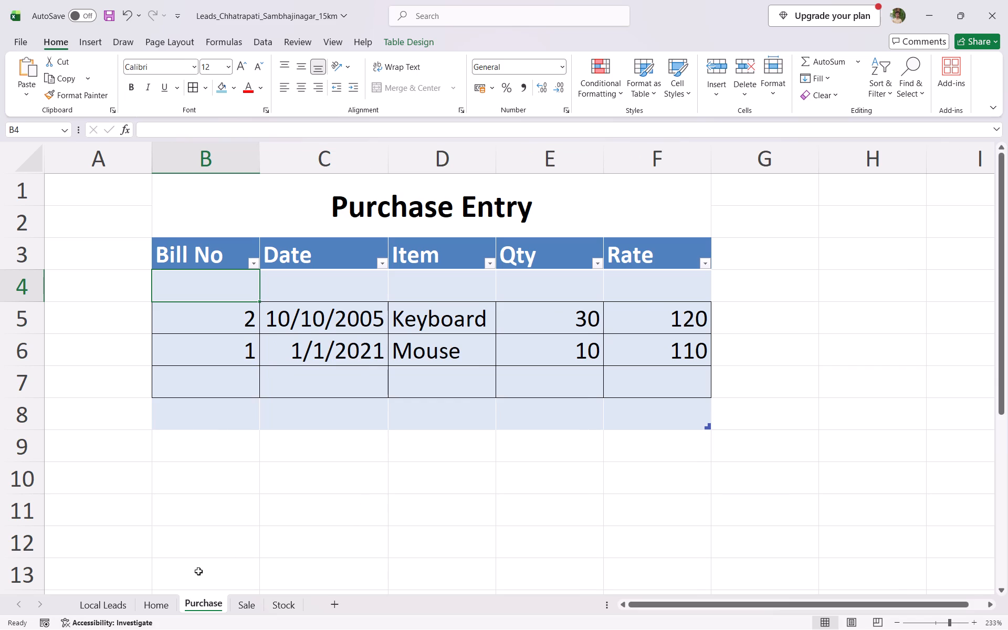
Fill the Home form with Bill No 1, Date 1/1/2026, Item mouse, Qty 10 and Rate 210.
click(165, 606)
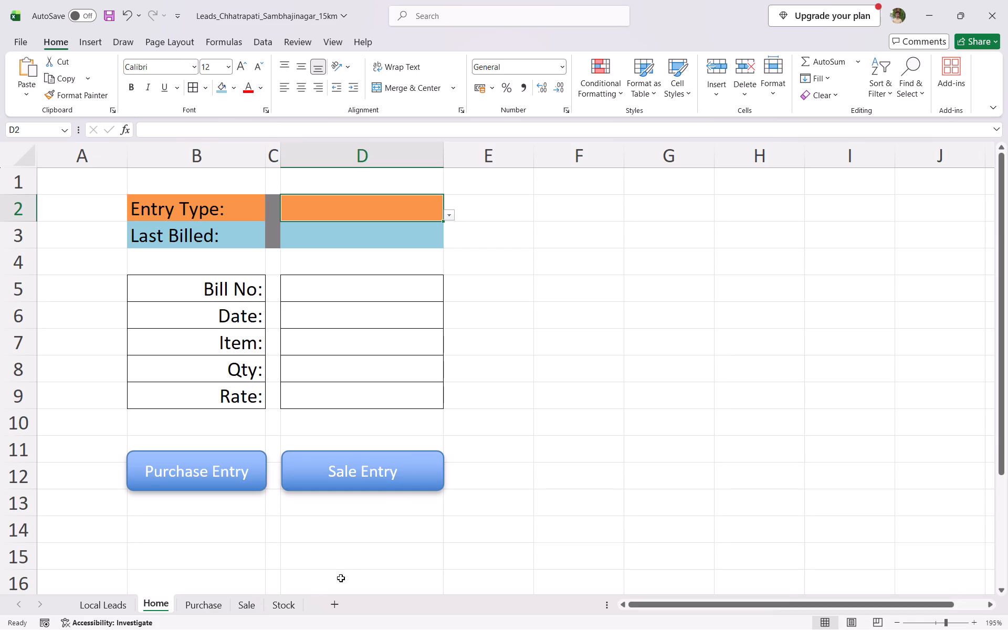
click(321, 287)
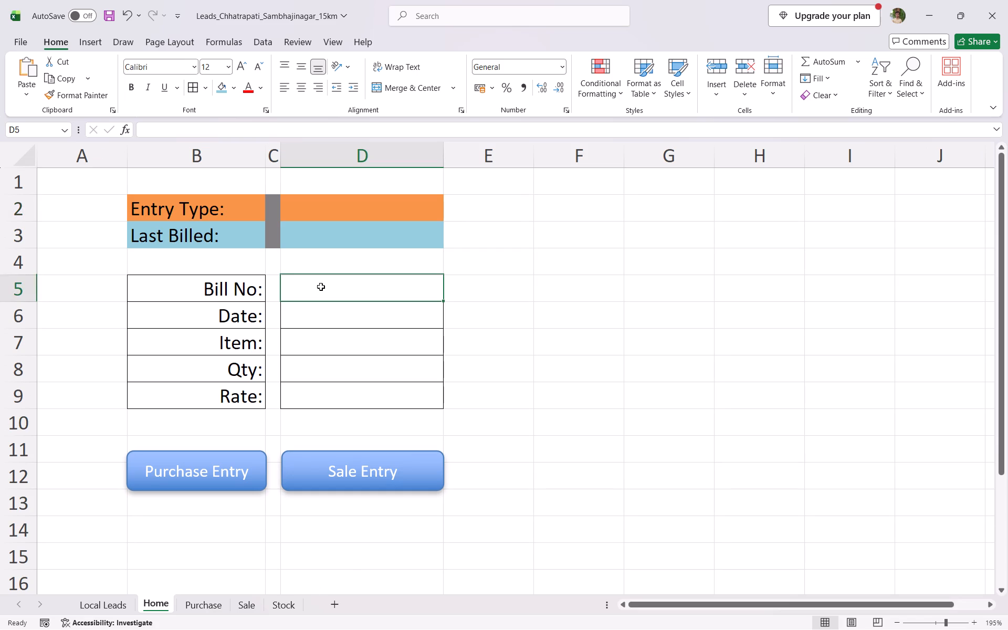
key(1)
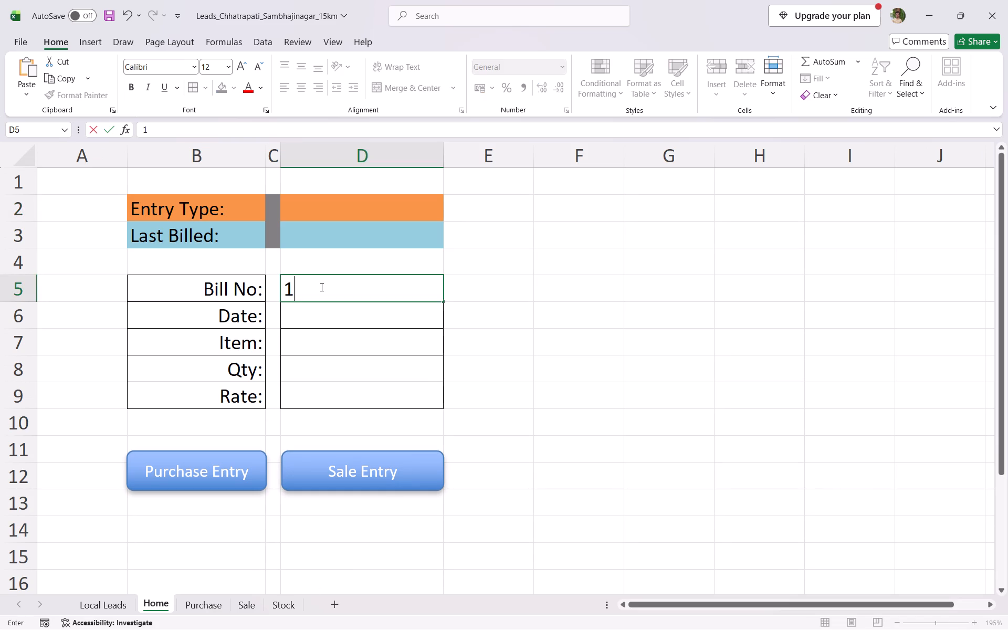
key(Return)
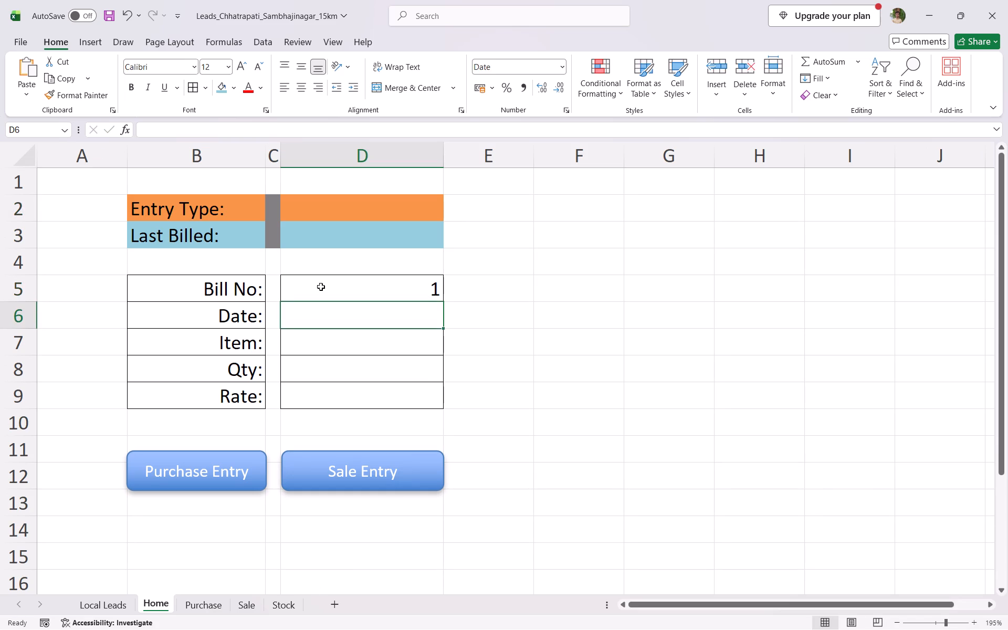
text(1/1)
key(End)
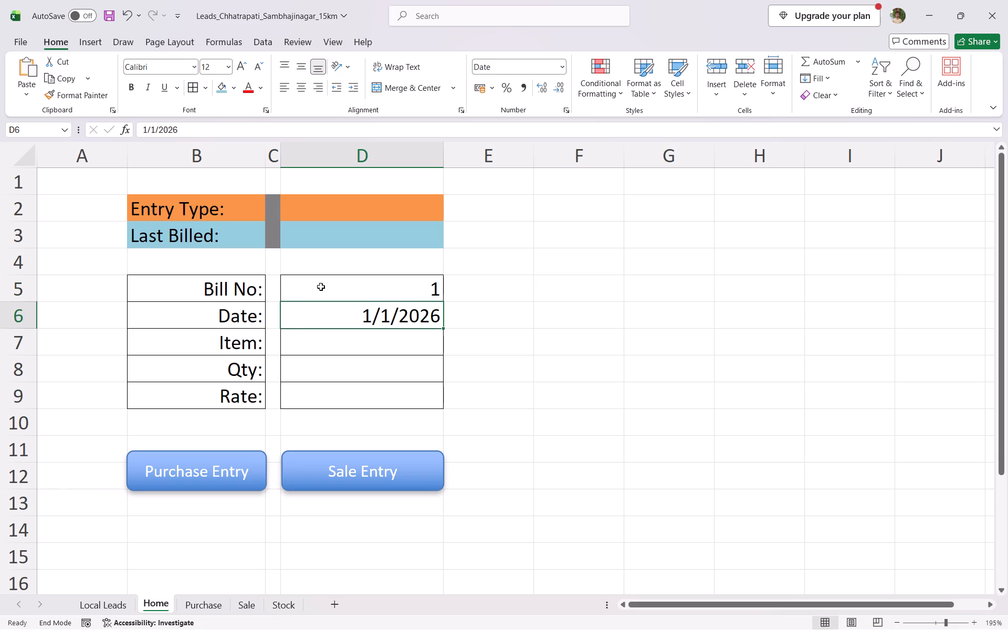
key(Down)
key(Up)
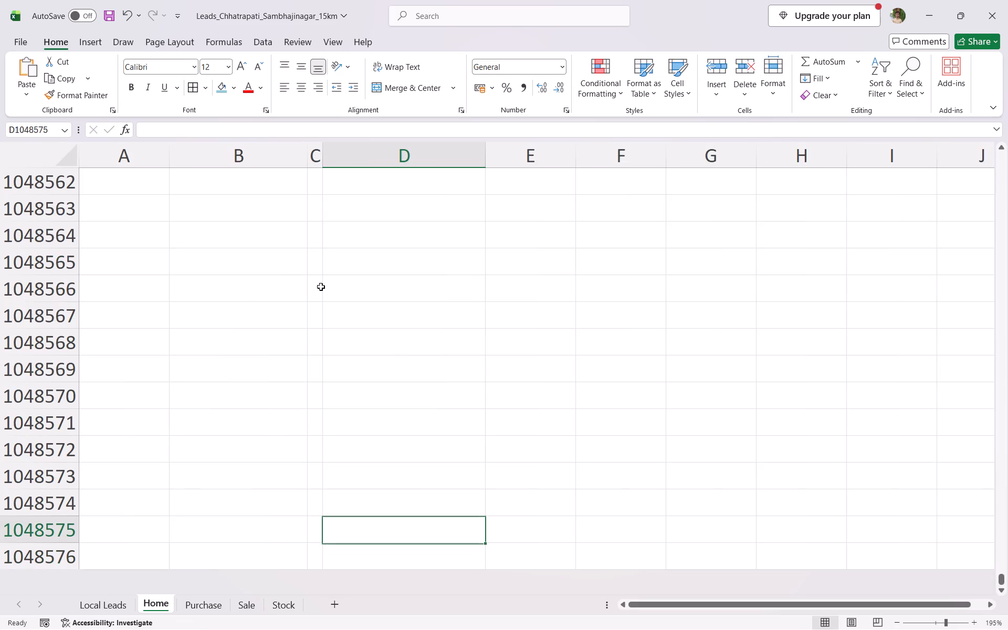
key(Down)
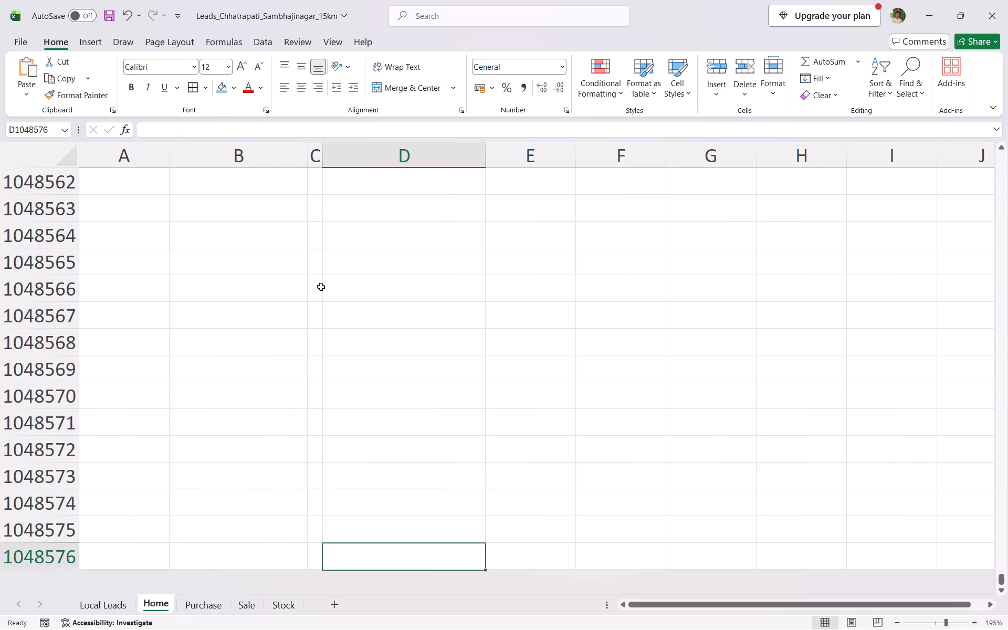
key(ctrl+Up)
key(Down)
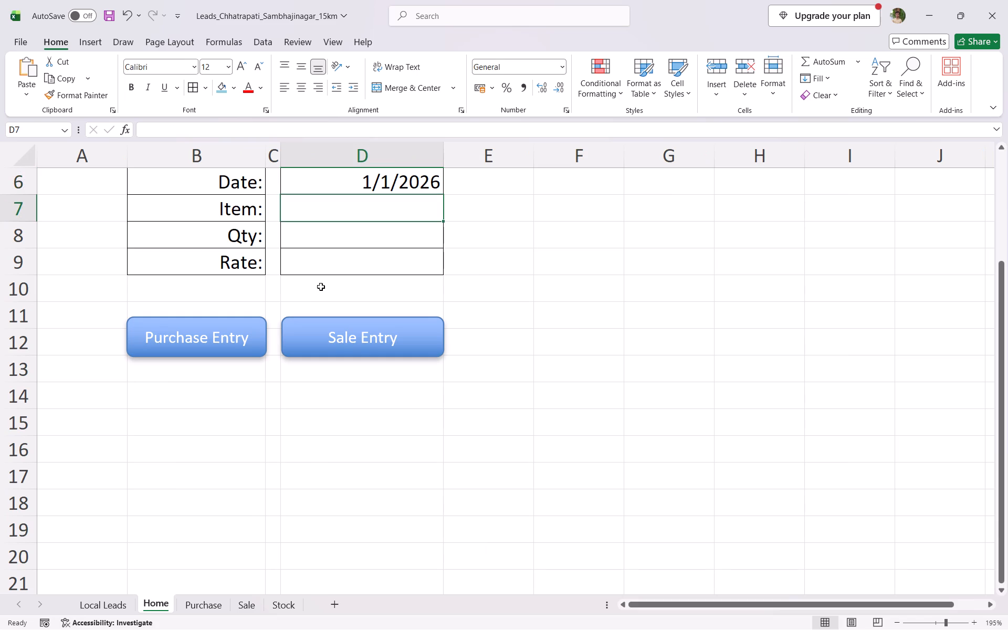
text(mouser)
key(BackSpace)
key(Return)
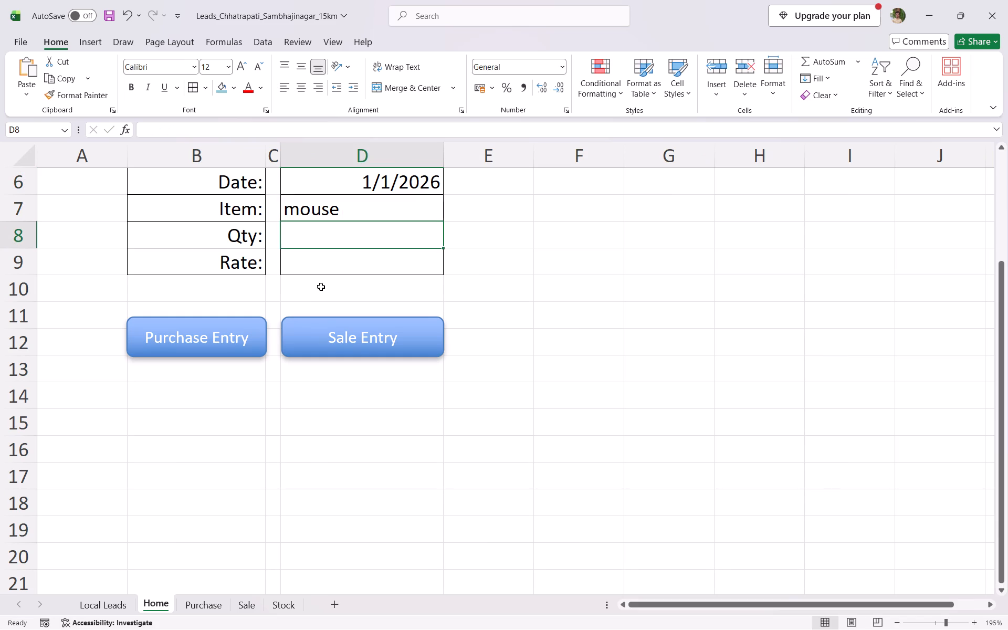
text(10)
key(Return)
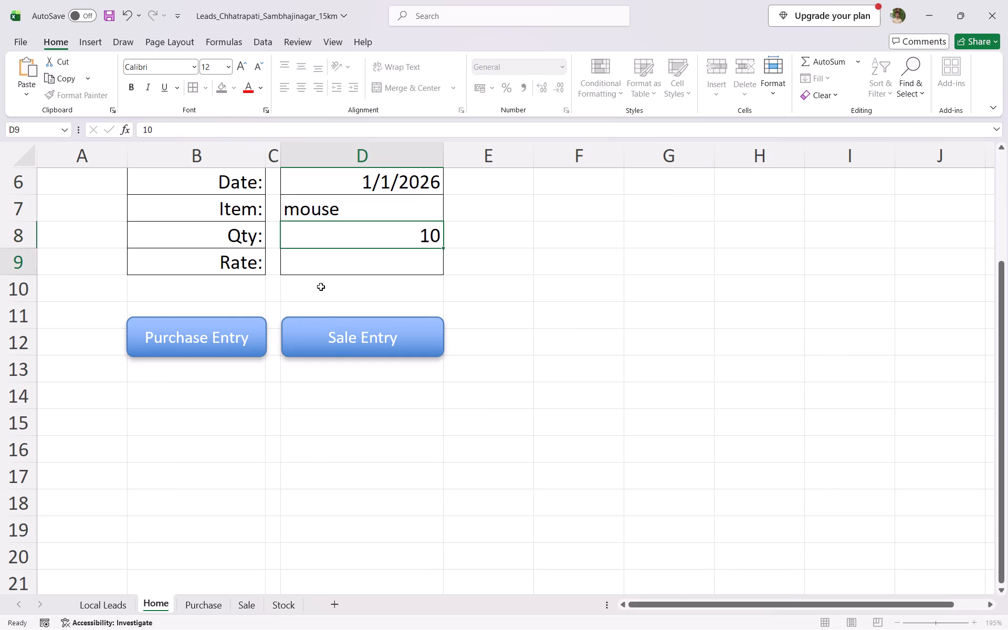
text(210)
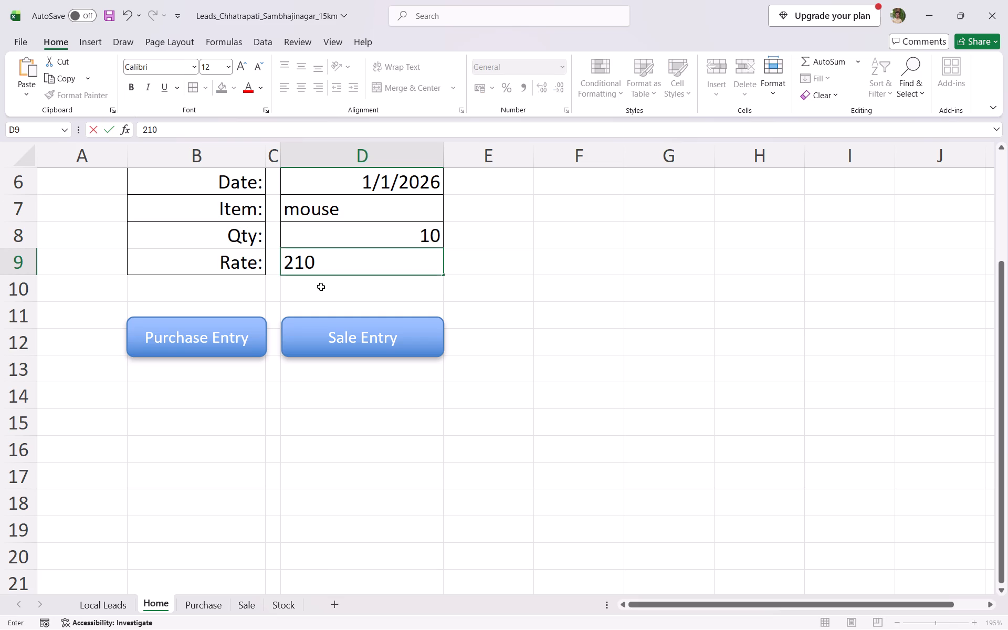
scroll(332, 298, up, 1)
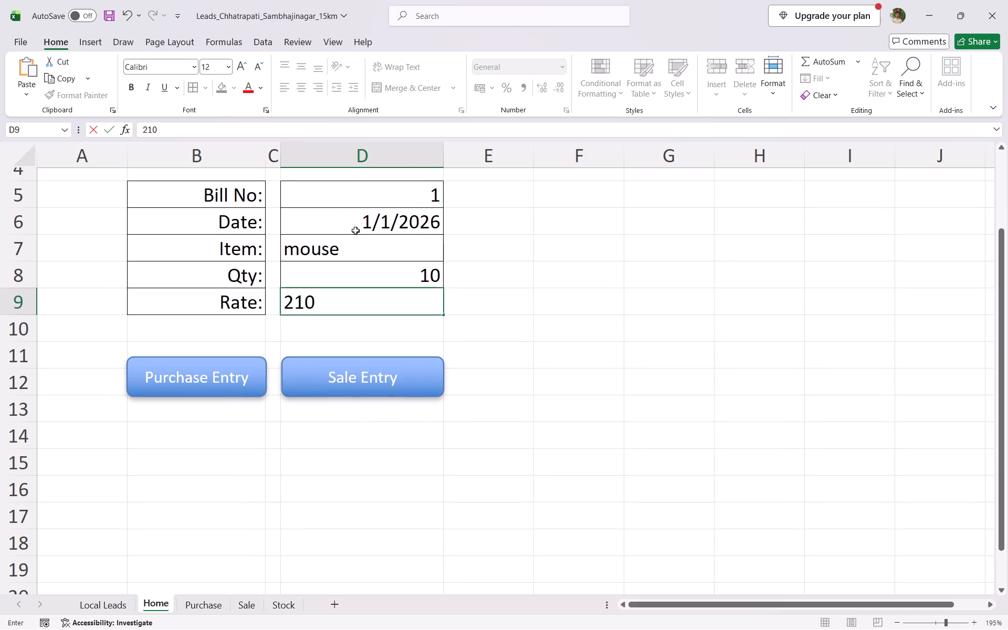
click(342, 195)
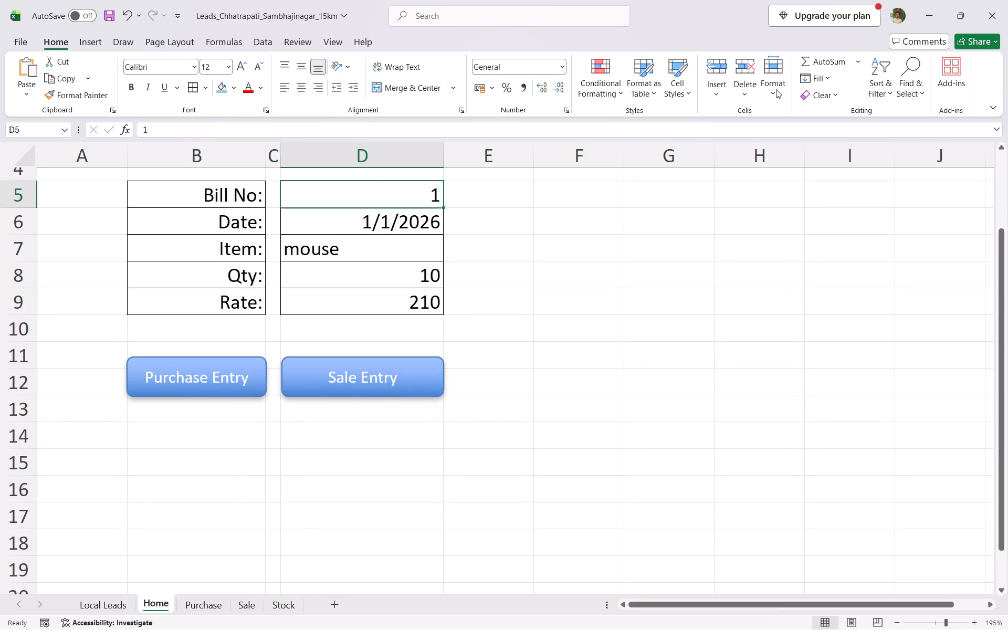
Start recording a macro named s, stored in this workbook.
click(331, 36)
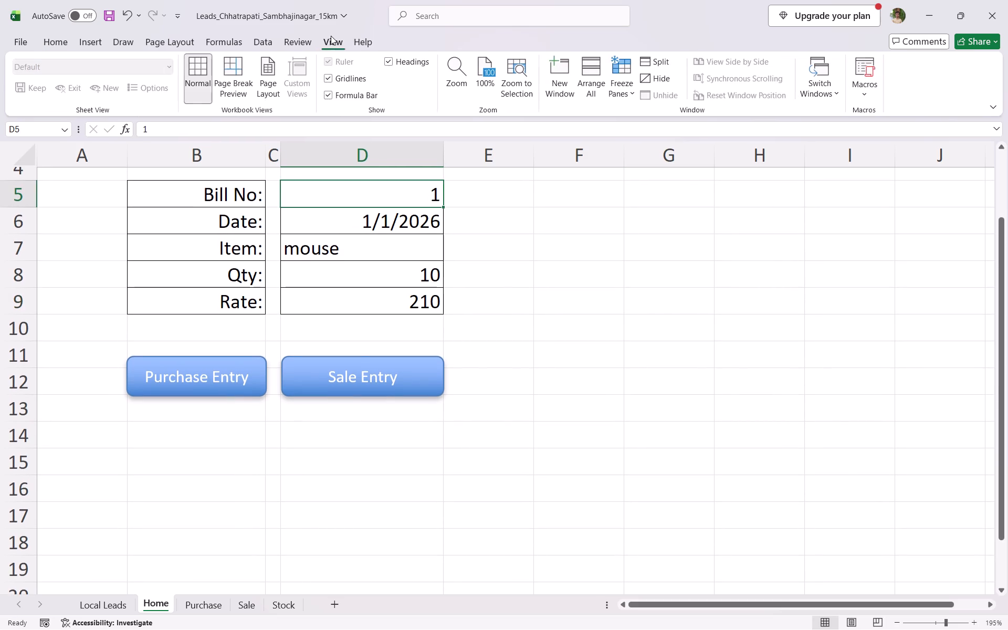
click(870, 89)
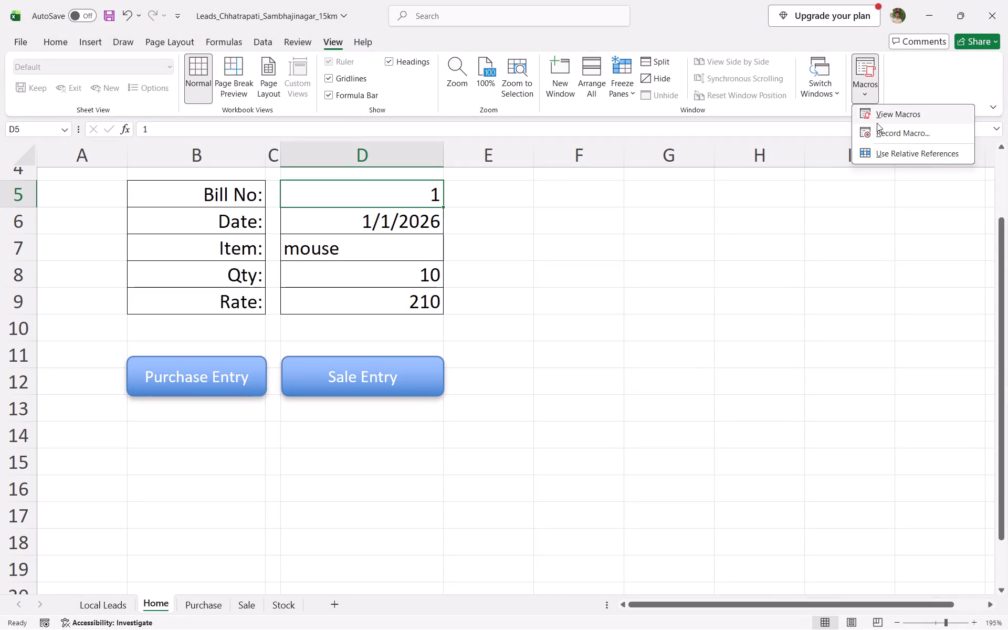
click(879, 130)
key(s)
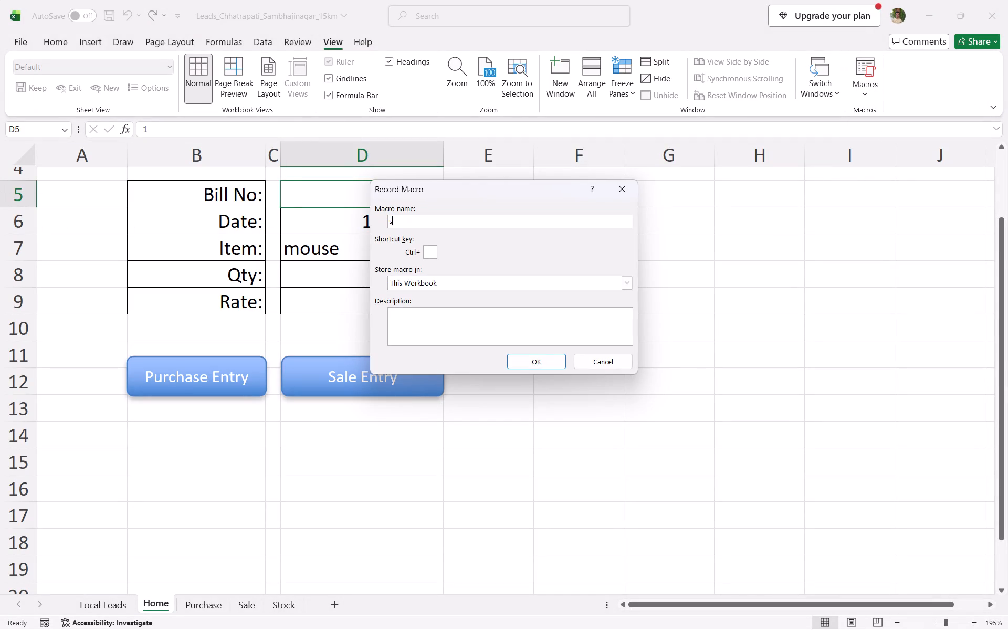
key(space)
click(537, 359)
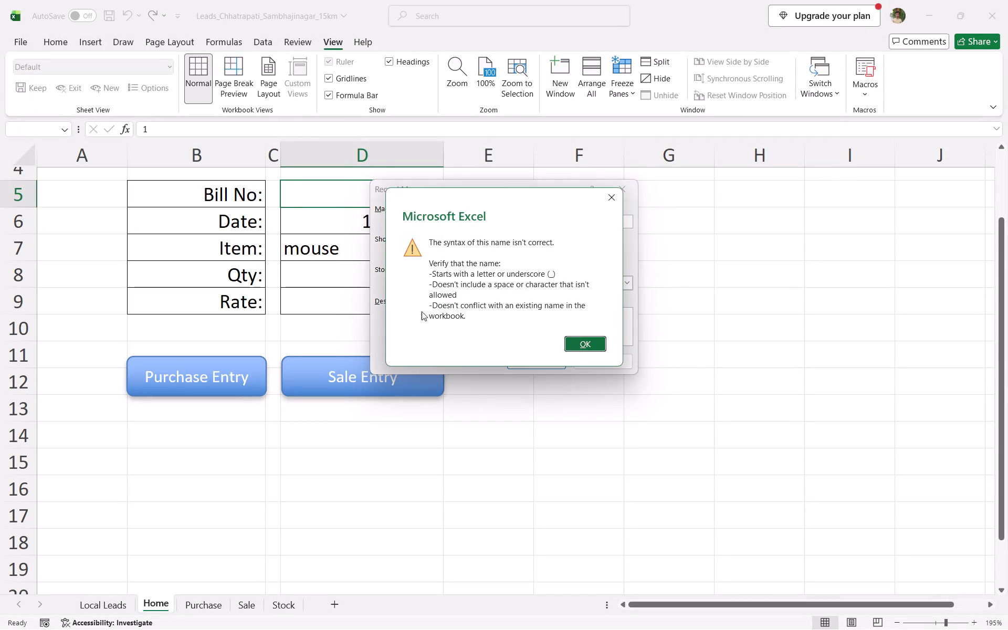
click(586, 342)
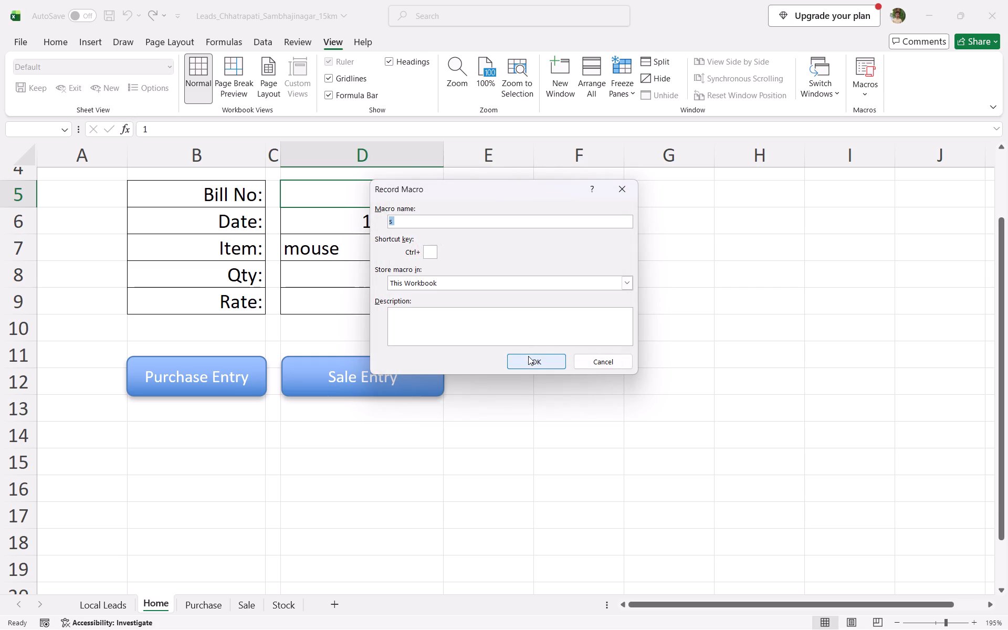
key(BackSpace)
key(s)
click(539, 363)
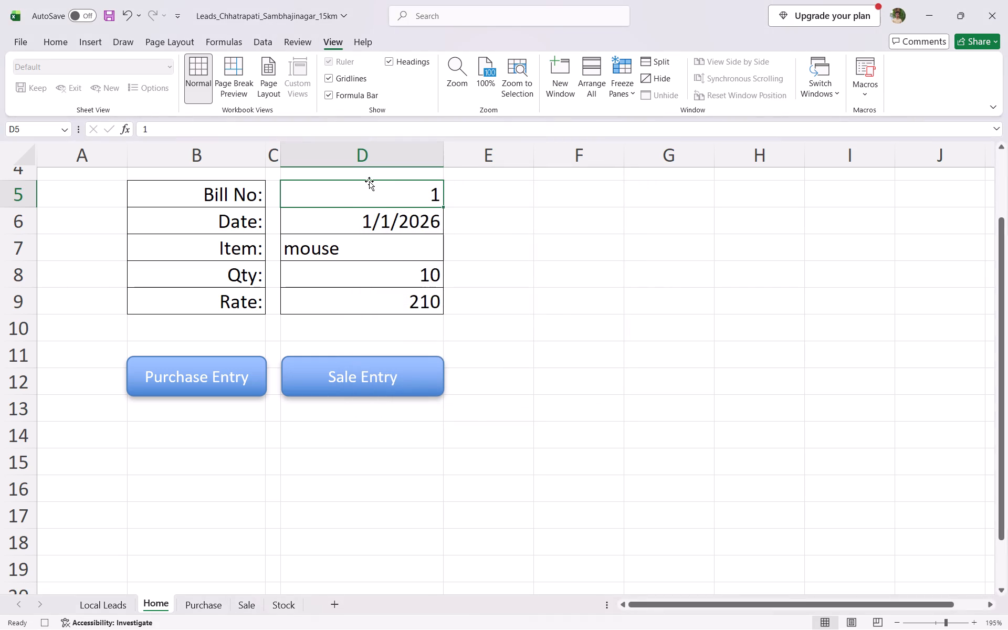
Copy the form values in D5:D9 on Home and paste them transposed at B4 on the Sale sheet.
drag(366, 196, 358, 296)
key(ctrl+c)
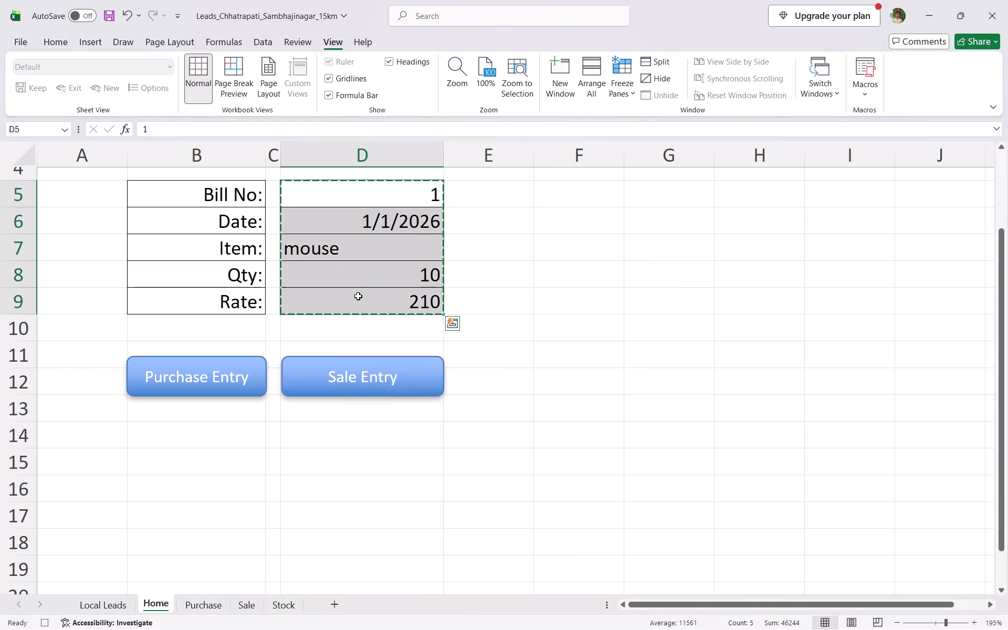
click(249, 599)
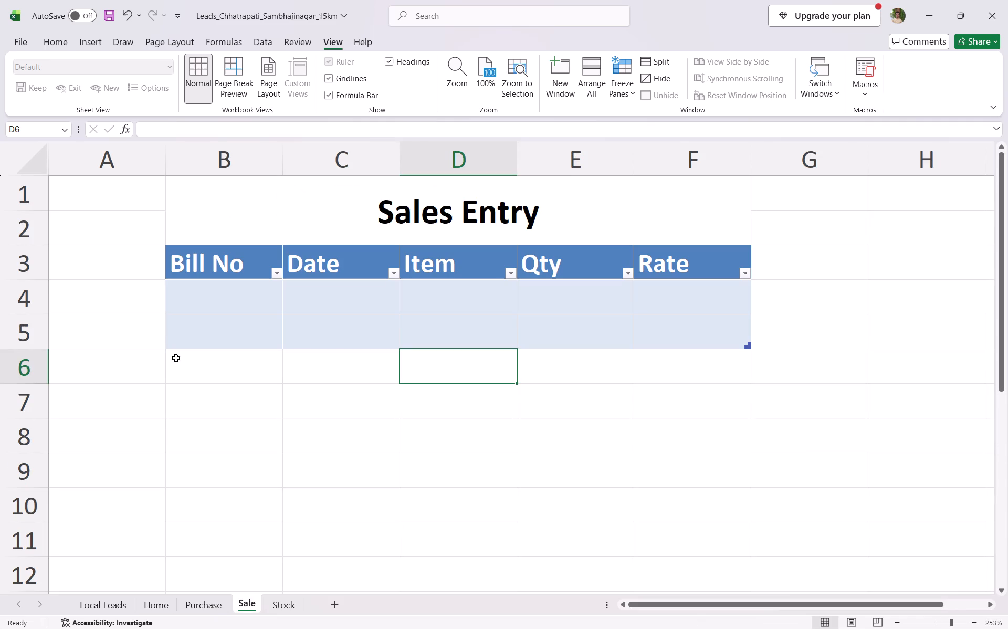
click(237, 308)
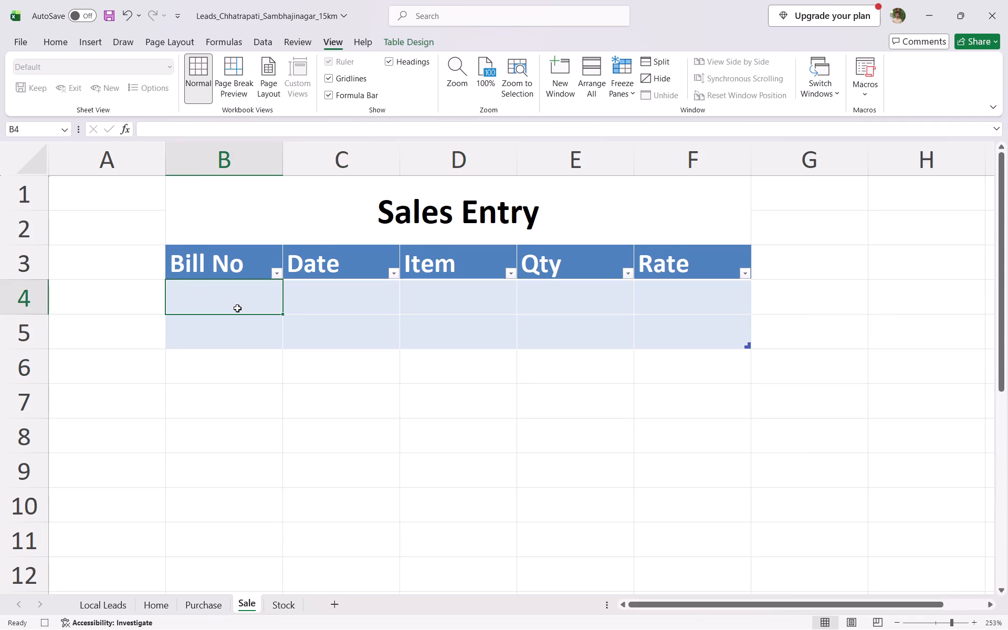
key(alt+h)
key(alt+v)
key(alt+t)
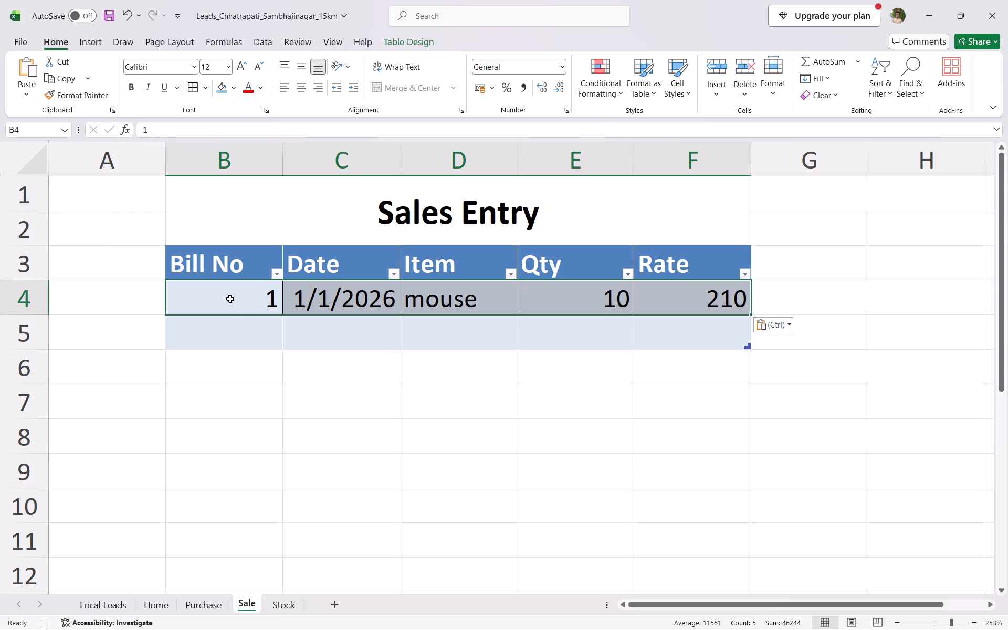
Insert a blank sheet row above the pasted entry in row 4 of the Sale sheet.
right_click(34, 299)
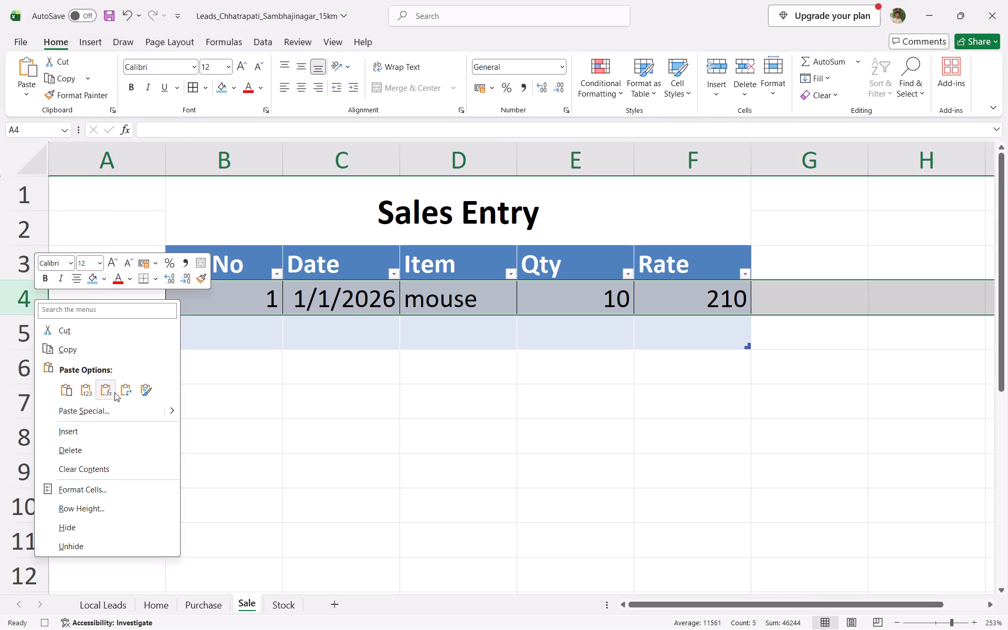
click(103, 437)
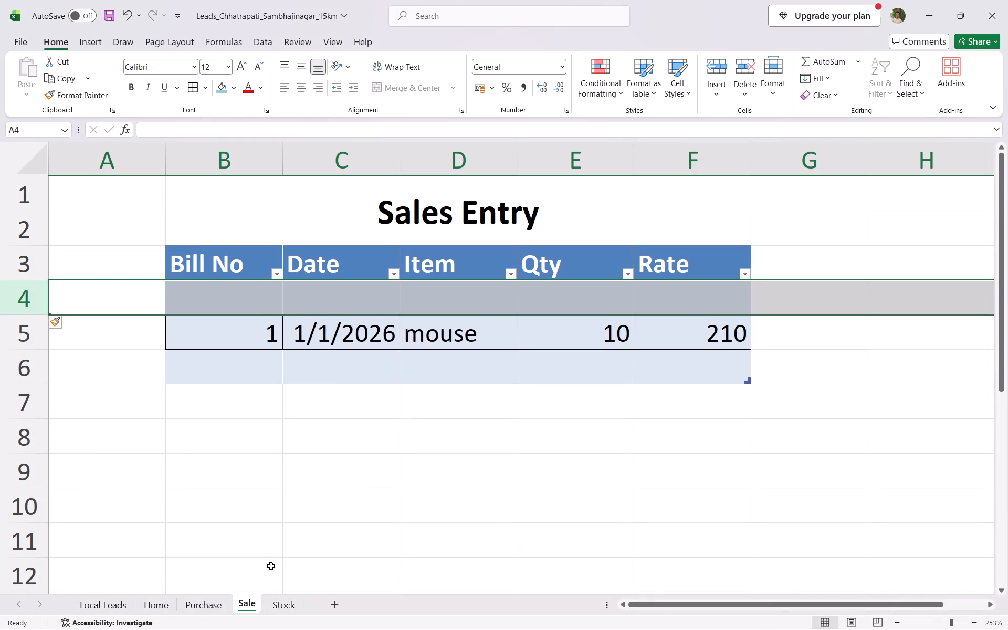
Clear the form values in D5:D9 on Home and stop the macro recording with cell D2 selected.
click(142, 599)
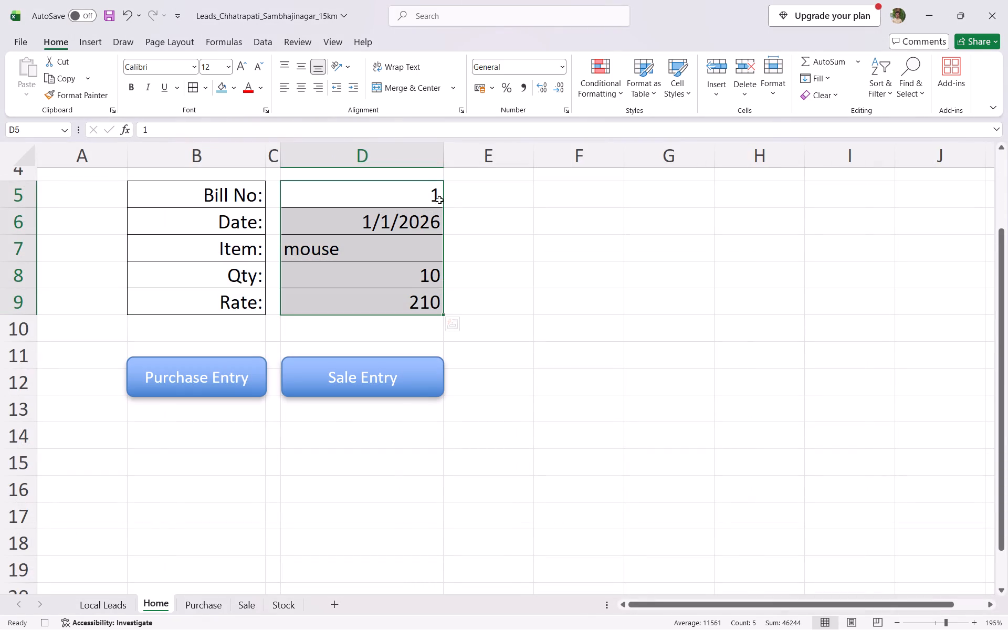
key(Delete)
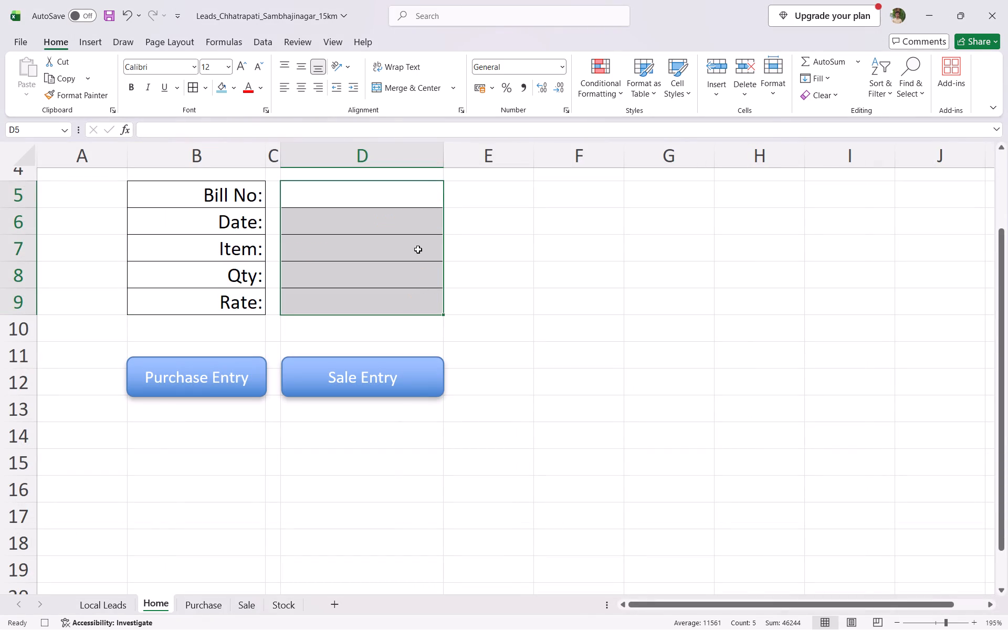
scroll(418, 249, up, 2)
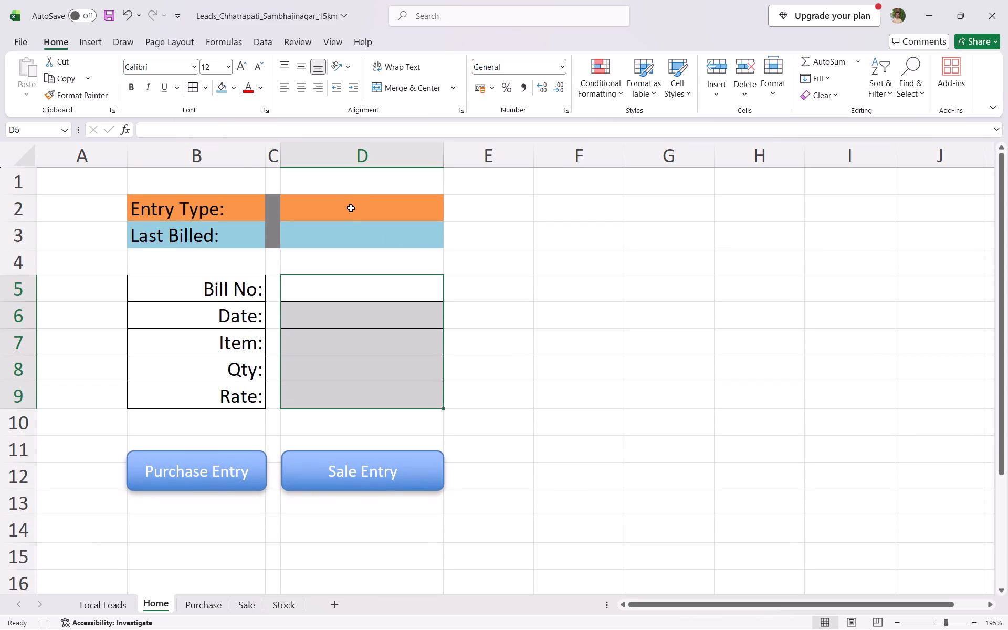
click(351, 208)
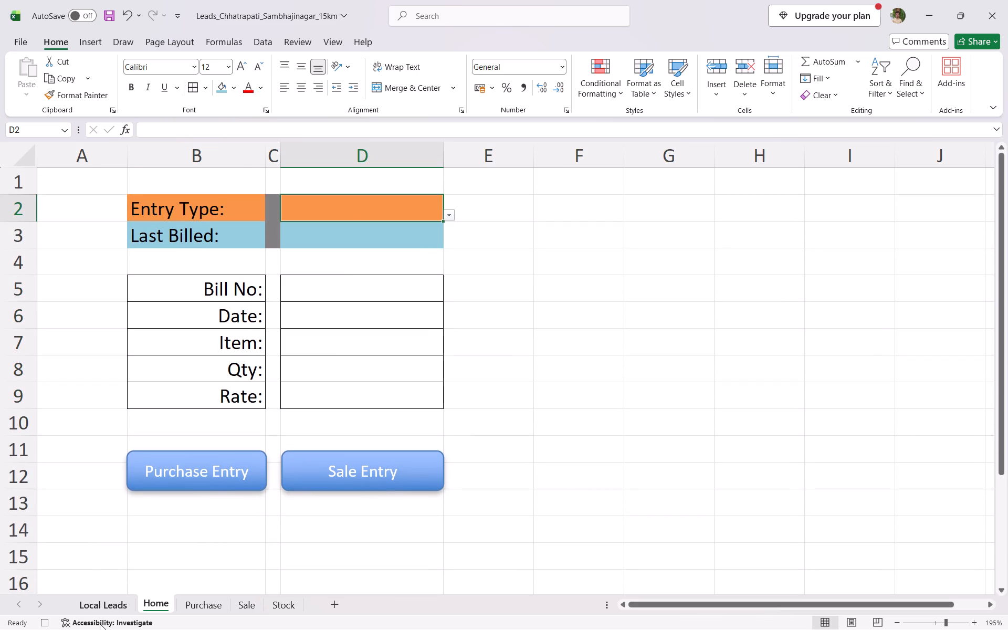
click(47, 627)
Assign the macro s to the Sale Entry shape on the Home sheet.
click(377, 478)
right_click(377, 478)
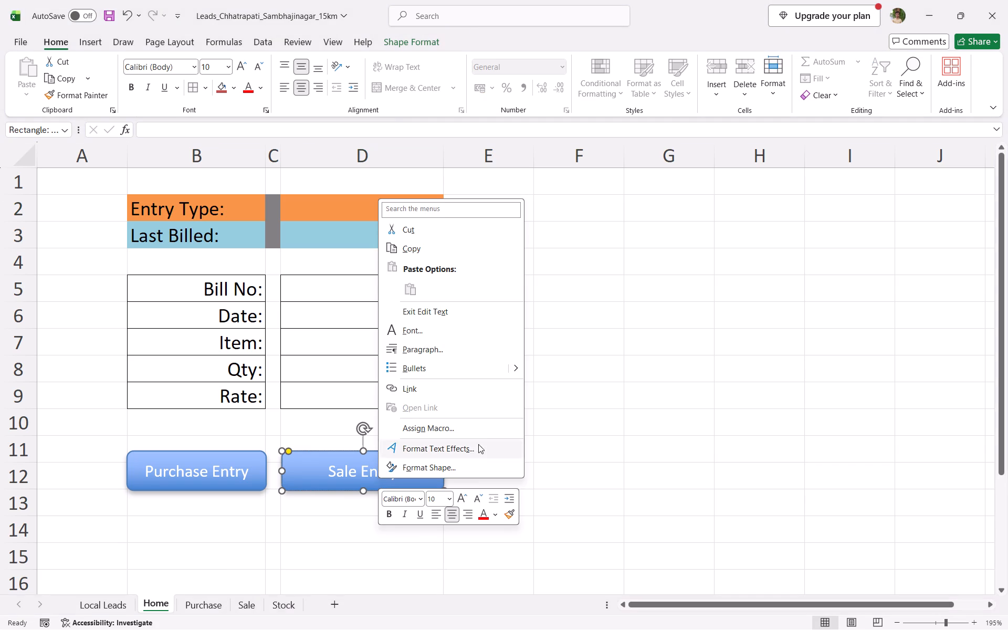
click(445, 431)
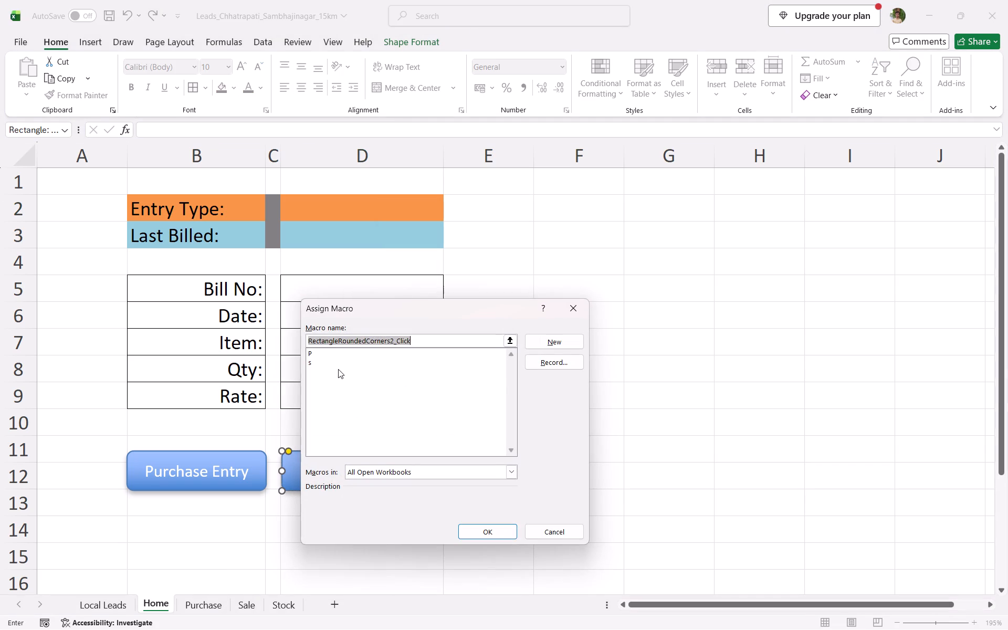
click(333, 361)
click(477, 532)
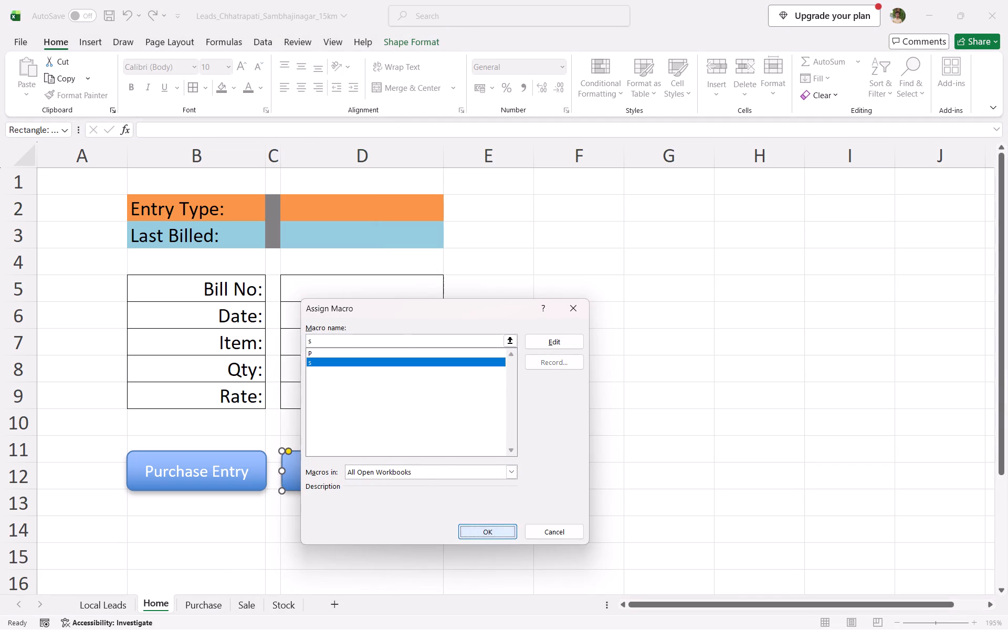
click(578, 311)
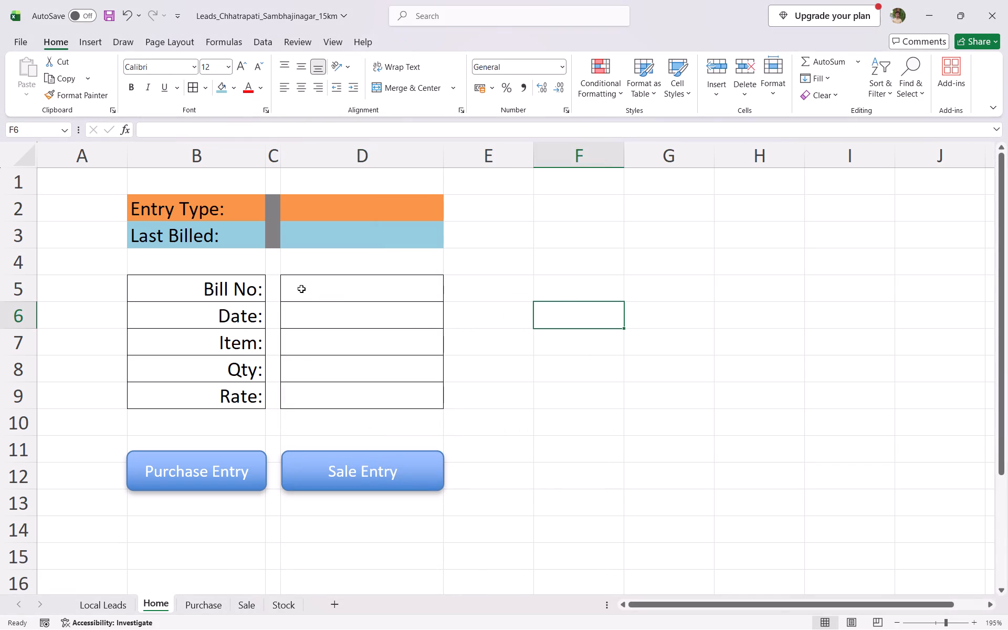
Fill the Home form with bill number 1, date 2-2-2005, item Mouse, quantity 10 and rate 120, and submit it as a sale entry.
click(302, 289)
key(1)
key(Return)
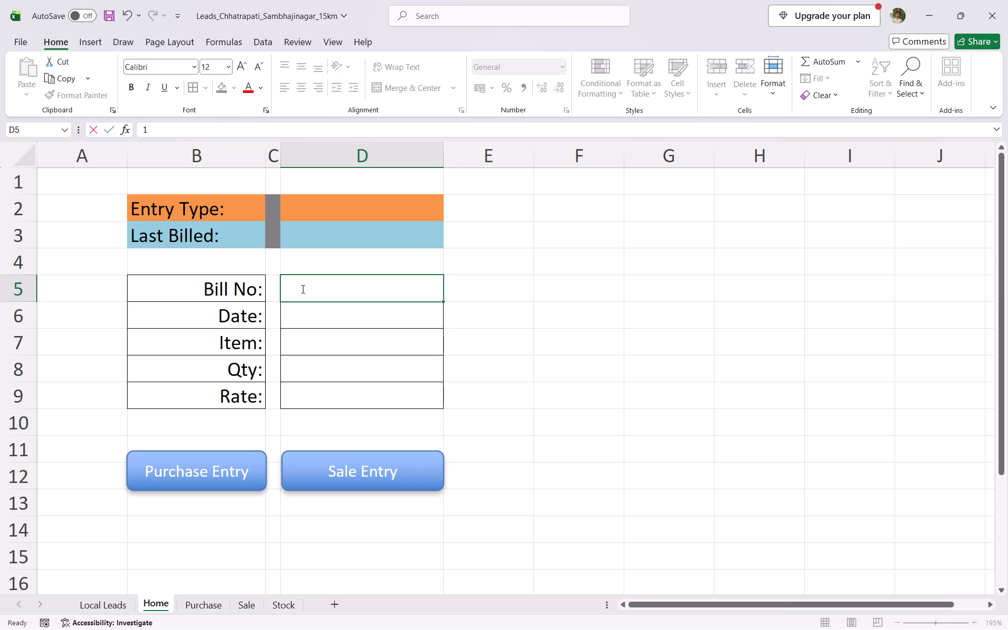
key(2)
text(-2-2005)
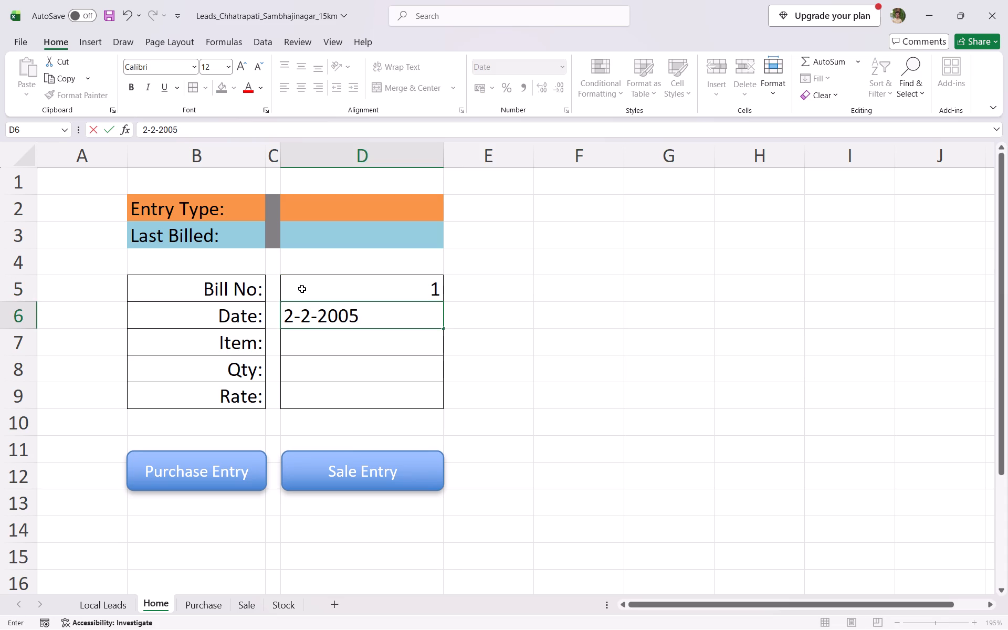
key(Return)
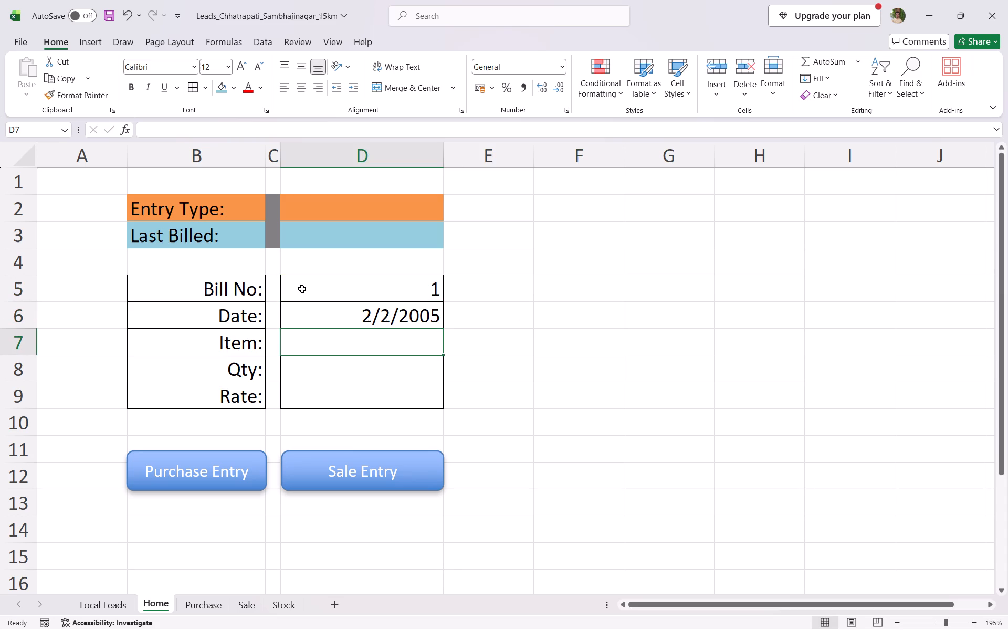
text(Mouse)
key(Return)
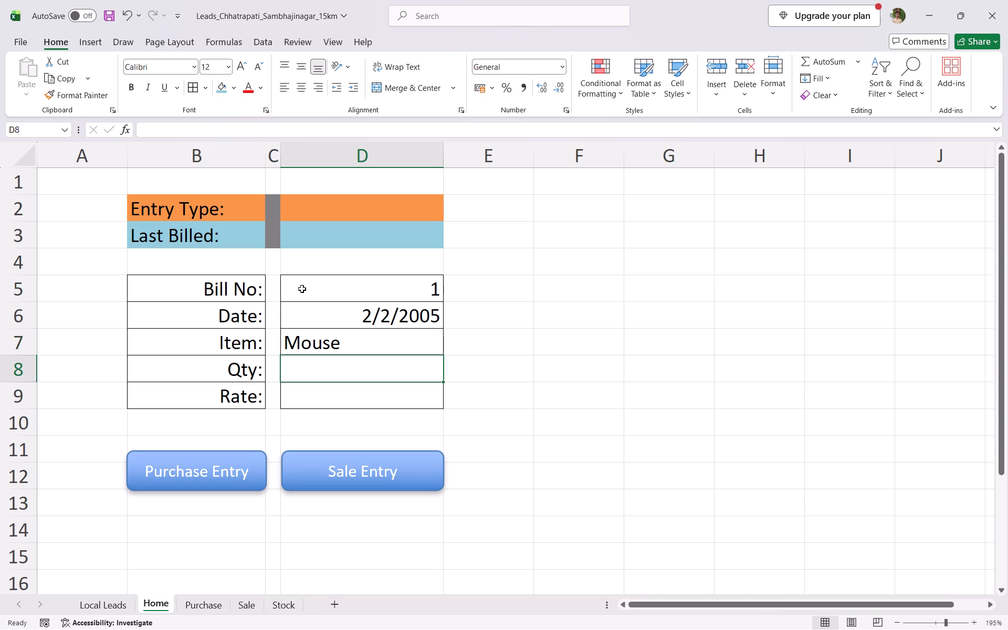
text(10)
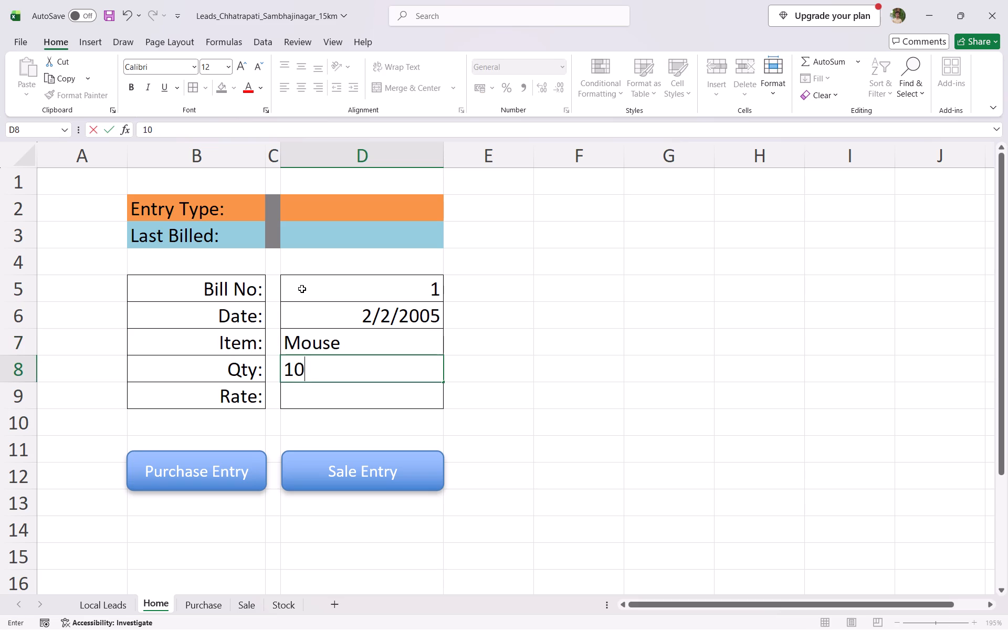
key(Return)
text(120)
click(402, 461)
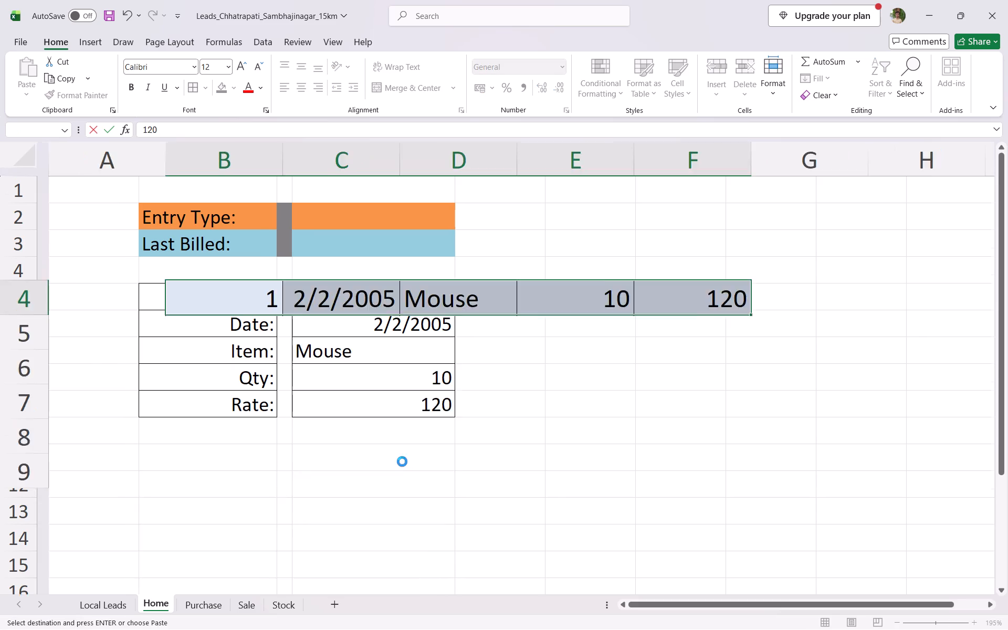
Clear the test entries in B5:F7 of the Sales Entry table on the Sale sheet.
click(244, 608)
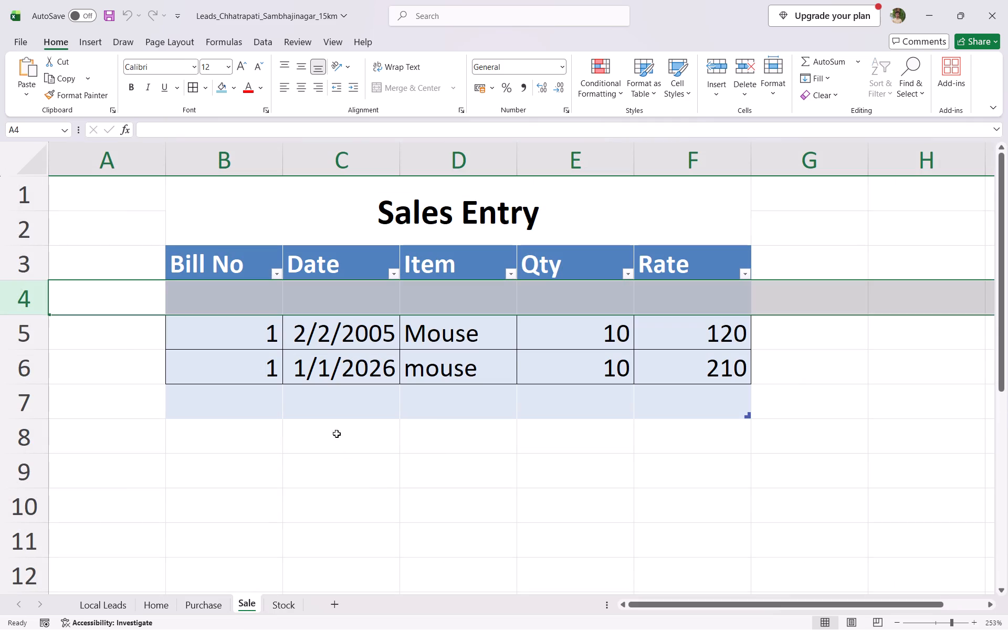
drag(180, 335, 554, 386)
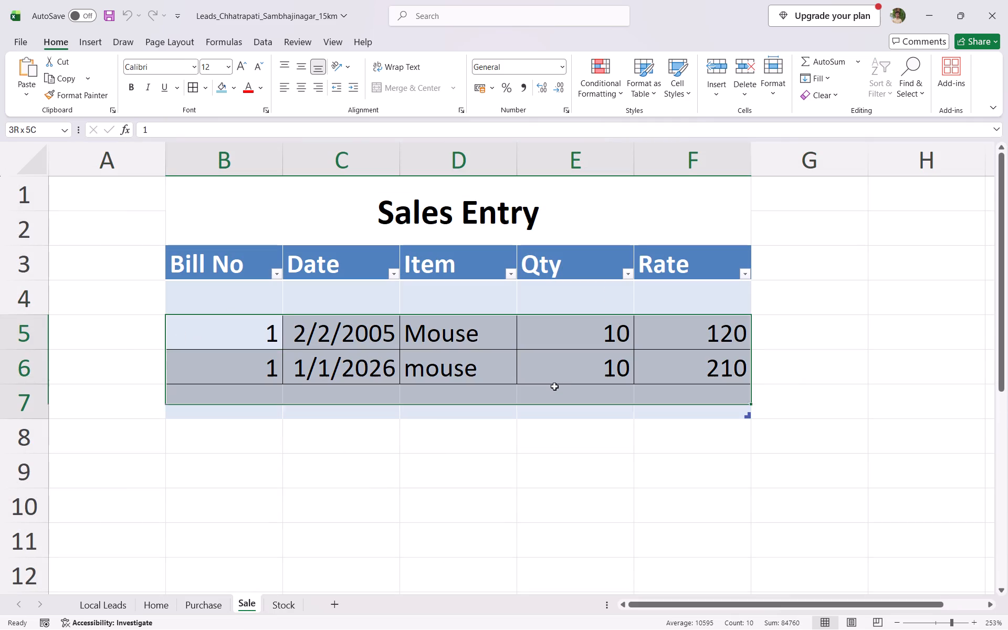
drag(554, 386, 589, 390)
key(Delete)
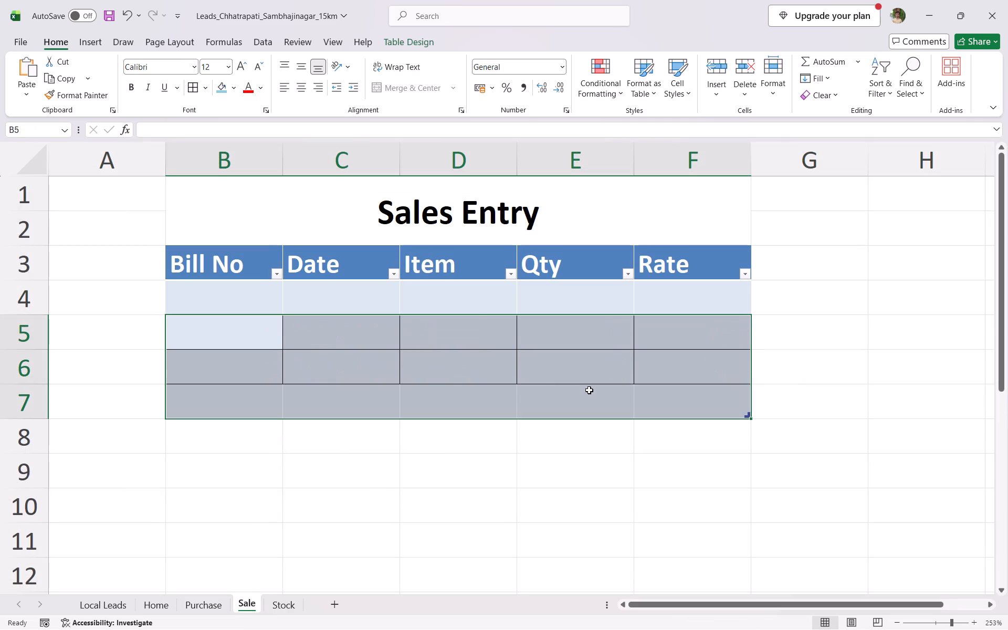
click(402, 563)
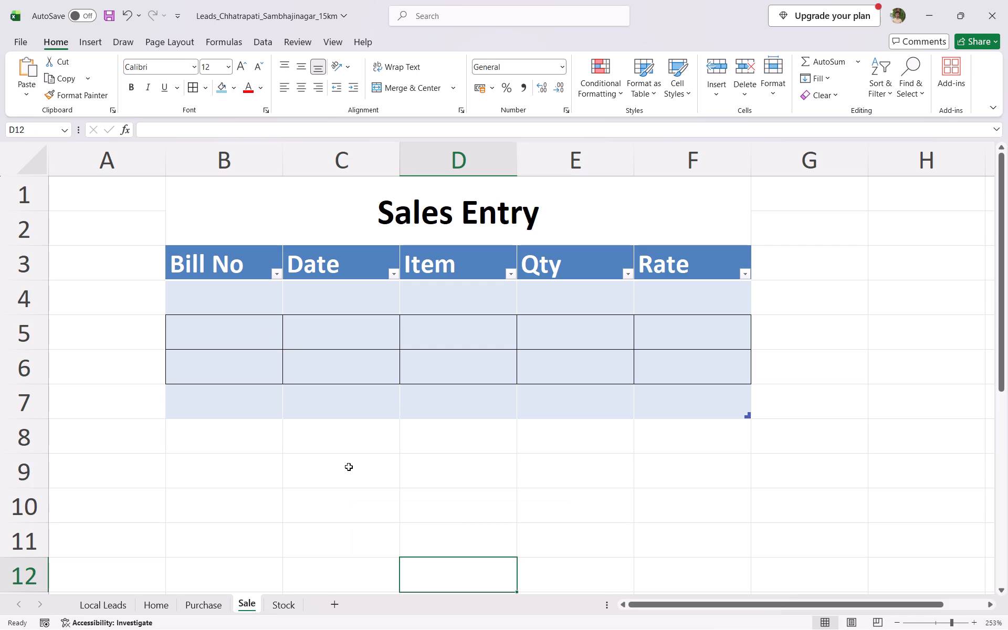
click(347, 469)
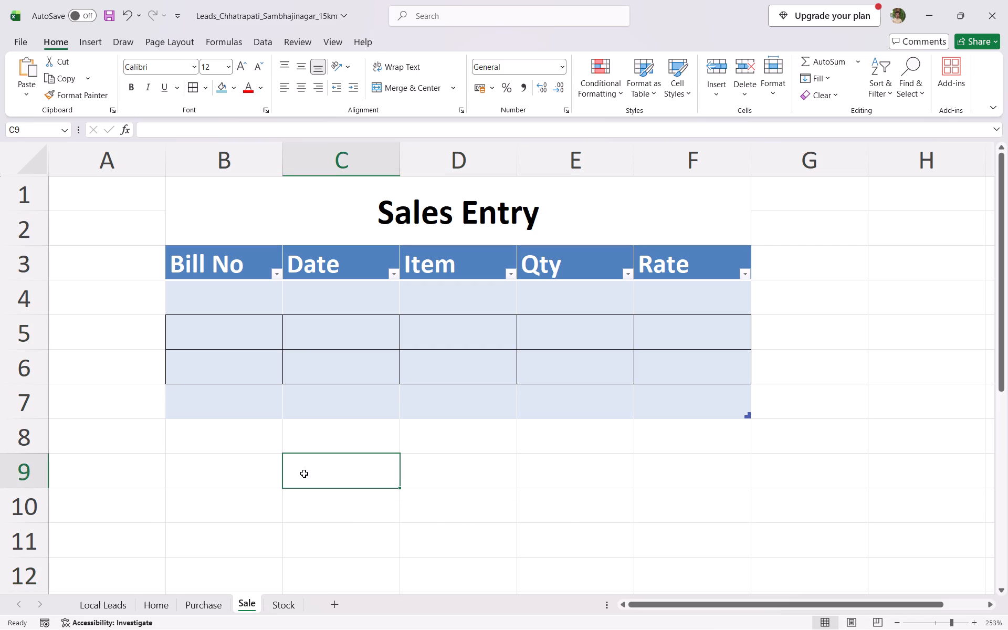
Clear the test entries in B5:F7 of the Purchase Entry table on the Purchase sheet.
click(194, 614)
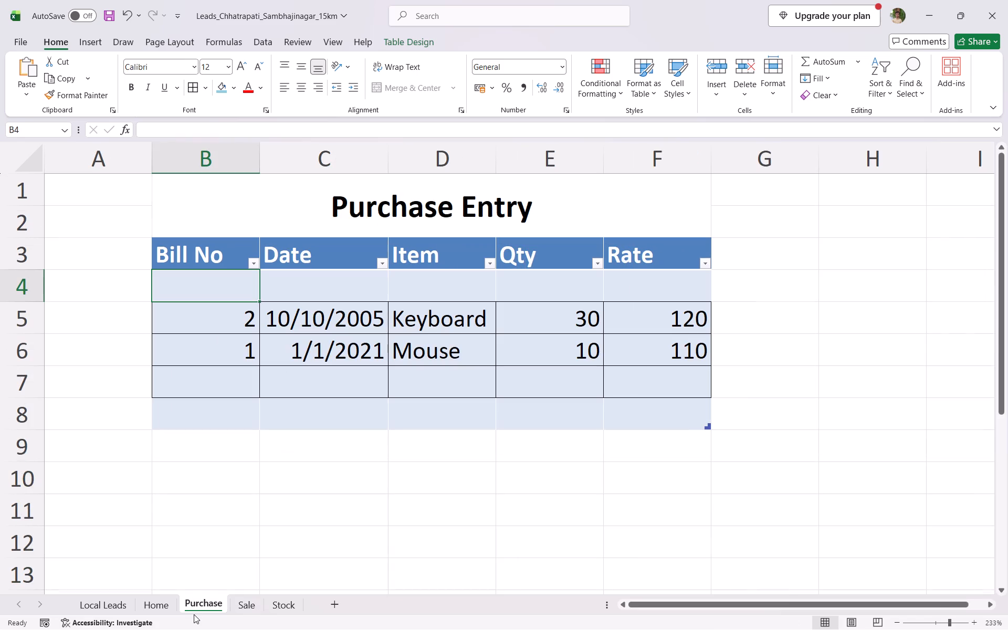
click(150, 613)
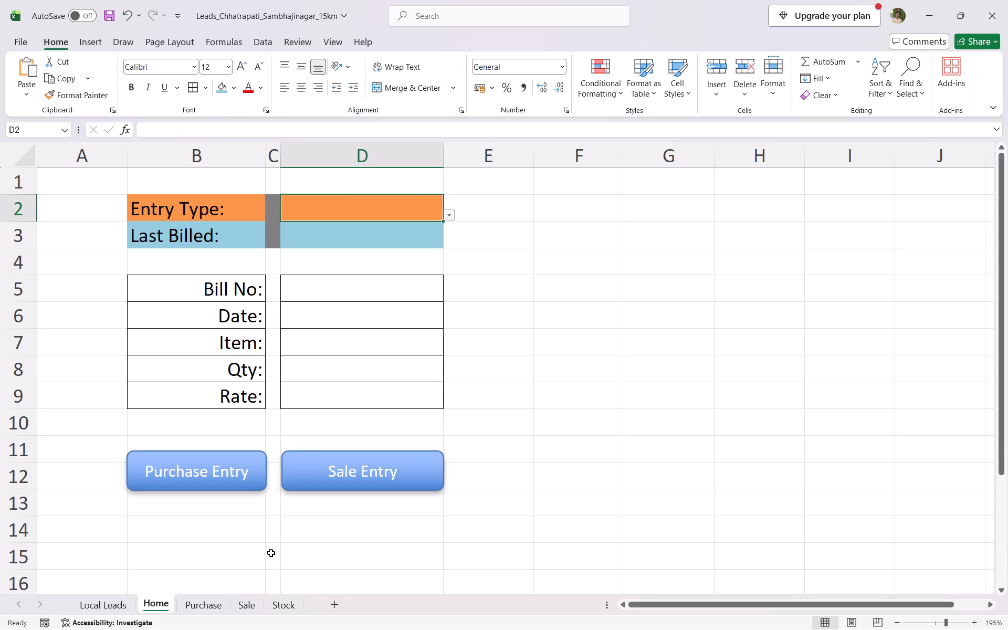
click(226, 608)
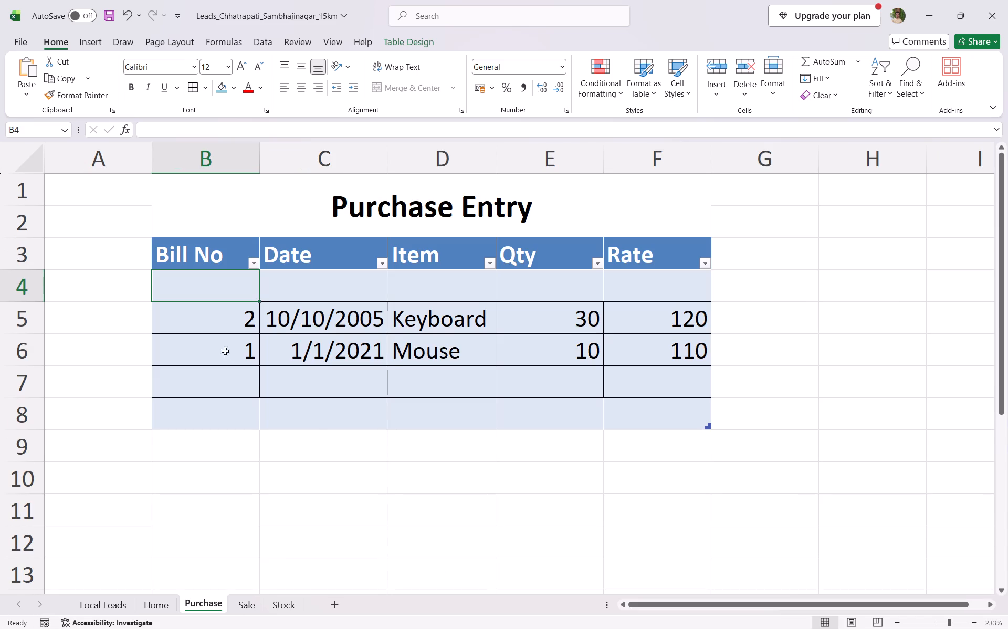
drag(227, 319, 677, 375)
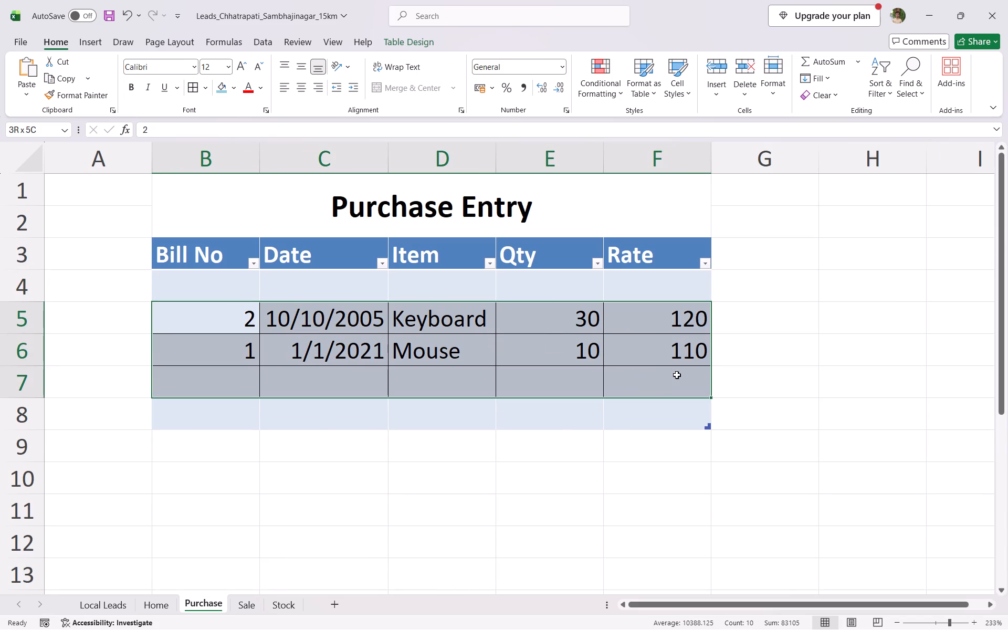
drag(677, 375, 678, 374)
key(Delete)
click(480, 436)
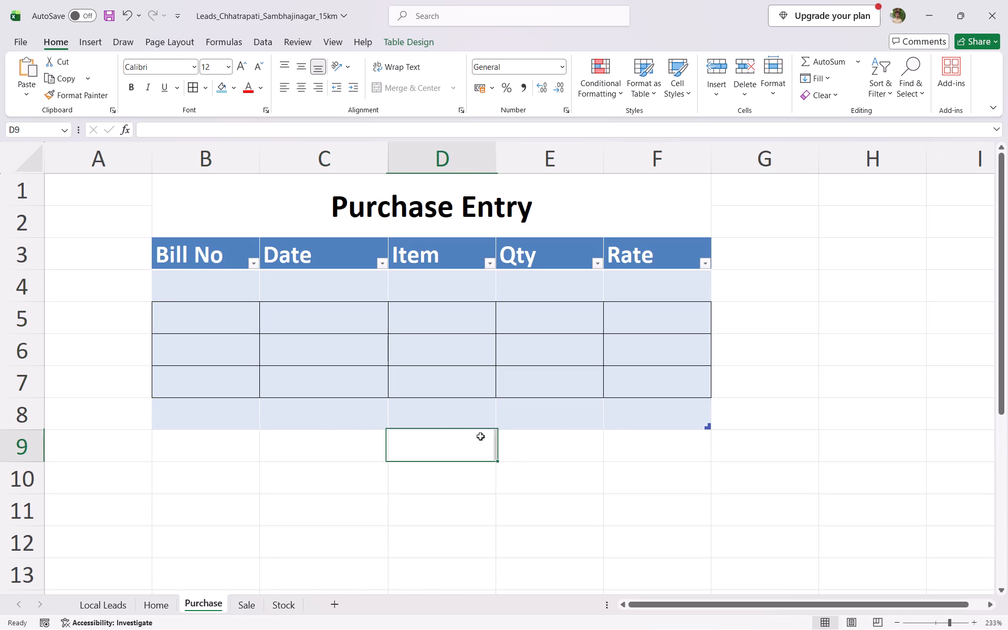
Delete the empty sheet rows 6 to 8 from the Purchase sheet.
drag(38, 415, 34, 333)
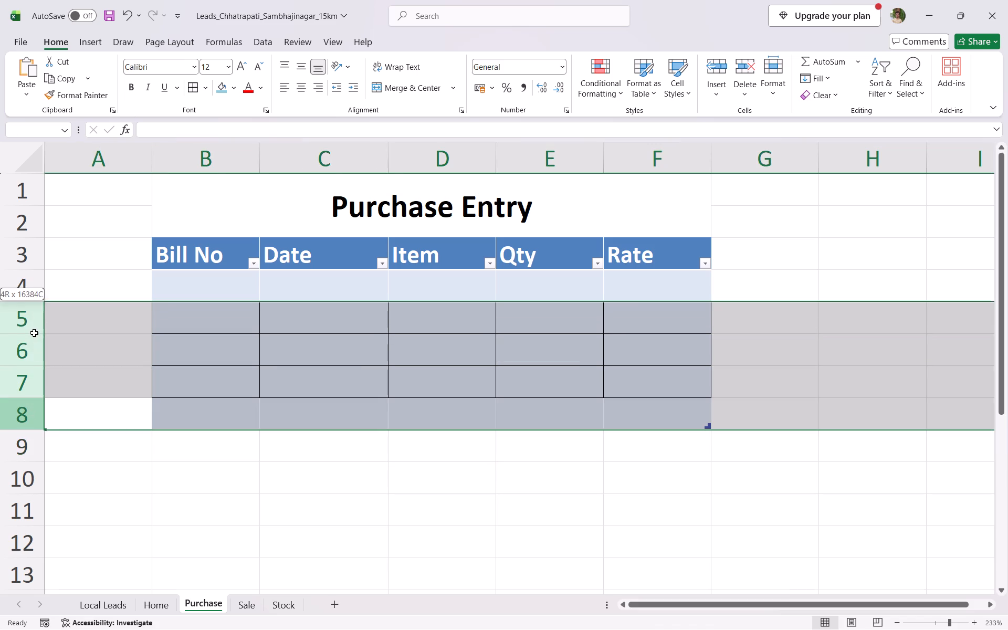
drag(34, 333, 30, 356)
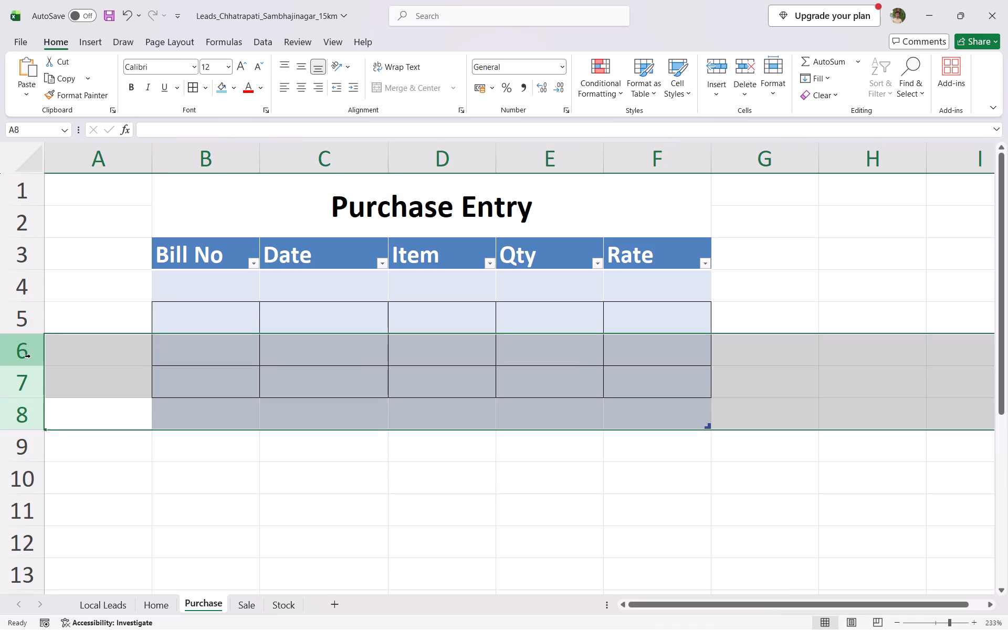
right_click(30, 356)
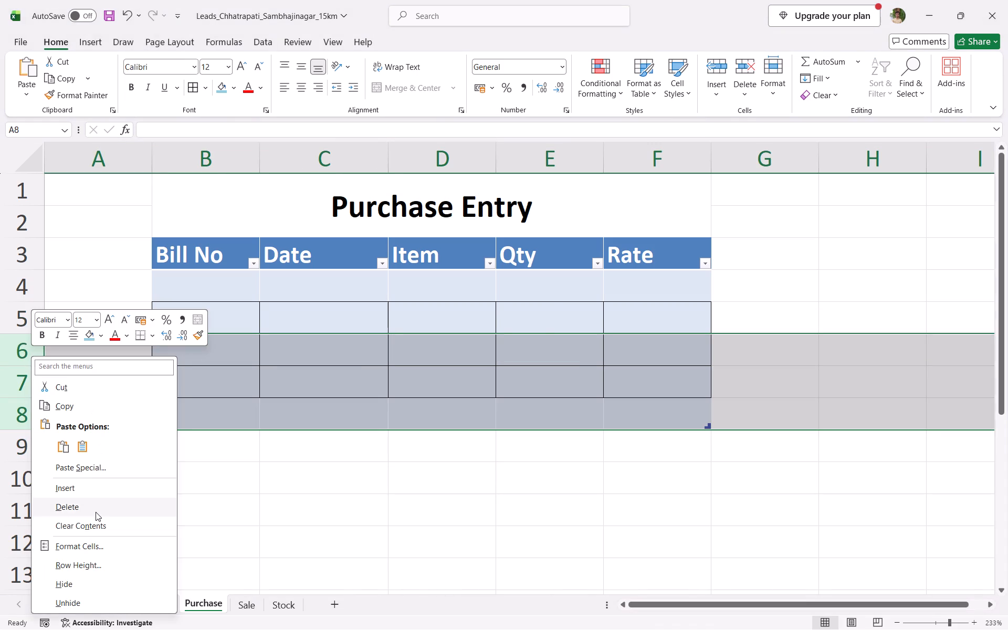
click(96, 512)
click(296, 581)
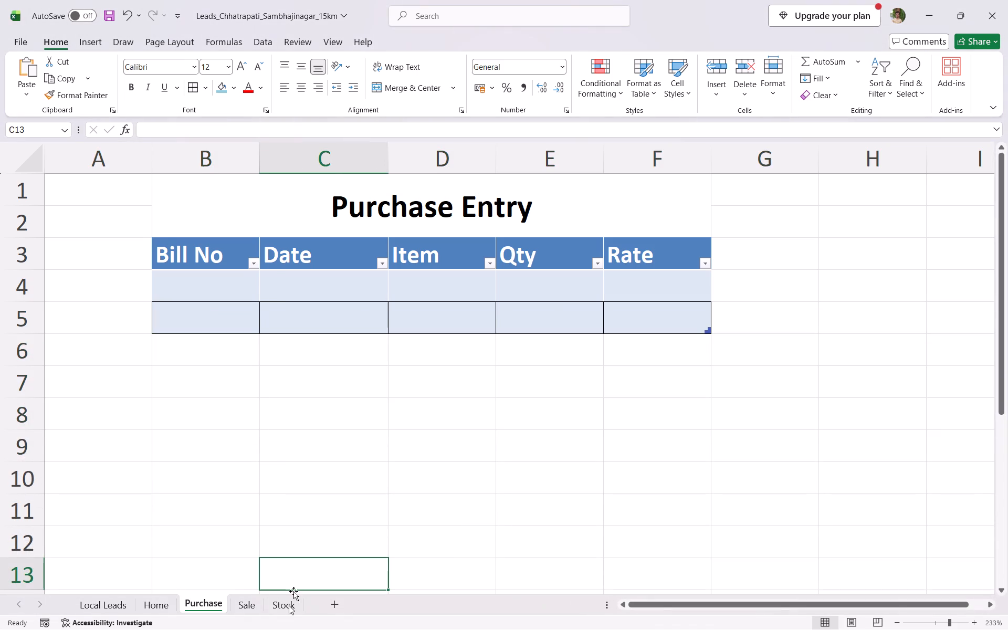
Select the first Item cell, B4, of the Stock Management table on the Stock sheet.
click(289, 605)
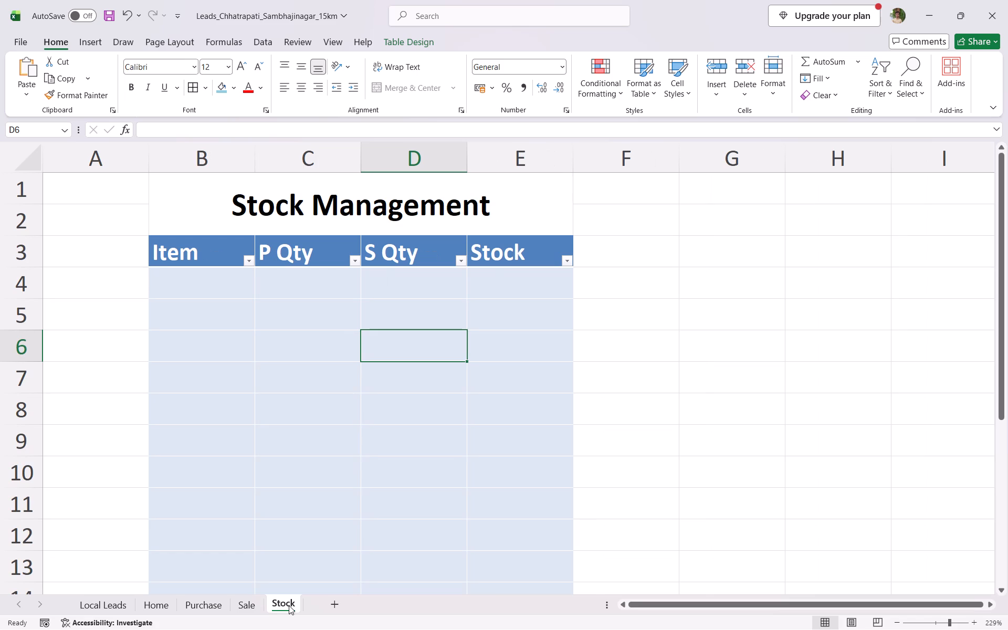
click(208, 285)
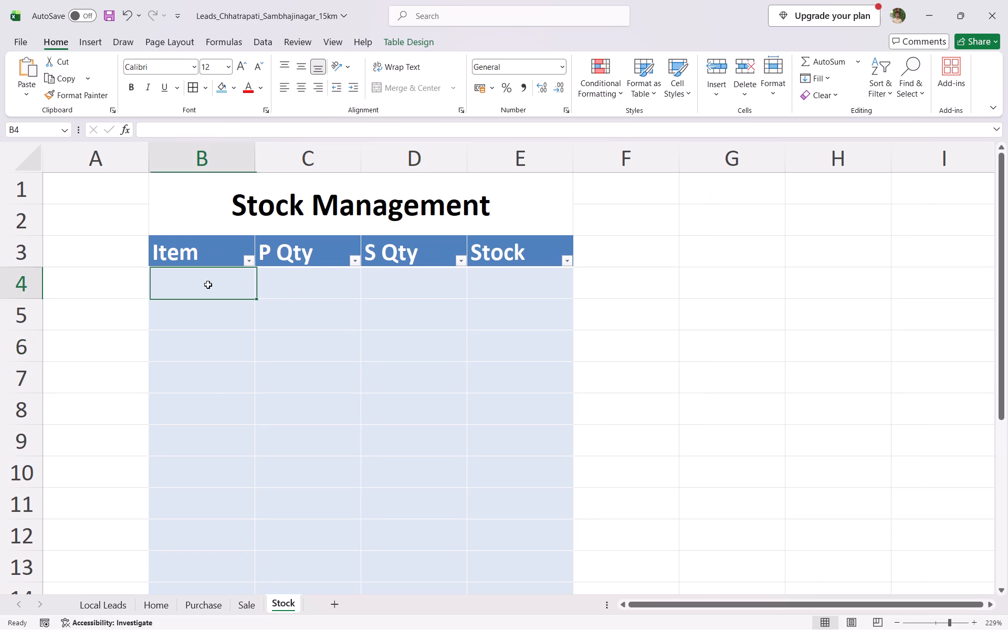
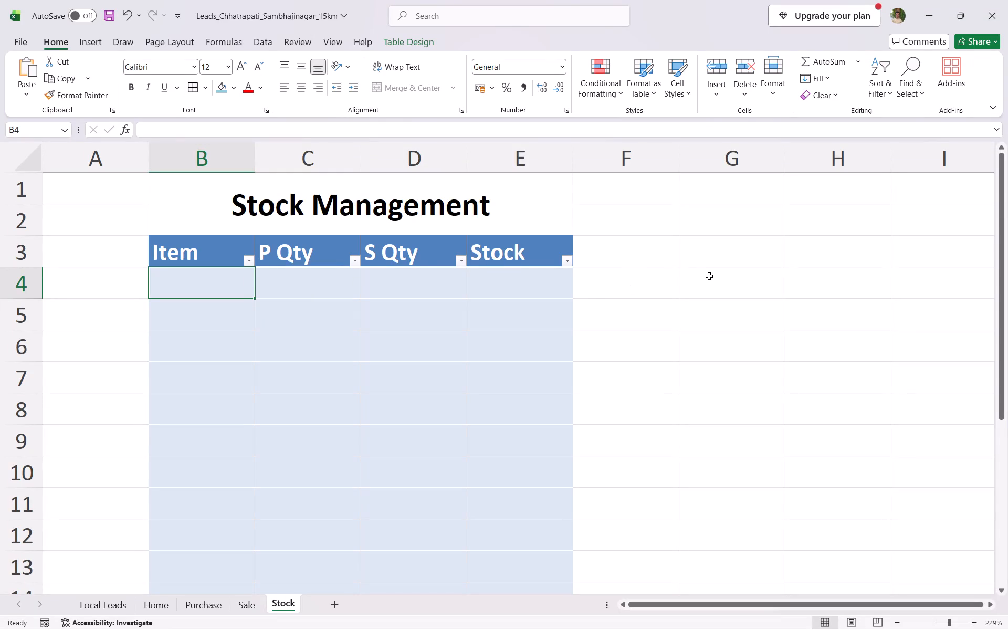
Enter the criteria heading Item in cell G3, beside the Stock Management table.
click(734, 256)
text(item)
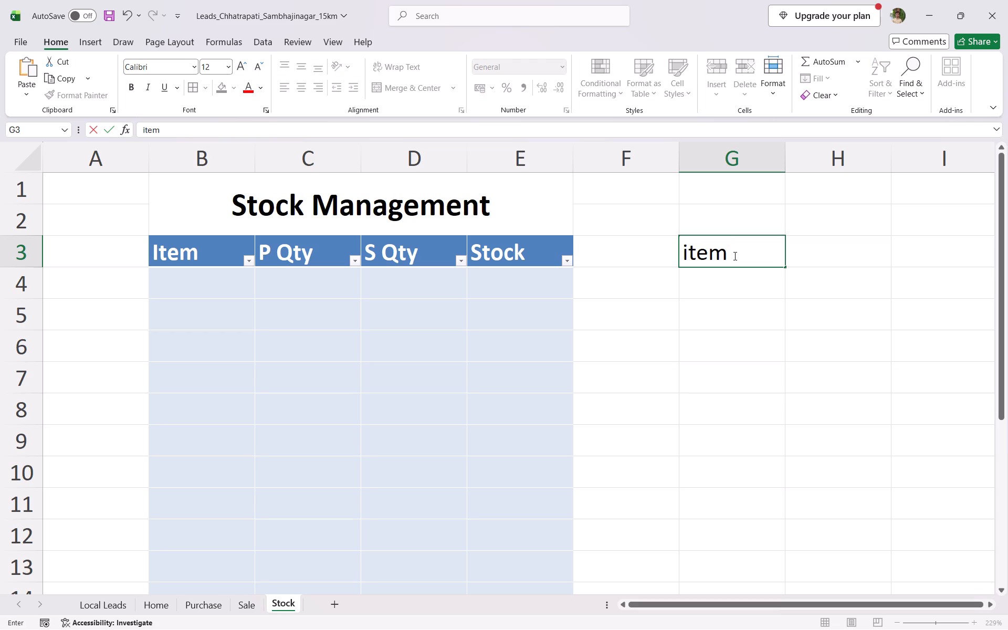
key(BackSpace)
key(BackSpace)
key(BackSpace)
key(BackSpace)
key(BackSpace)
text(Item)
key(Return)
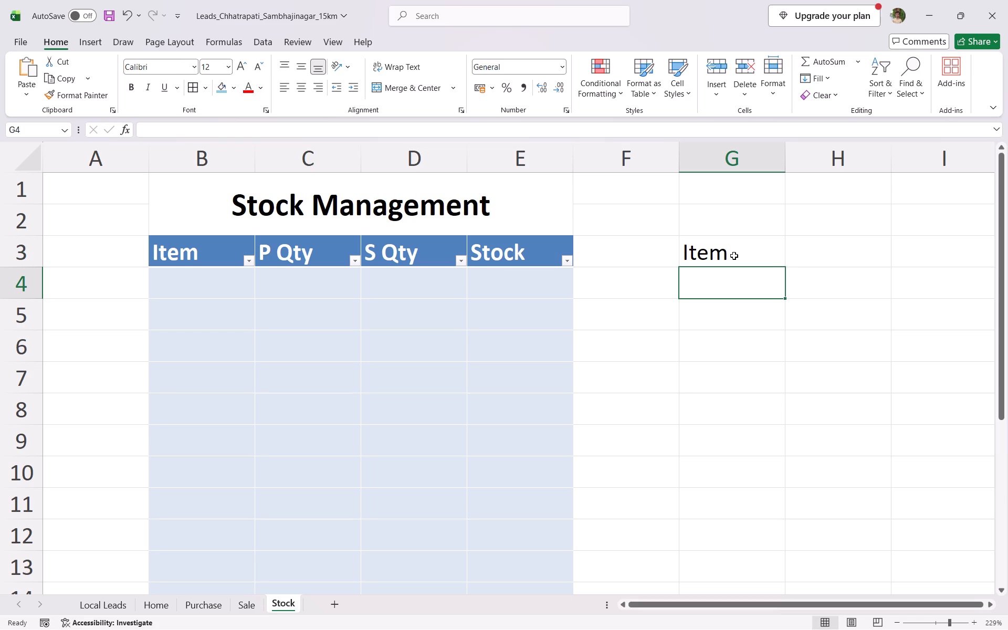
Enter the non-blank criterion formula ="<>" in cell G4, under the Item criteria heading.
key(equal)
key(shift+quotedbl)
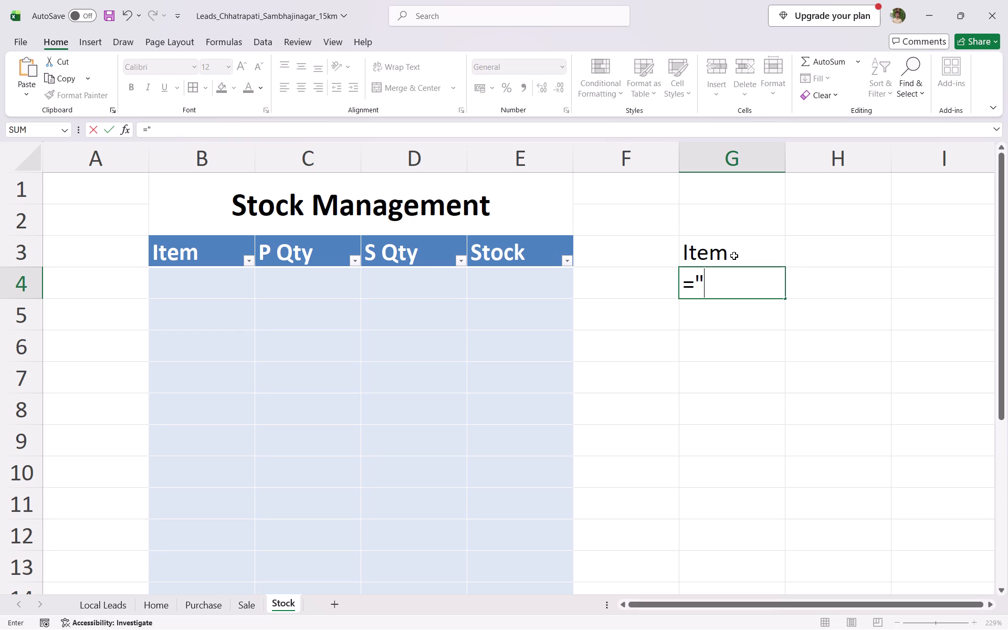
key(shift+less)
key(shift+greater)
key(shift+quotedbl)
key(Return)
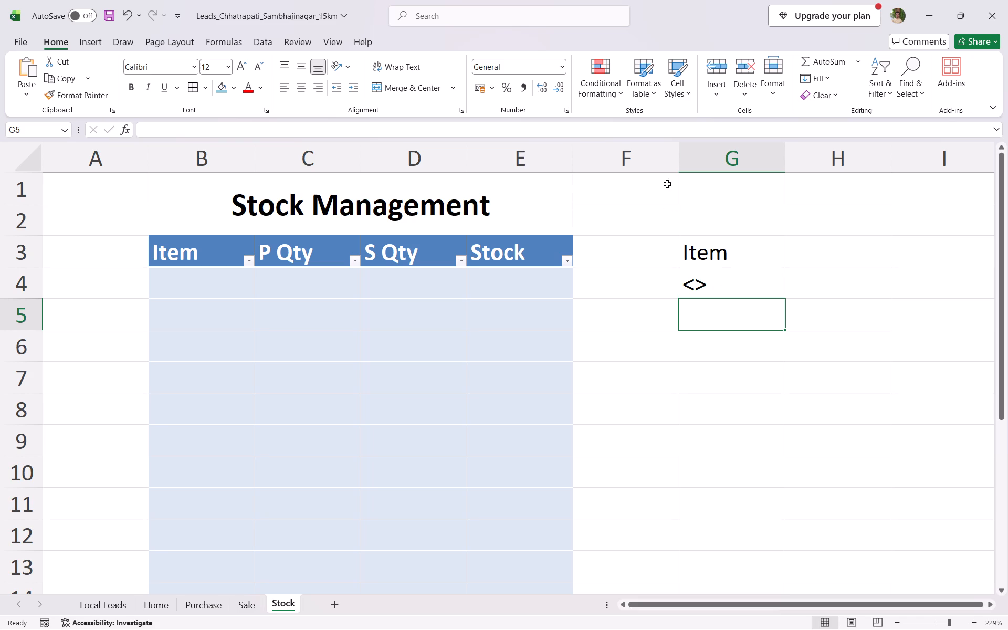
Start recording a macro named Ref, stored in This Workbook.
click(339, 39)
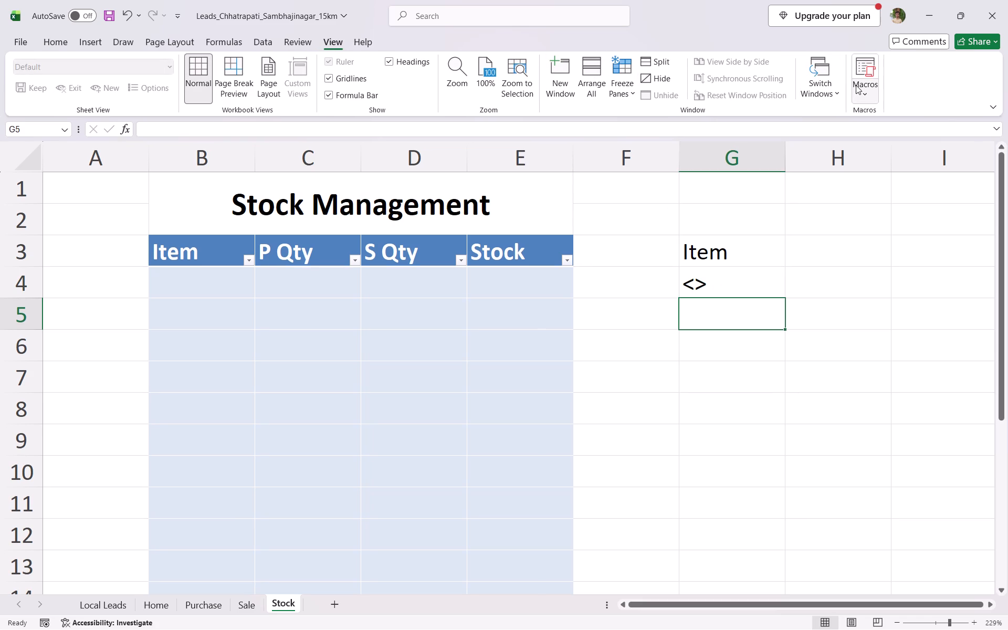
click(856, 85)
click(894, 133)
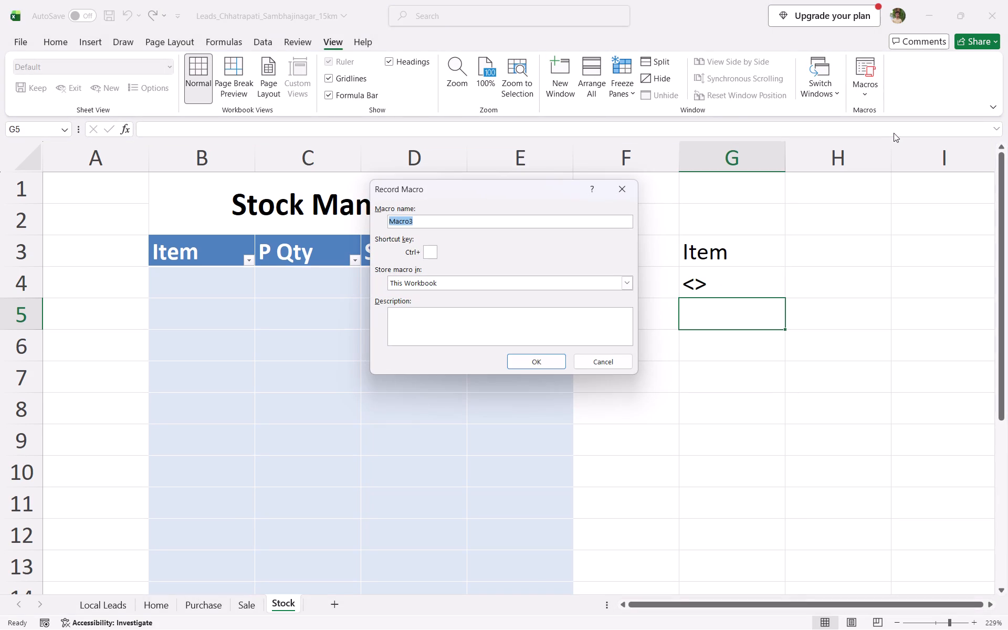
key(BackSpace)
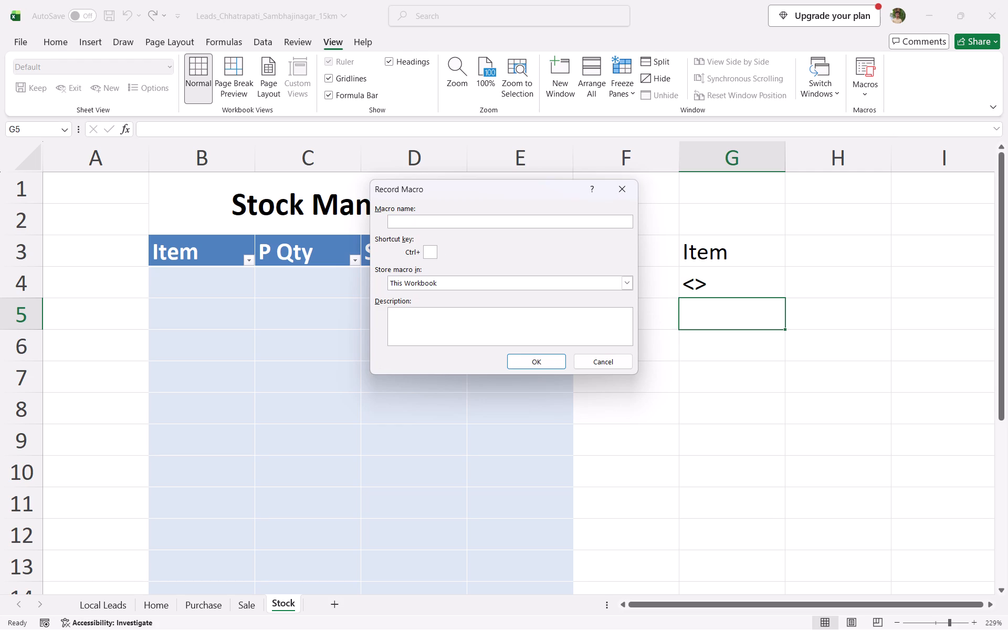
key(shift+r)
text(ef)
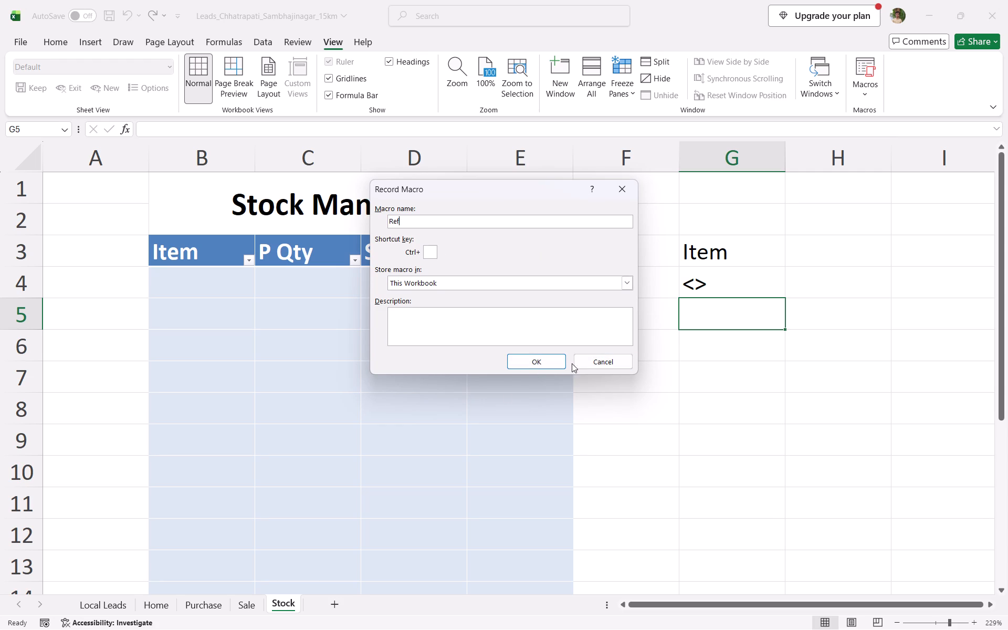
click(563, 362)
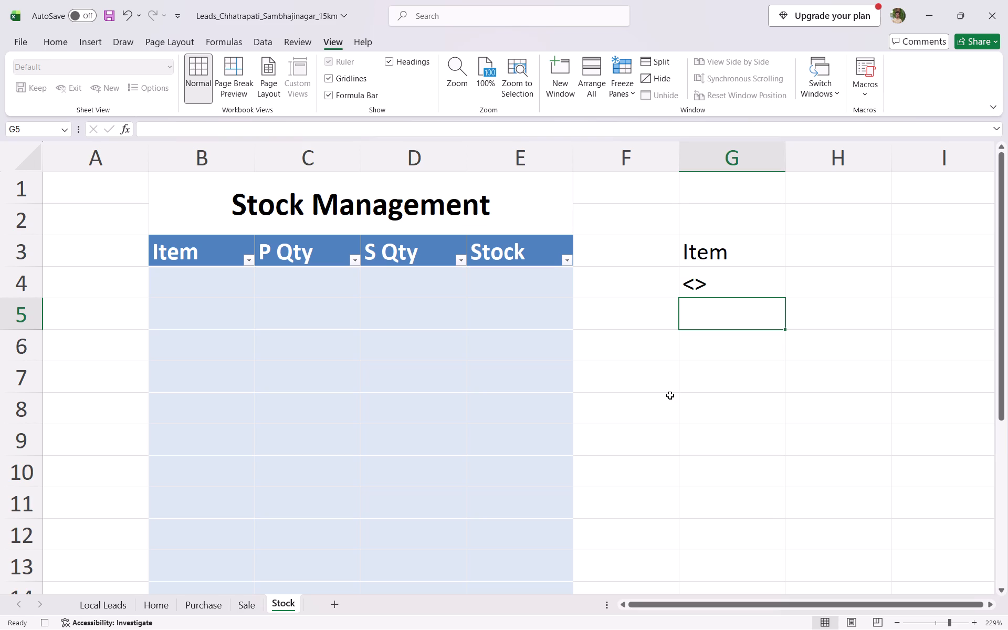
From blank cell G8, set up an Advanced Filter copying to another location, with the Purchase table's whole Item column as list range.
click(750, 405)
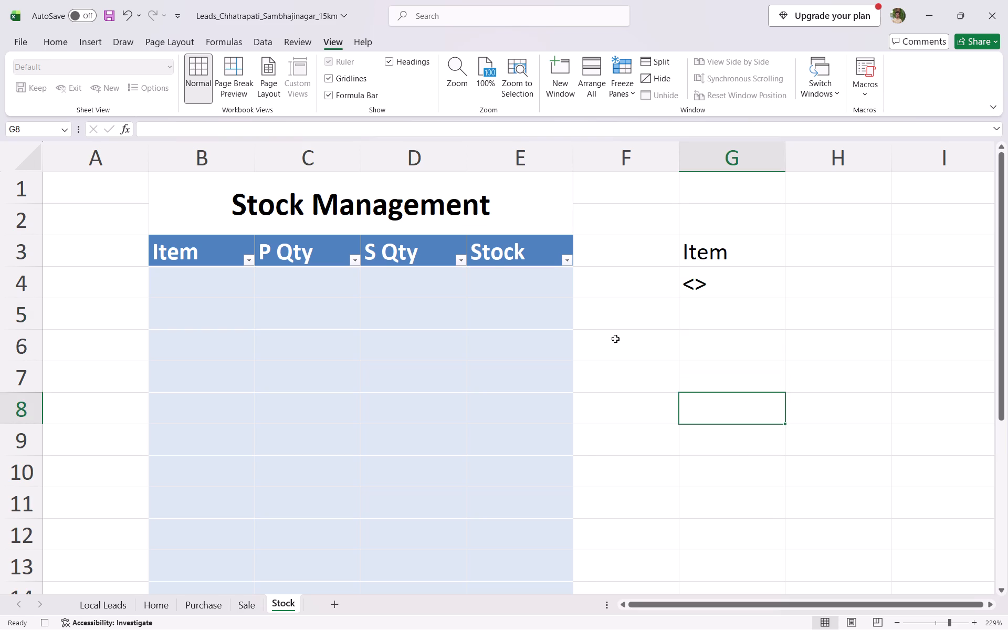
click(251, 36)
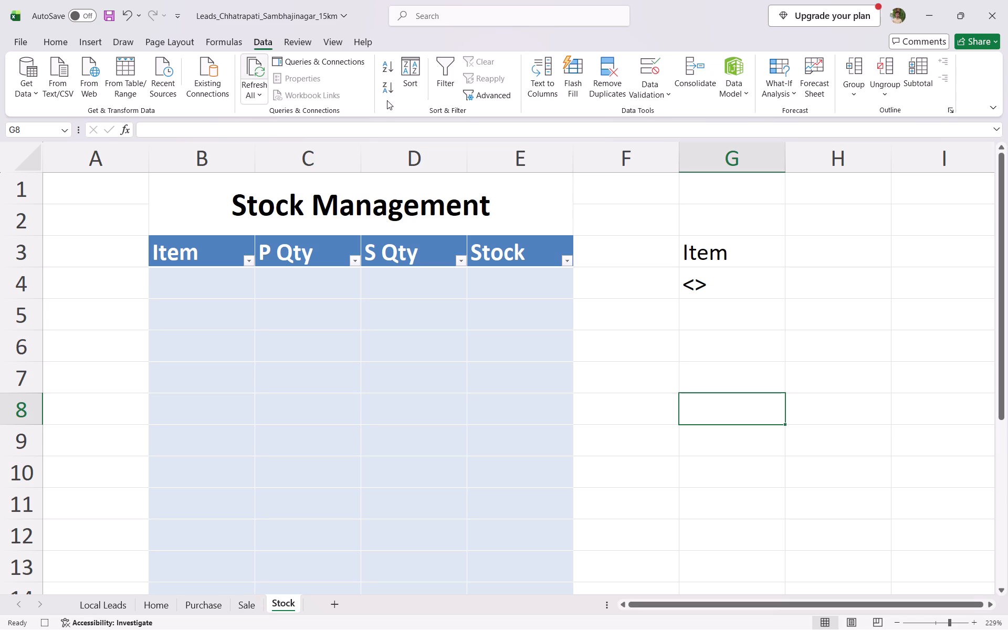
click(497, 102)
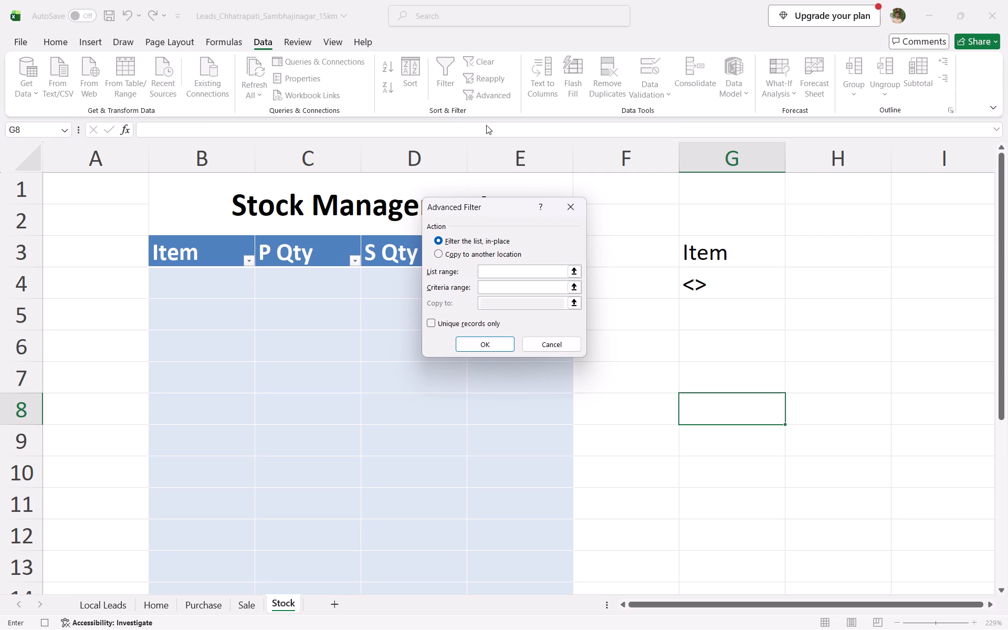
click(487, 254)
click(538, 278)
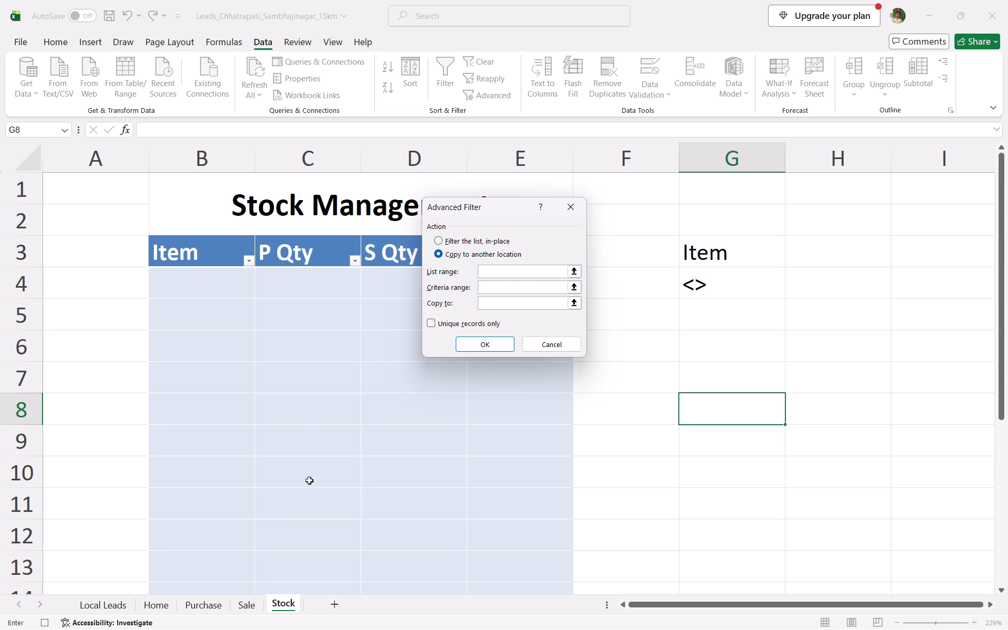
click(205, 609)
click(411, 247)
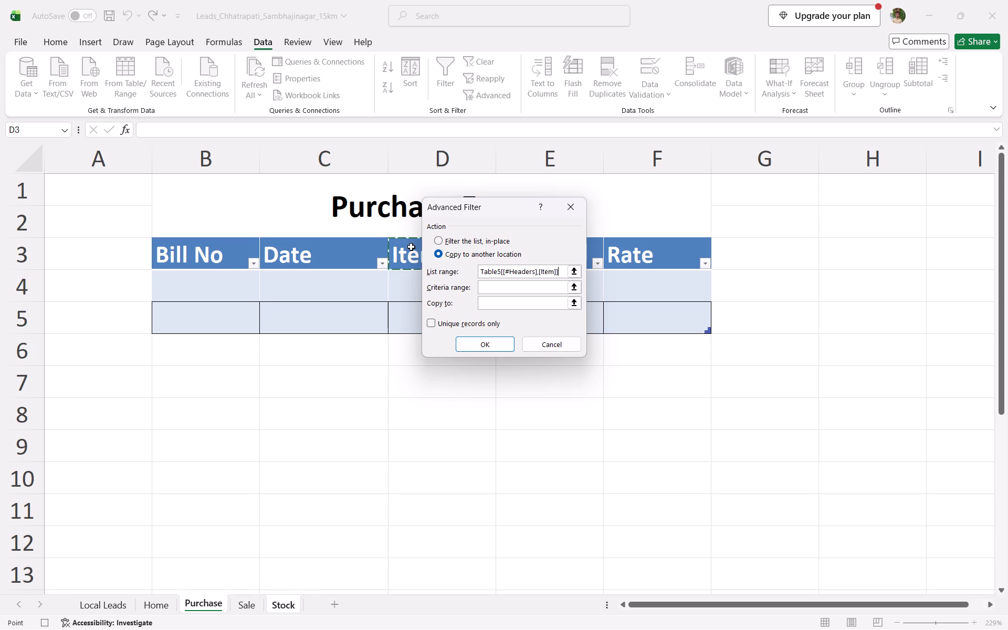
drag(411, 247, 412, 324)
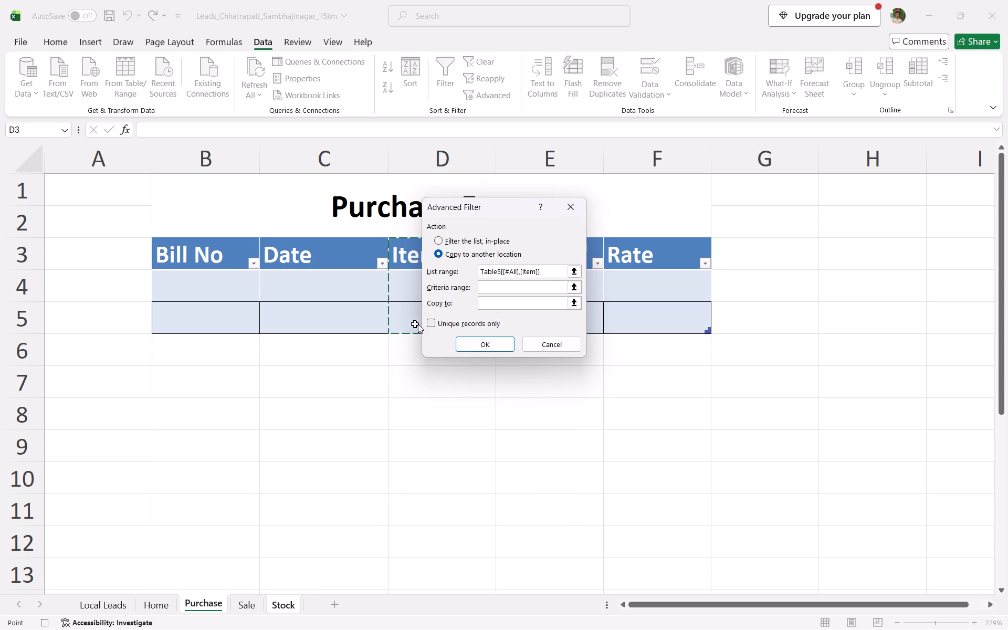
Set the Advanced Filter's criteria range to G3:G4 on the Stock sheet.
click(530, 289)
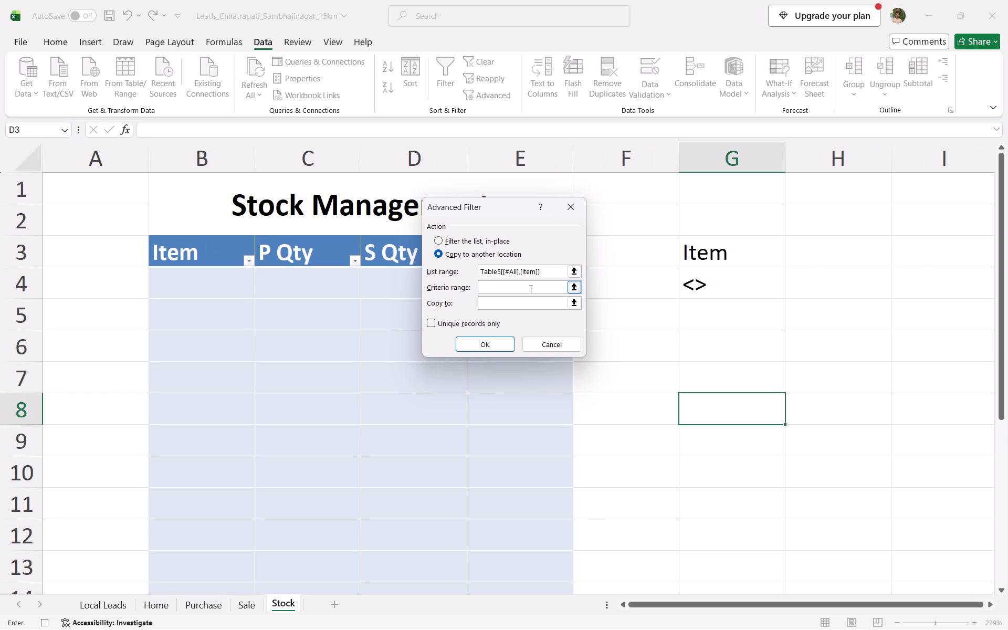
click(255, 600)
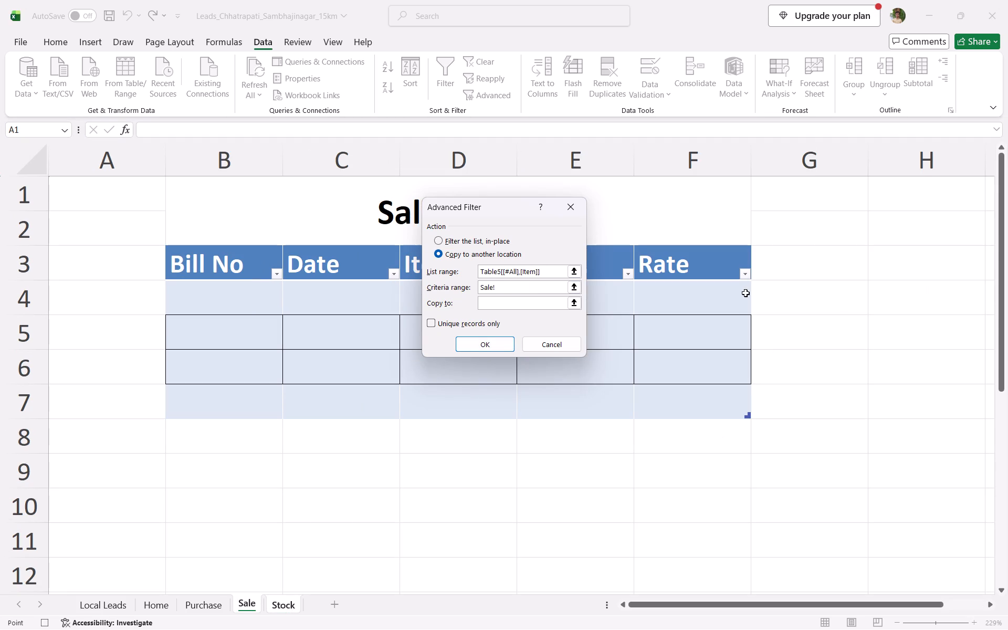
click(284, 601)
drag(725, 258, 722, 286)
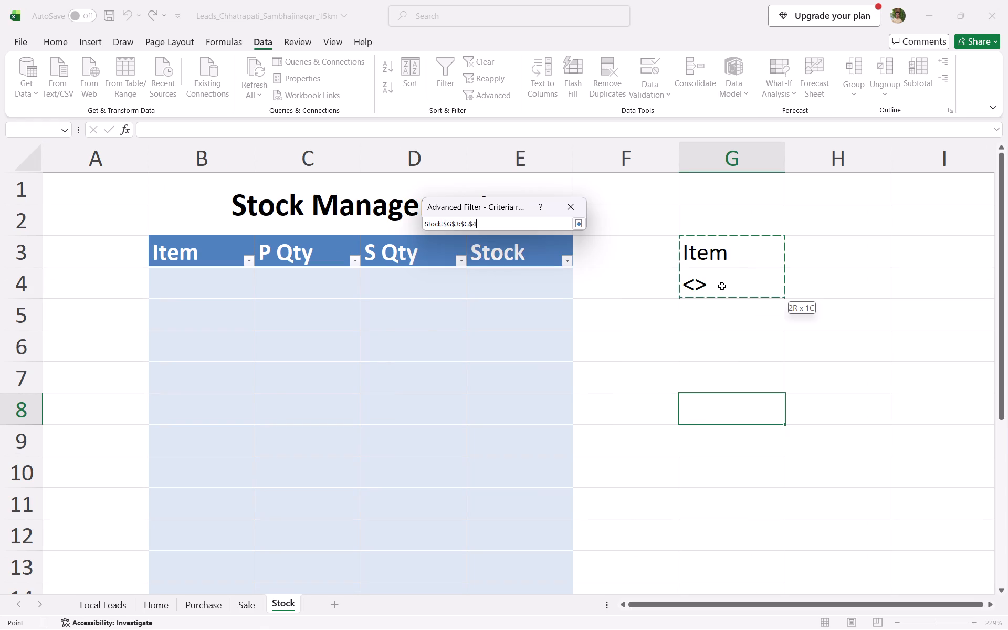
drag(722, 286, 722, 287)
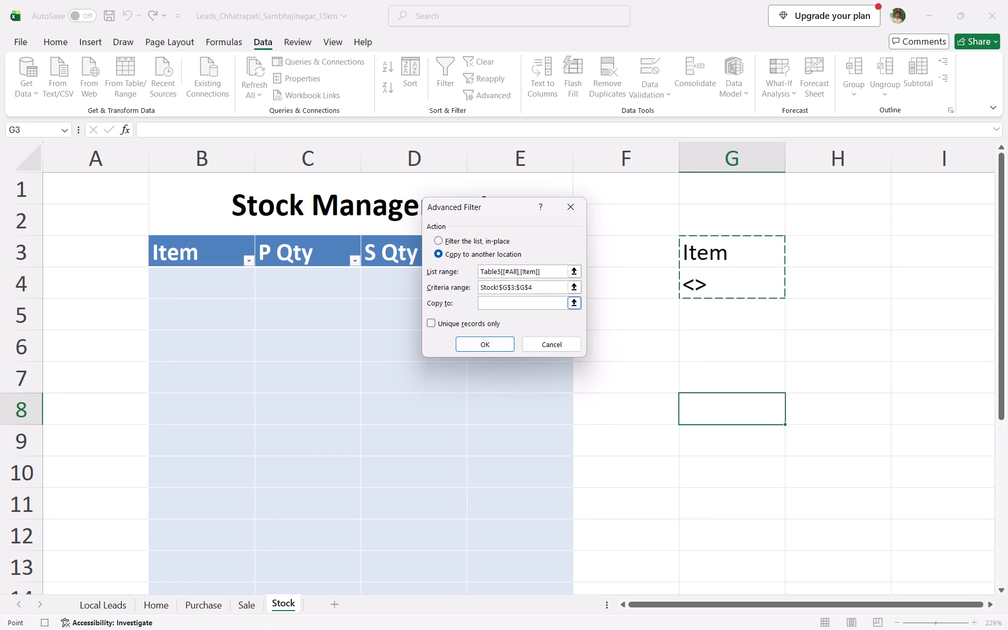
Set the copy destination to the Stock table's Item header in B3, limit it to unique records, and run the filter.
click(512, 305)
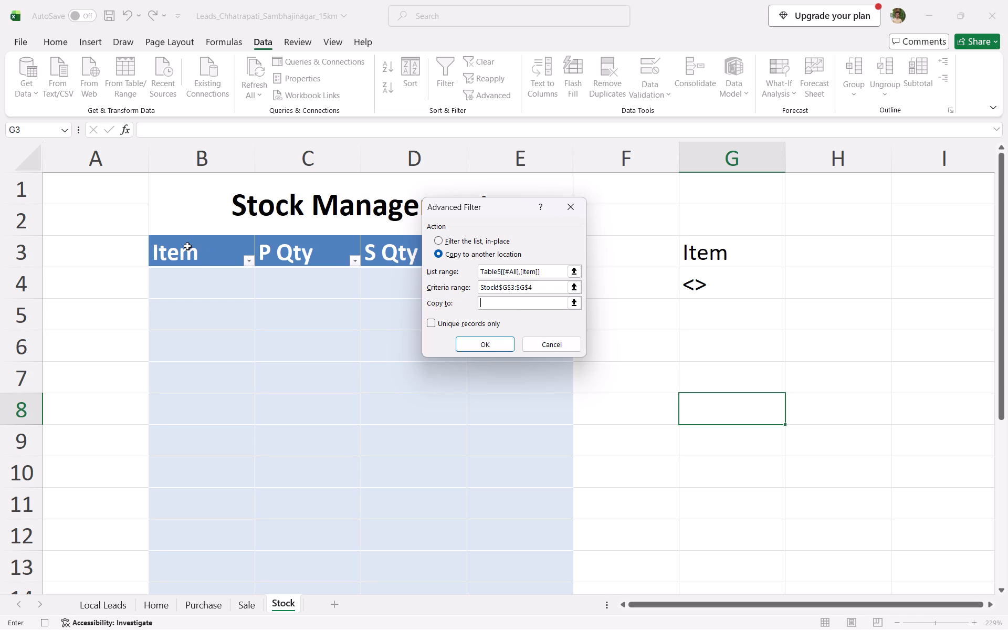
click(187, 246)
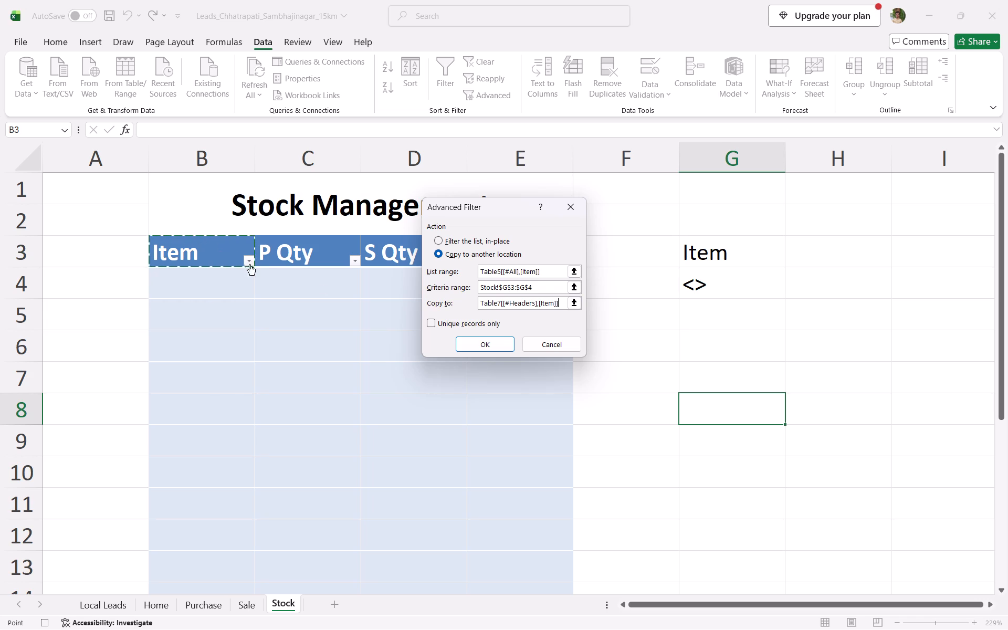
click(459, 325)
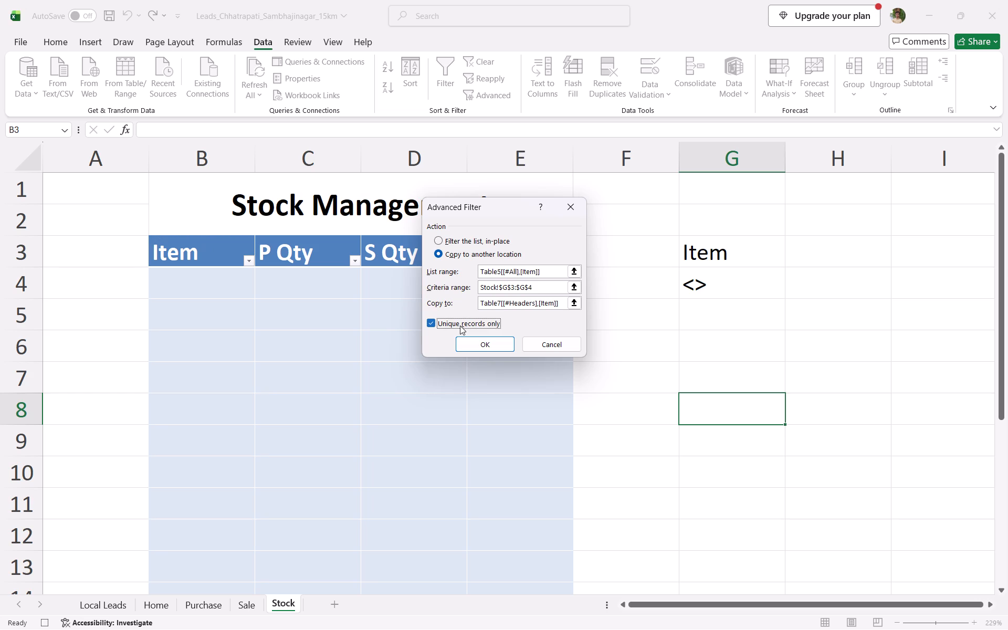
click(479, 345)
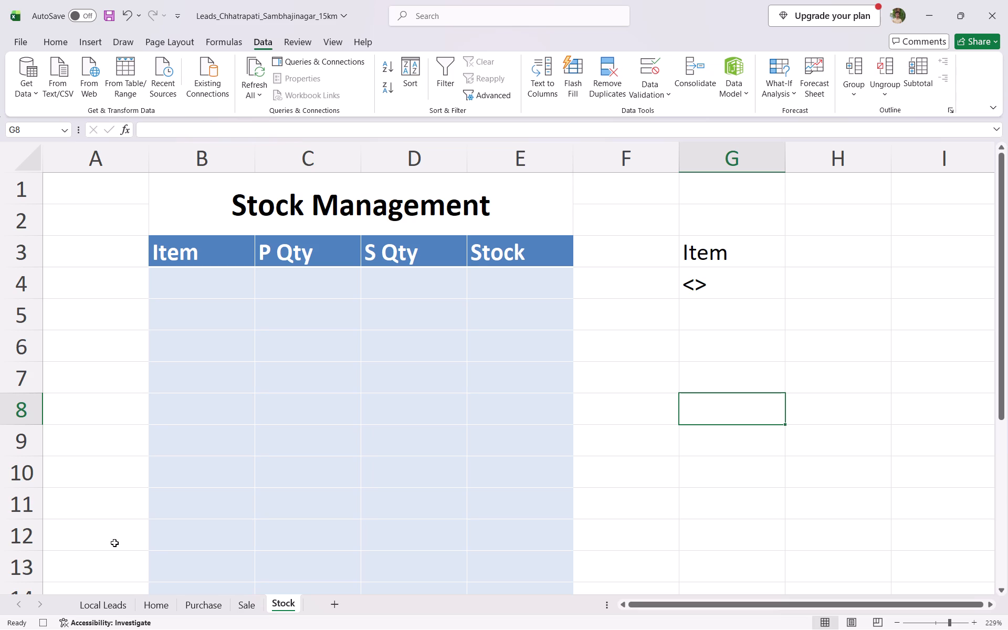
Stop recording the Ref macro.
click(44, 622)
Fill in the Home form with Bill No 1, date 01/02/2005, item Mouse, quantity 100 and rate 120.
click(178, 600)
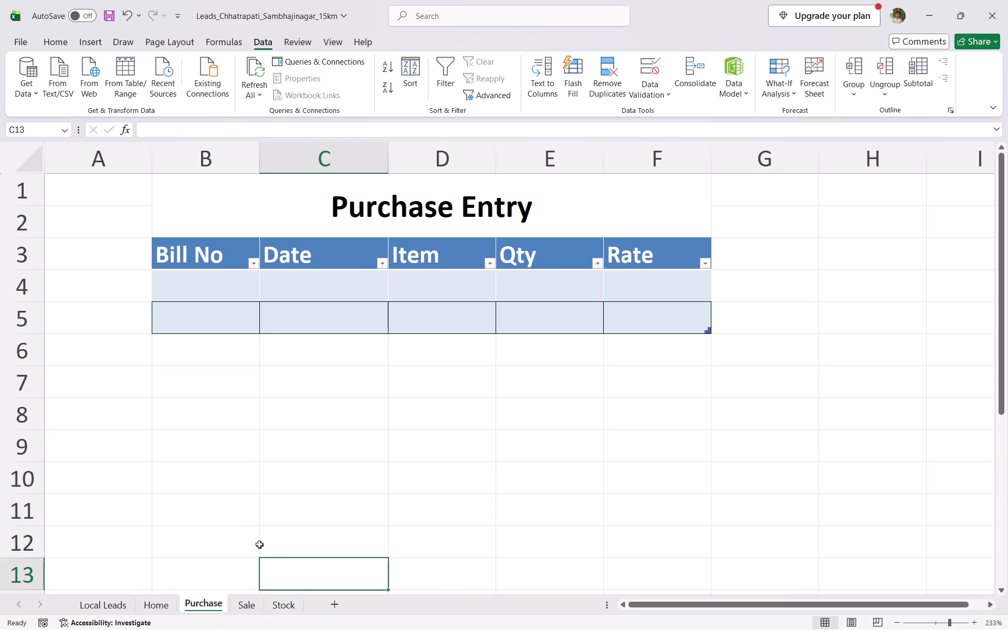
click(156, 596)
click(354, 287)
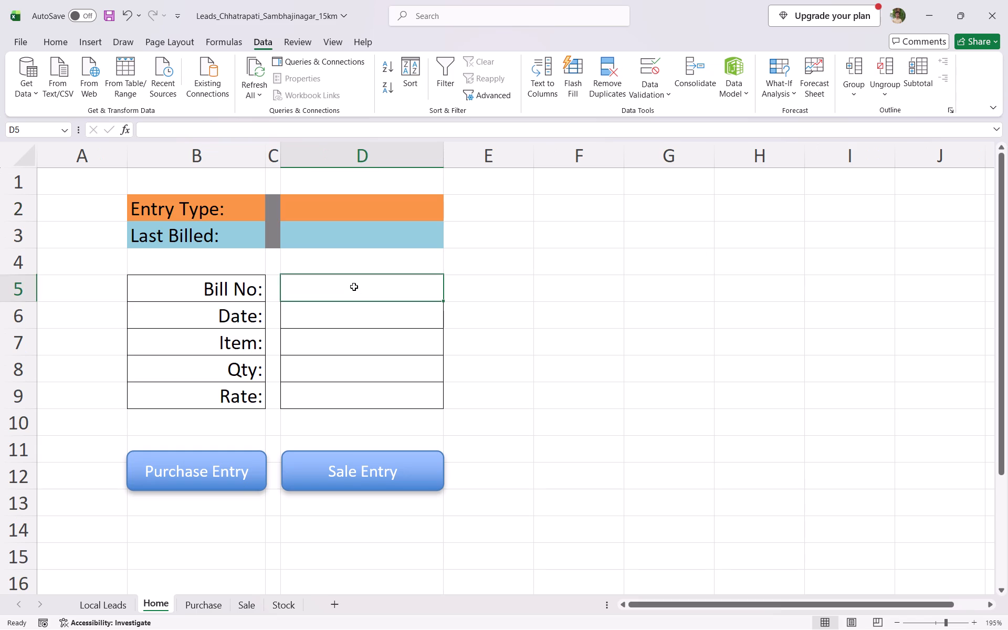
key(1)
key(Return)
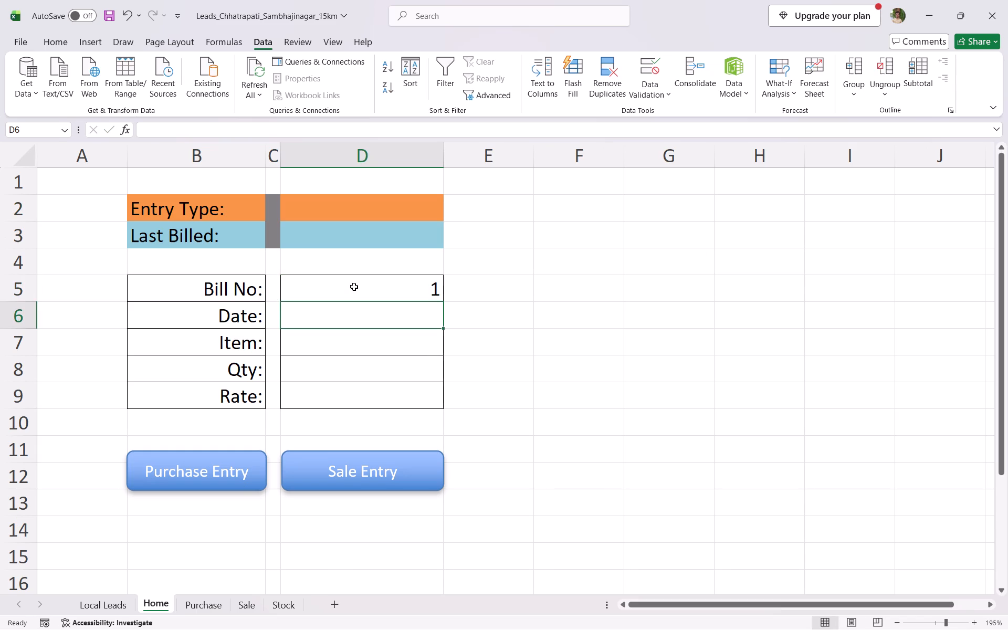
text(01)
text(/02/2005)
key(Return)
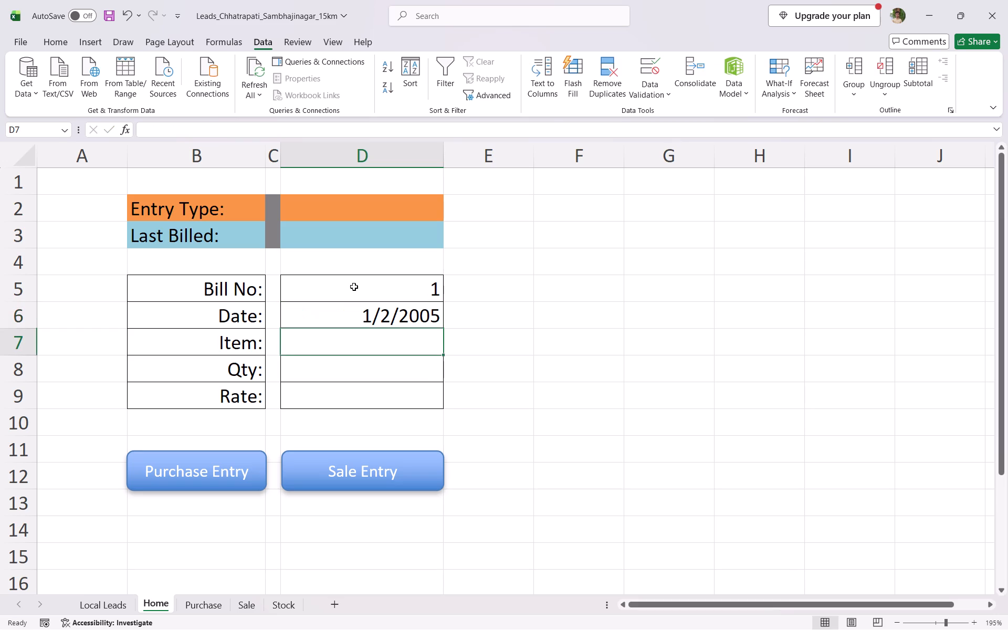
text(Moue)
key(BackSpace)
text(se)
key(Return)
text(100)
key(Return)
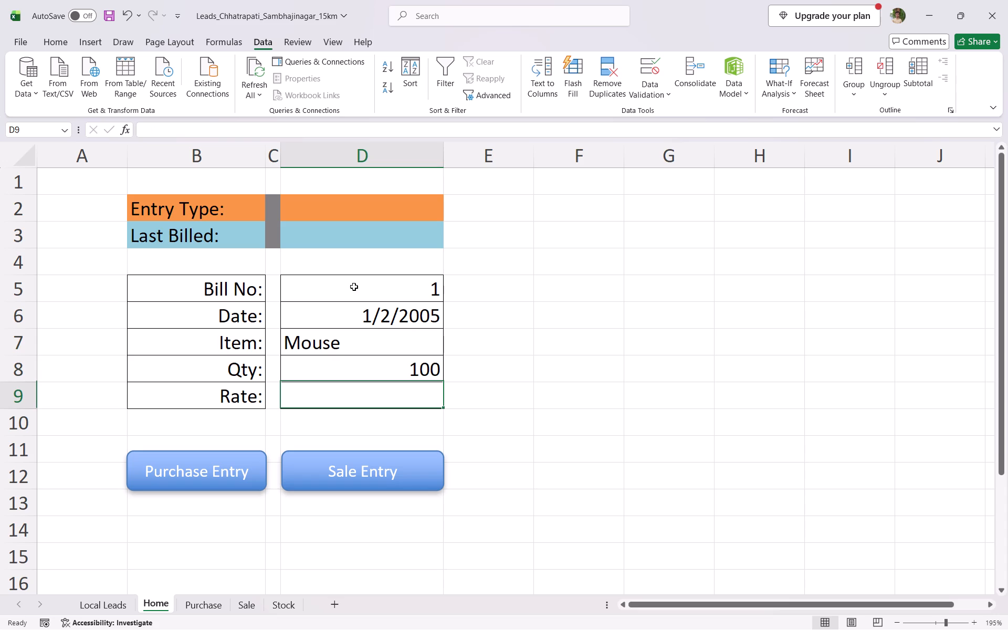
text(120)
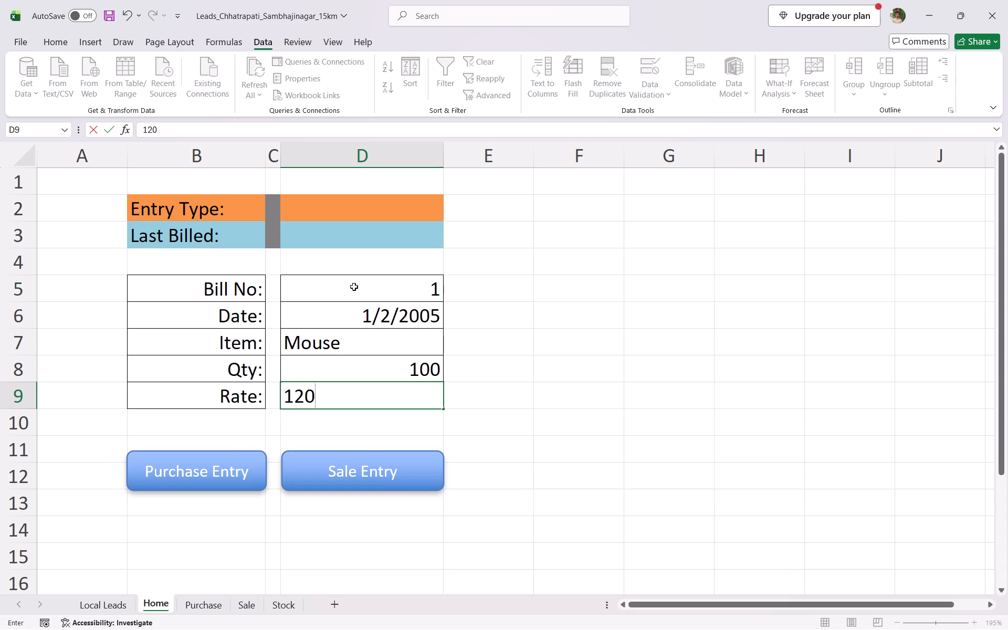
Submit the form as a purchase entry, look through the Purchase and Sale sheets, and return to the Stock sheet.
click(216, 475)
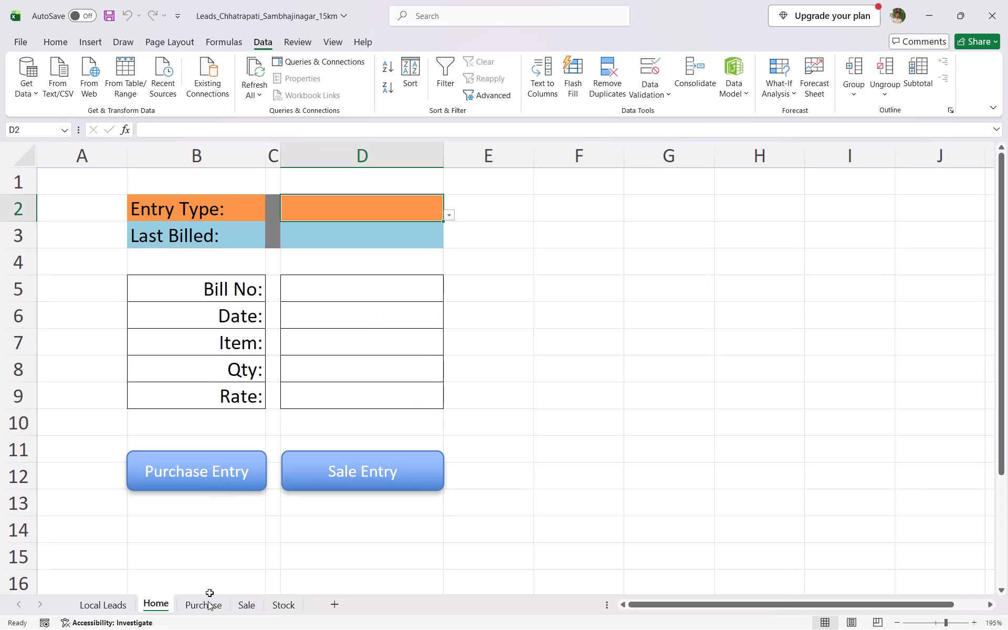
click(194, 610)
click(249, 605)
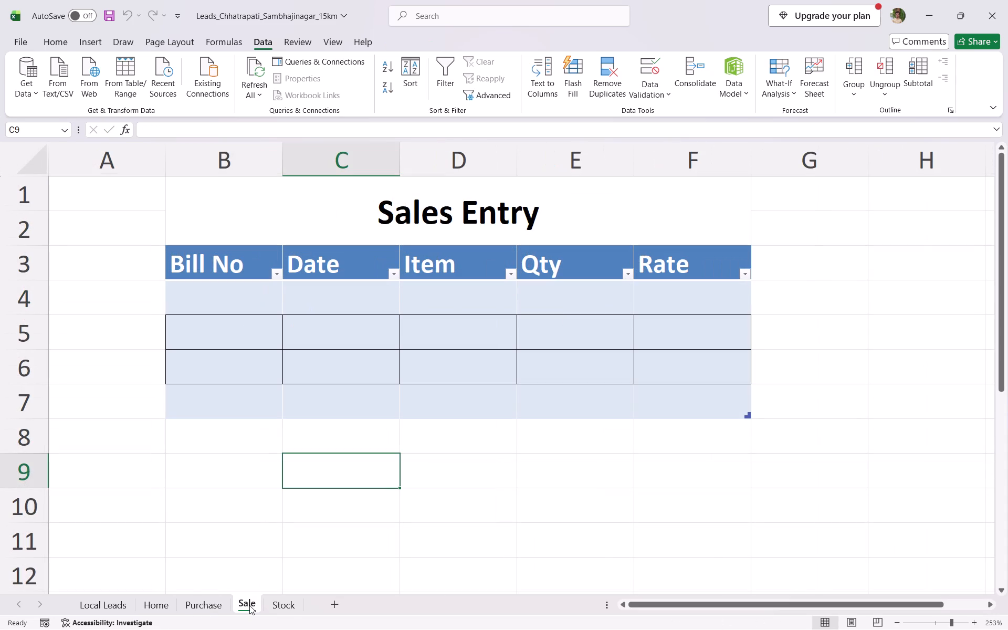
click(289, 607)
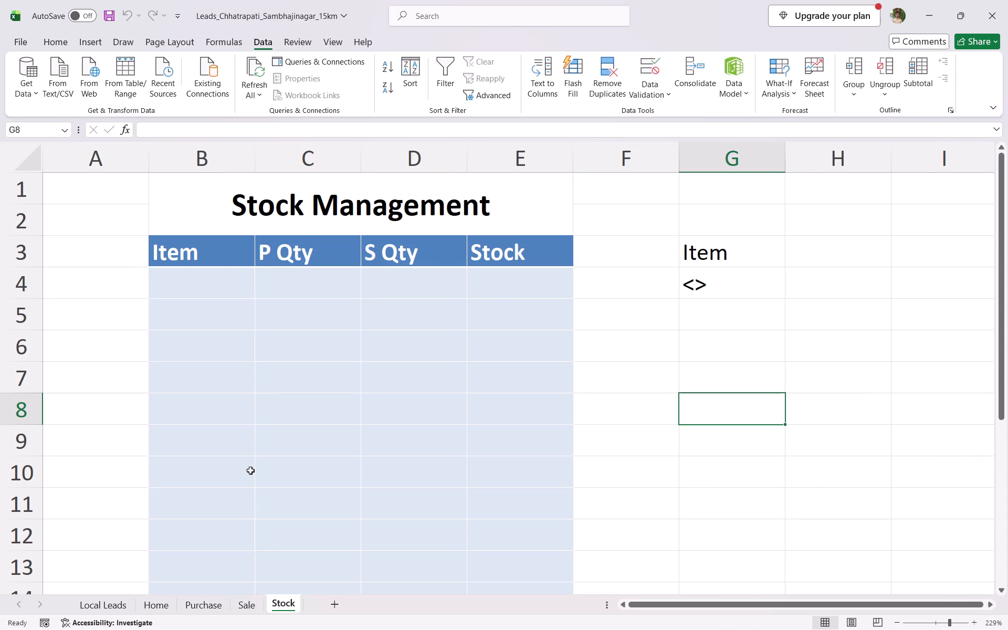
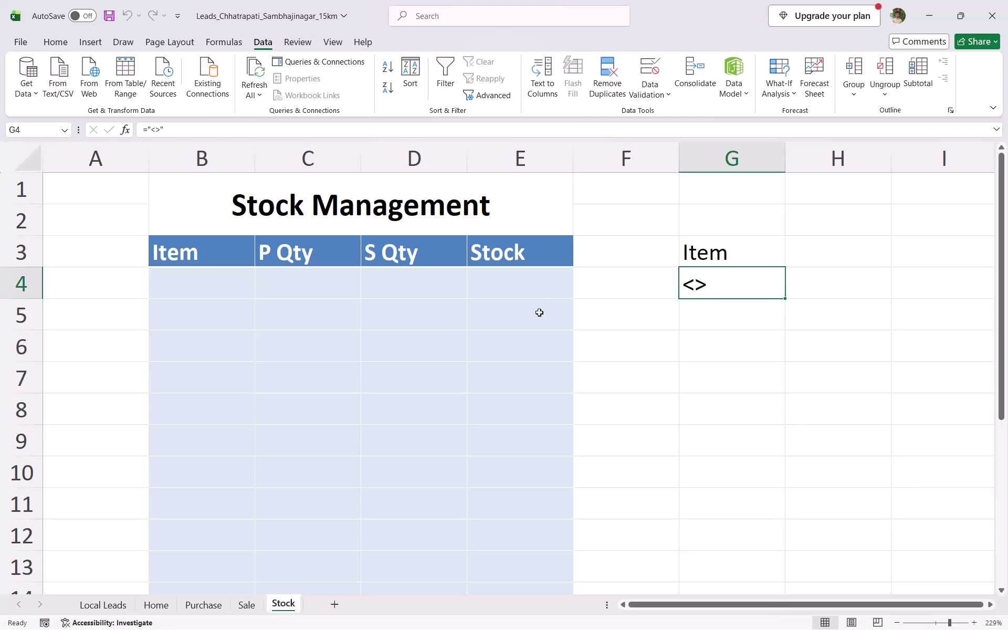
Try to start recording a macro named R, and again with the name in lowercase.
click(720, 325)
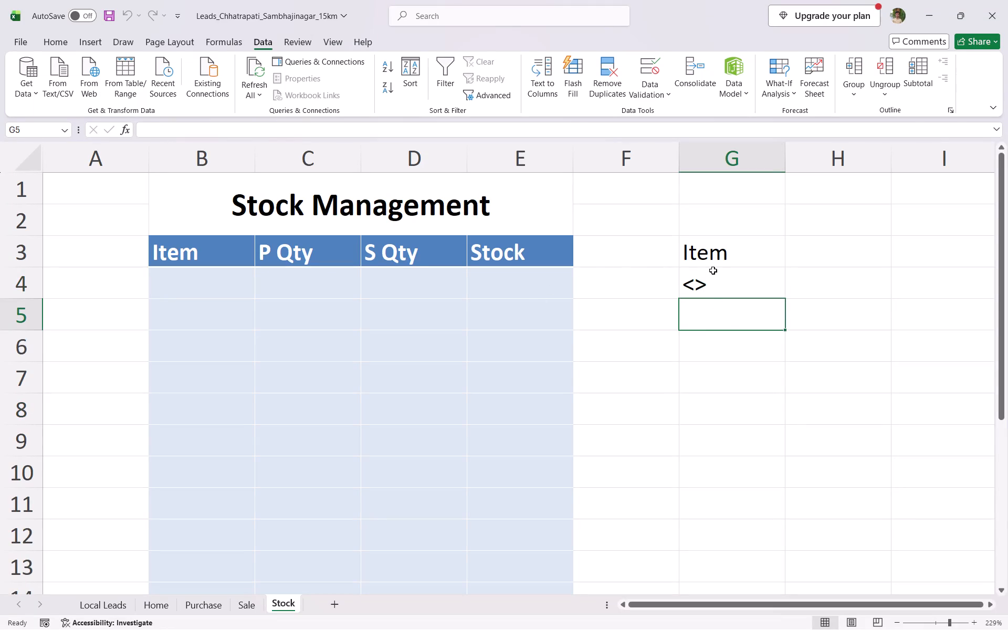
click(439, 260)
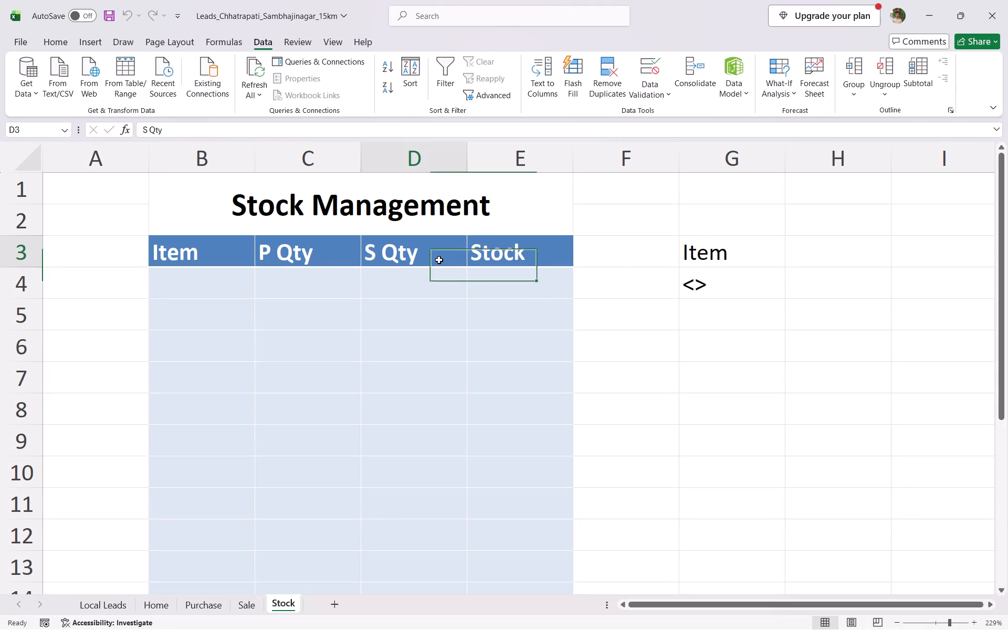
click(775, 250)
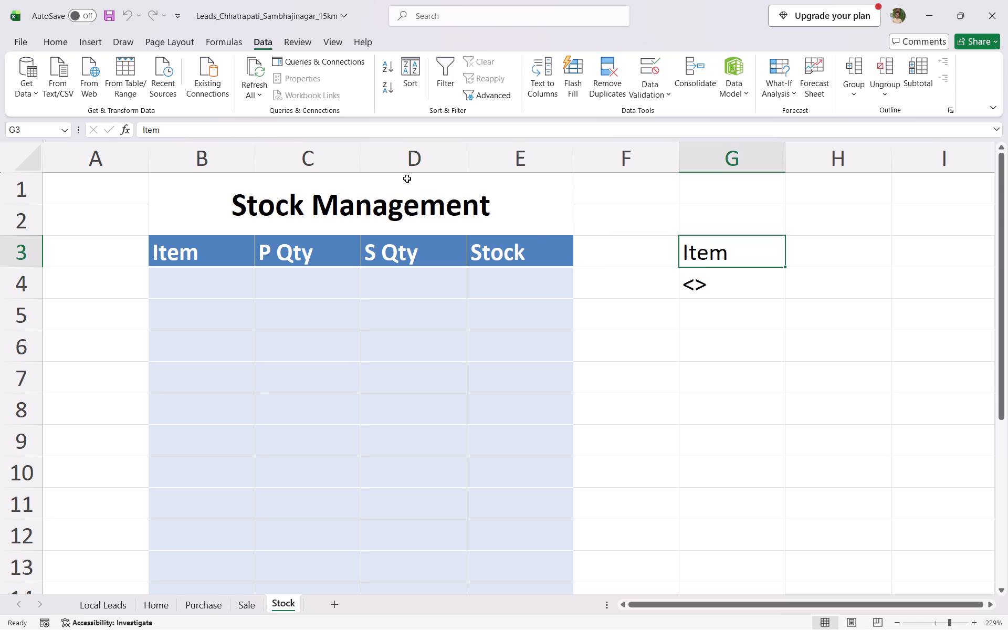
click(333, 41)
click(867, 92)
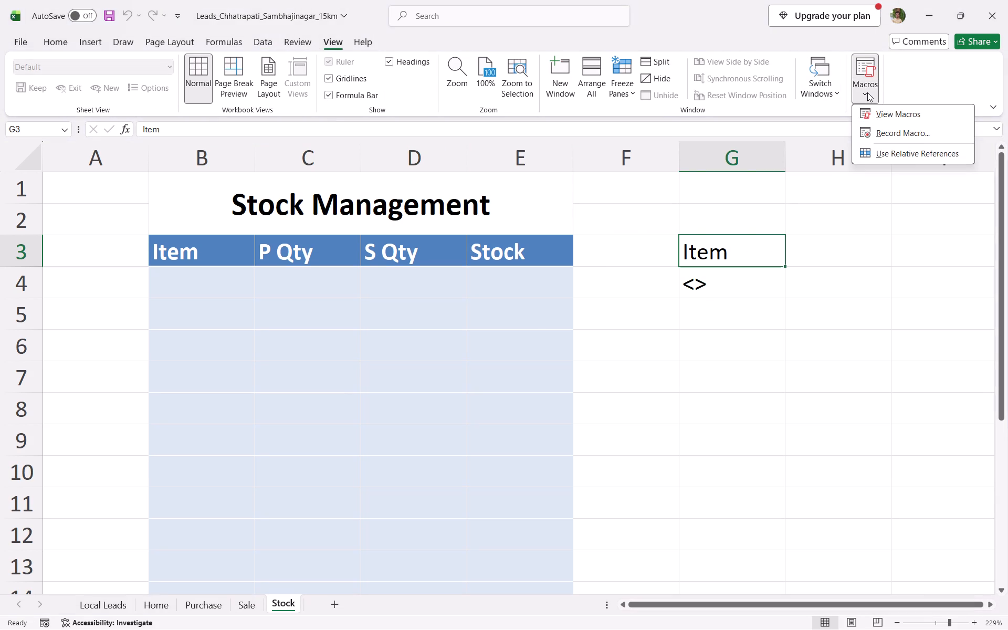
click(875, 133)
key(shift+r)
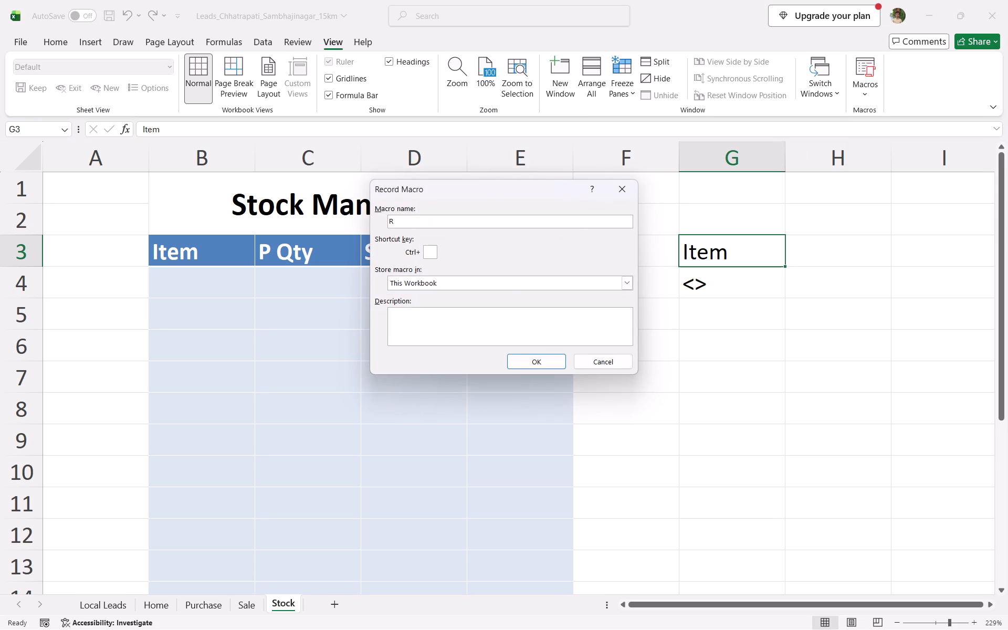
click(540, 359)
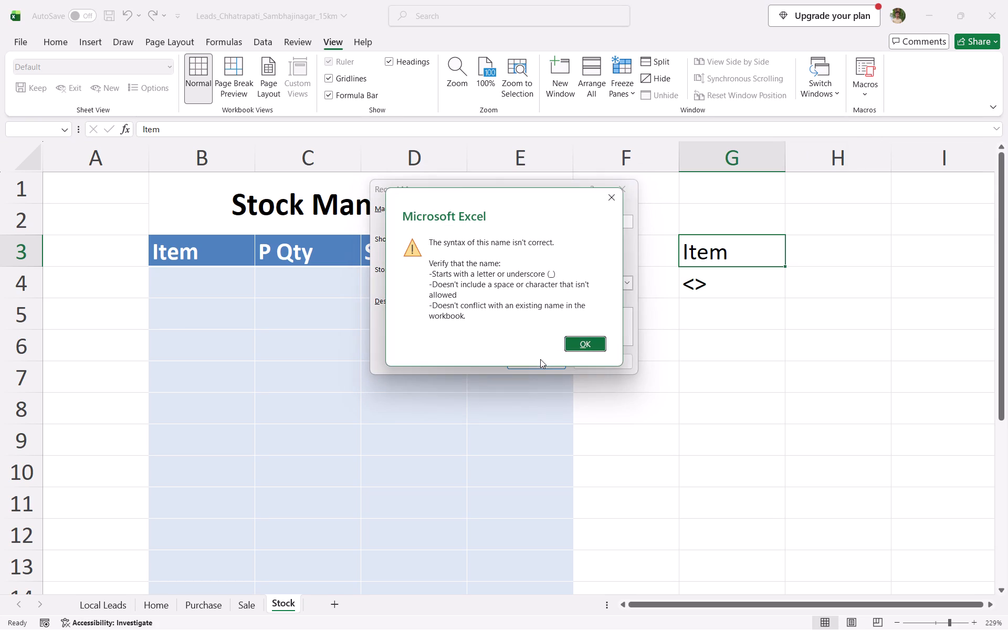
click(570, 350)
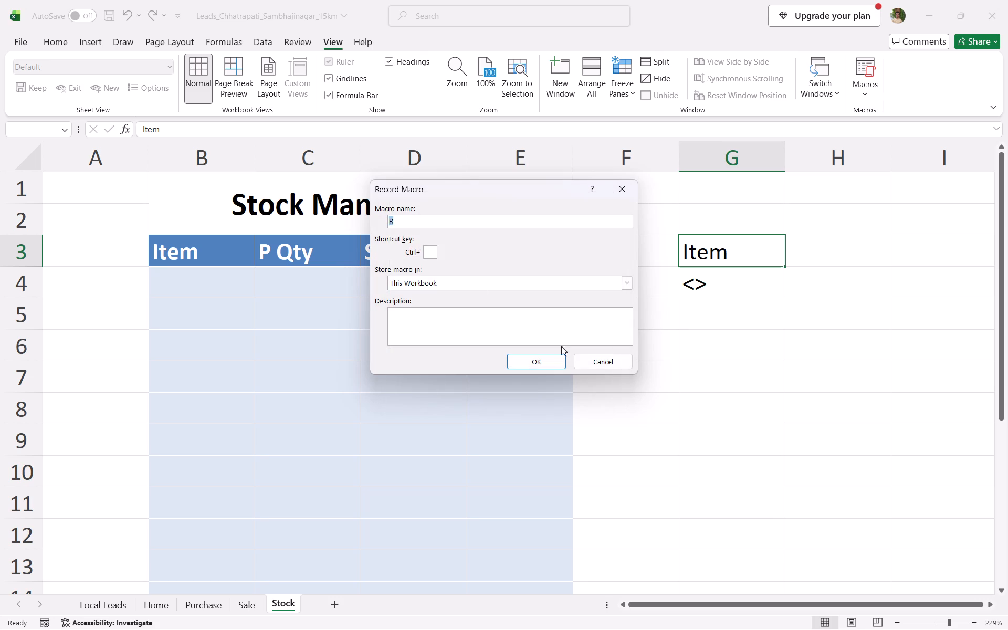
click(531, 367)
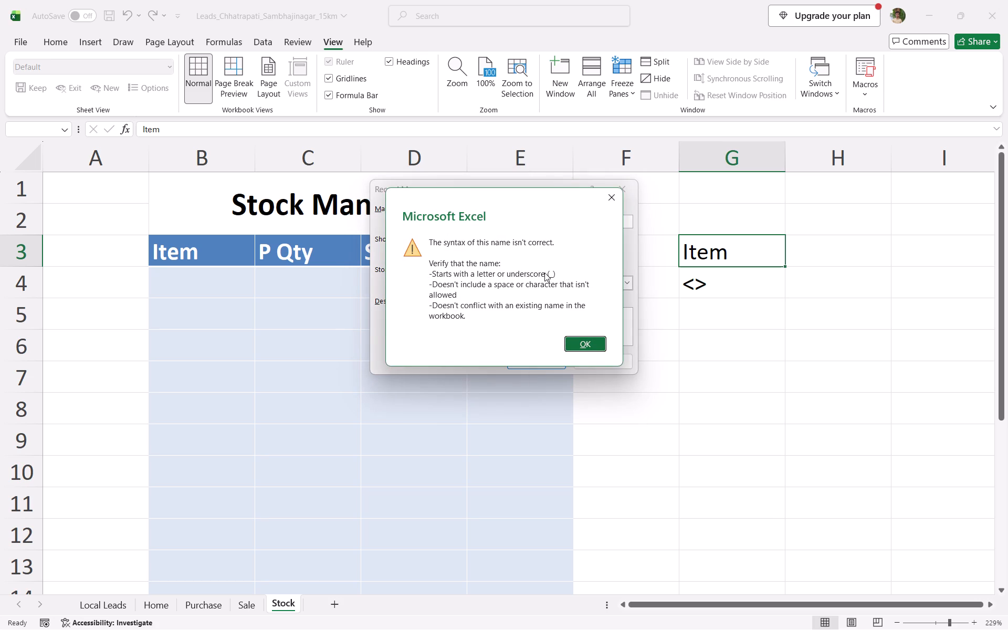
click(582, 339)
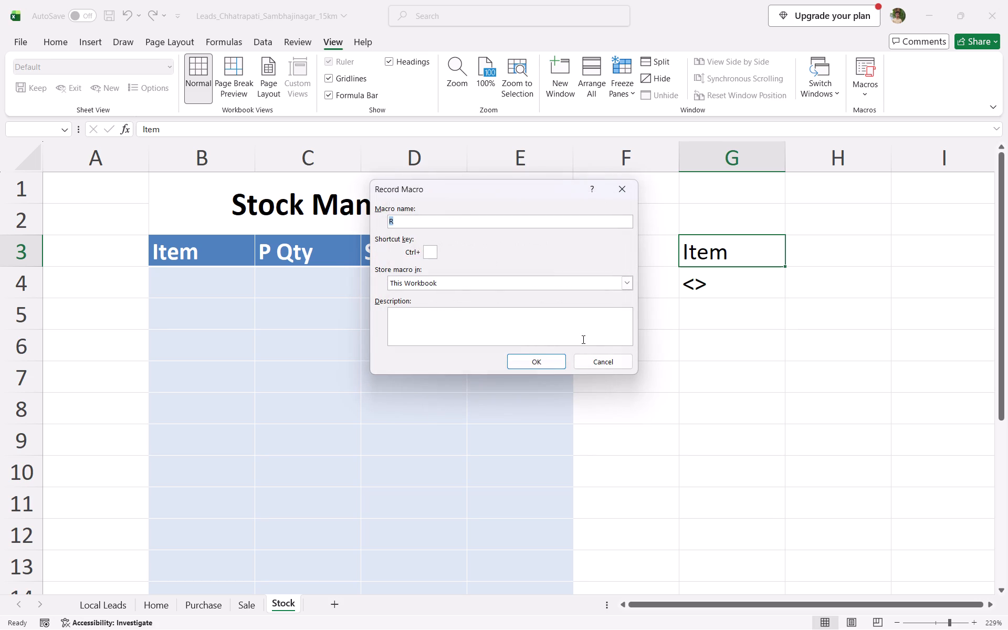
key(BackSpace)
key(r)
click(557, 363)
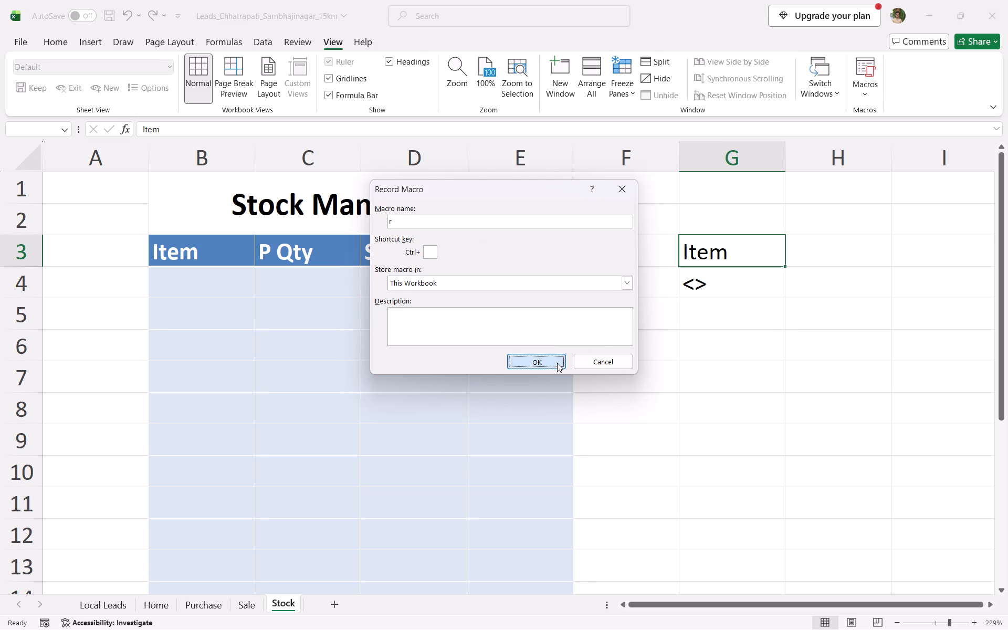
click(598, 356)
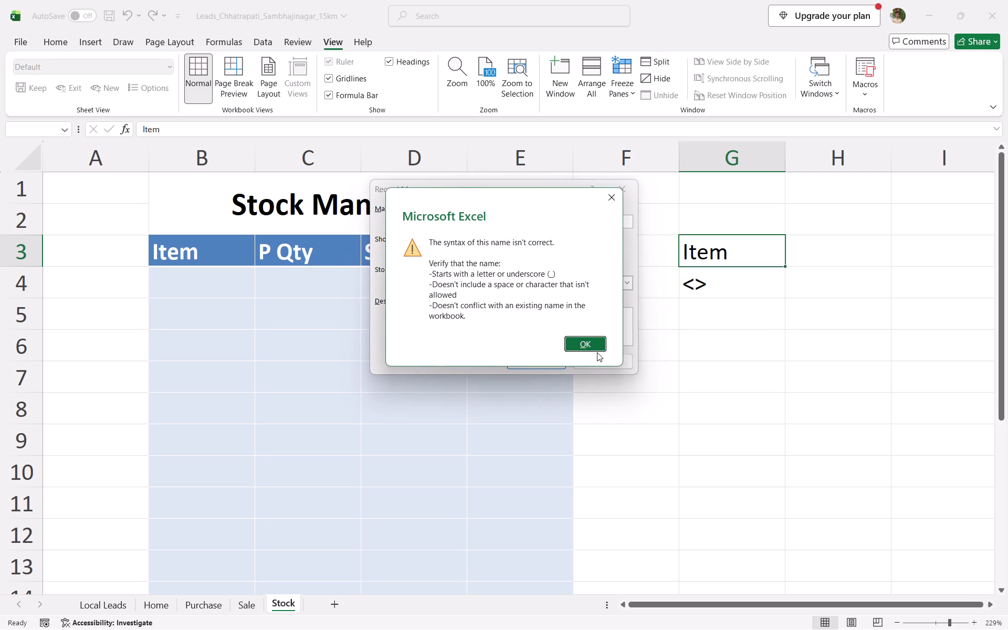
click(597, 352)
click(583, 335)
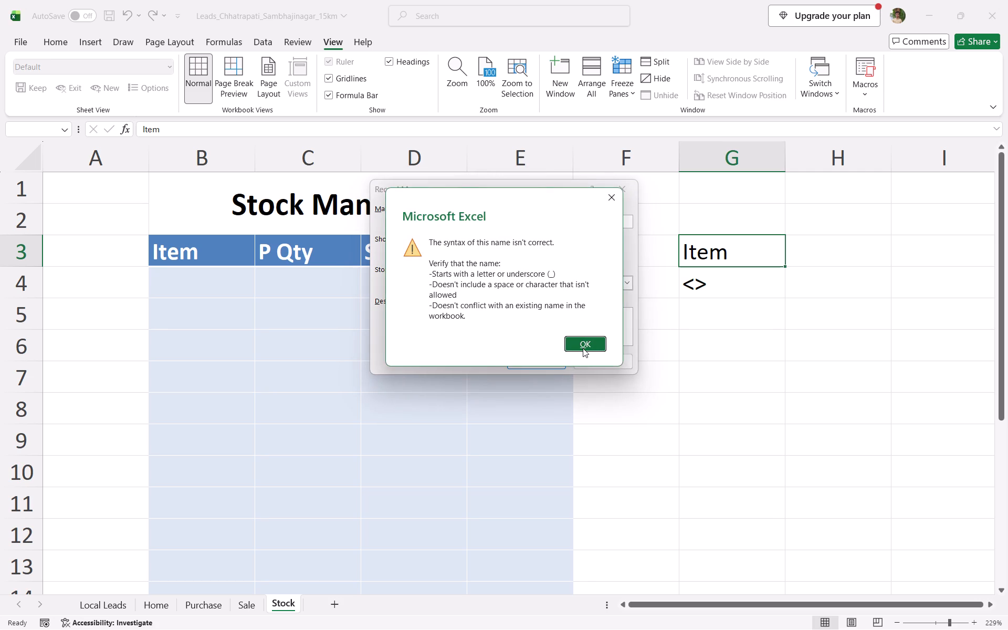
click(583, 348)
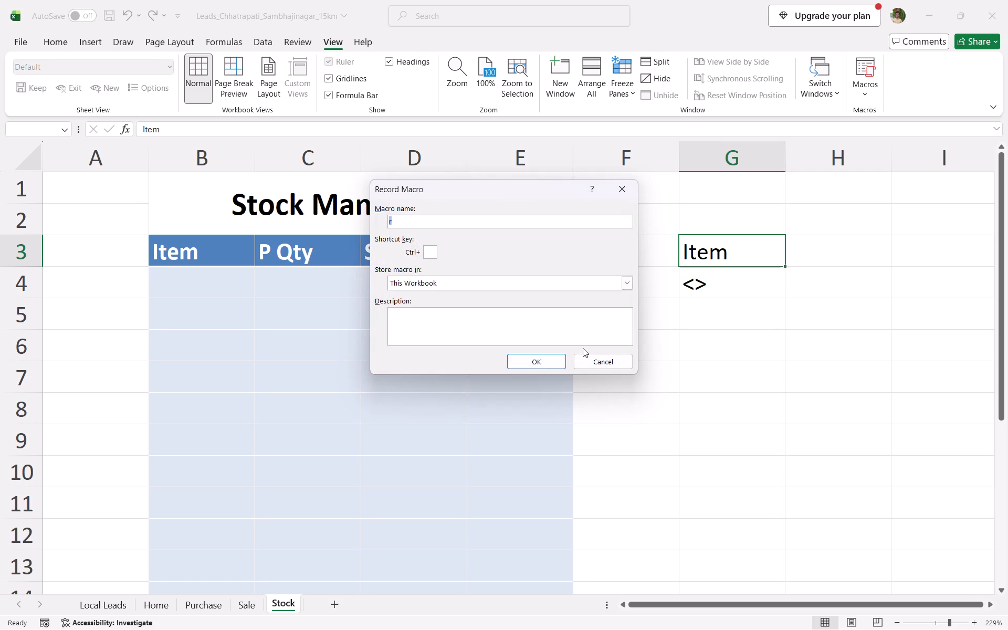
Name the new macro refresh and start recording it in this workbook.
text(refresh)
click(521, 361)
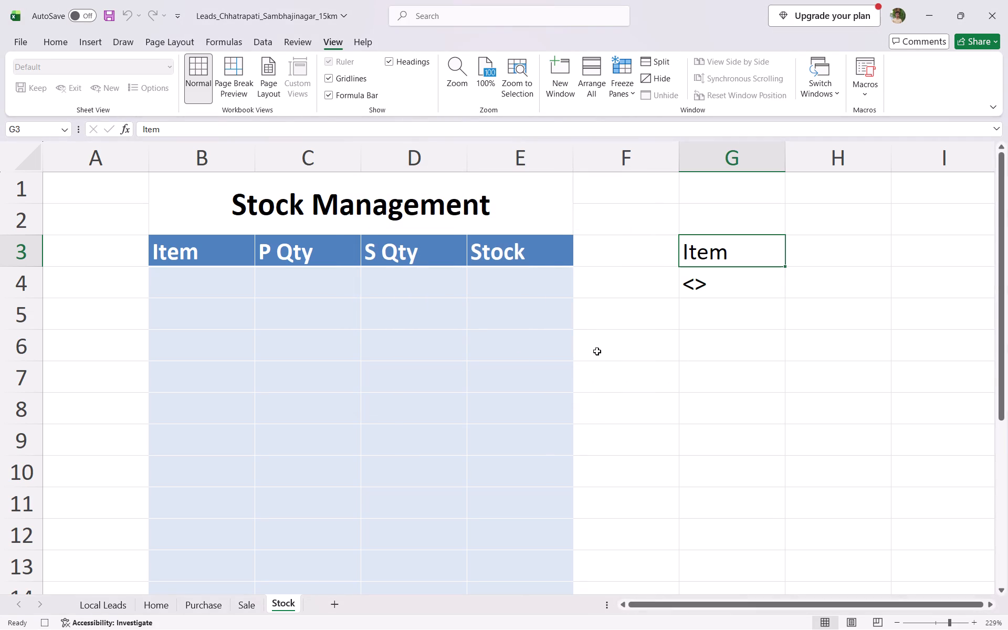
Set up an Advanced Filter that copies to another location, using the Purchase table's Item column including its header as the list range.
click(704, 422)
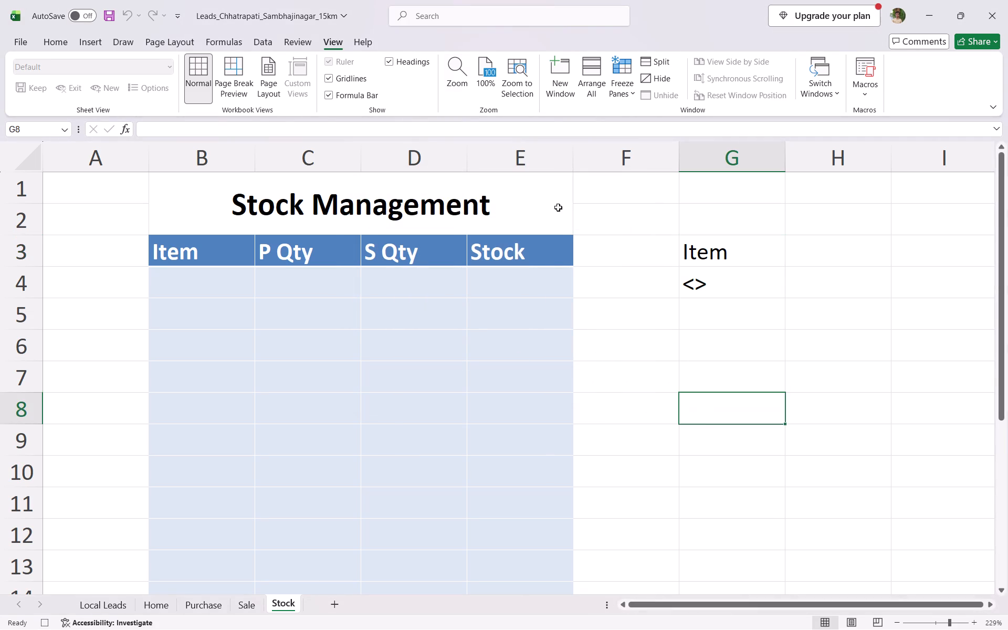
click(264, 46)
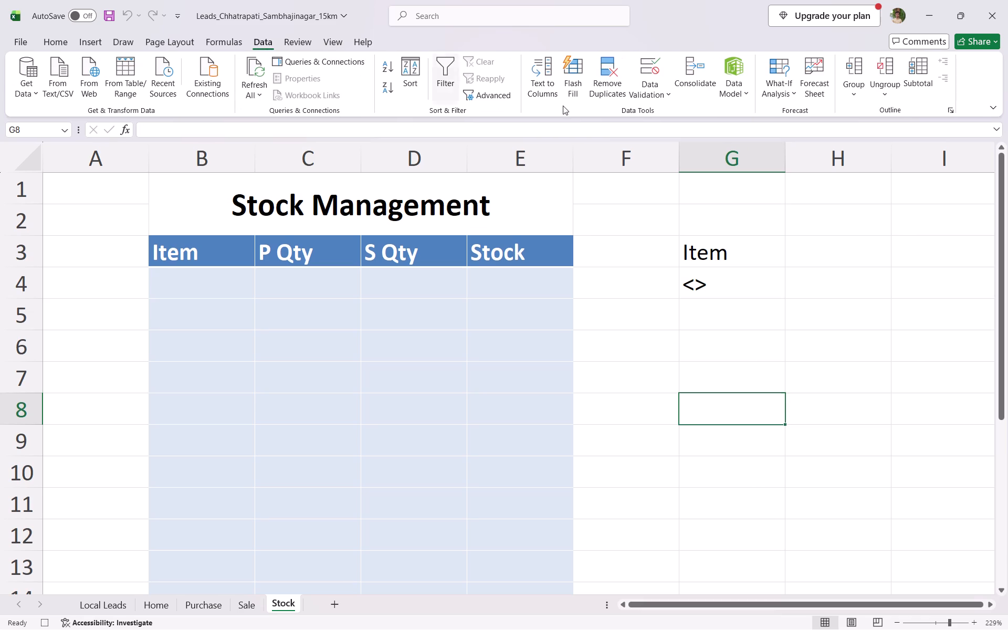
click(498, 96)
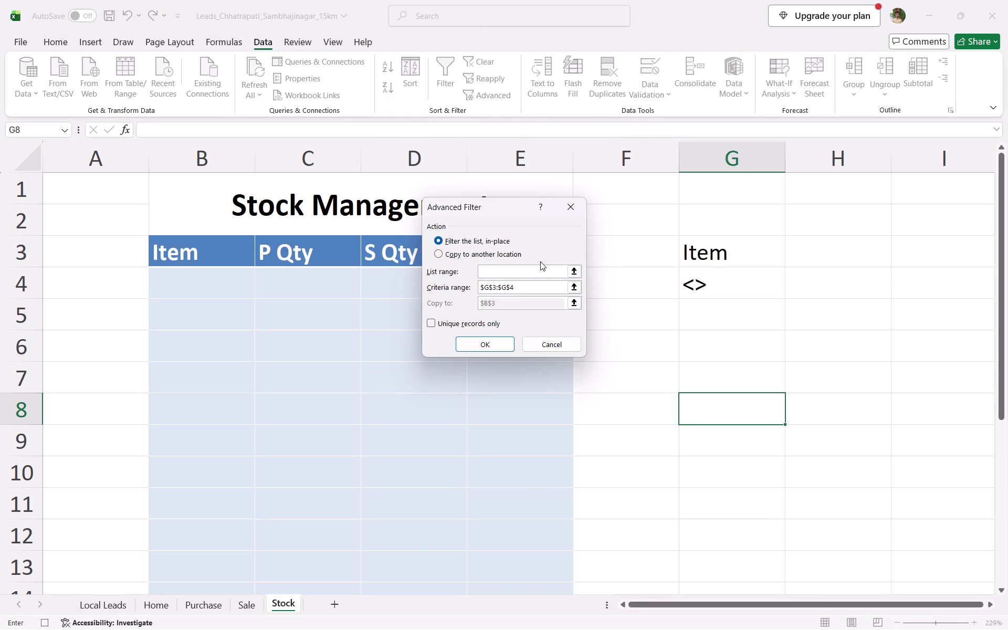
click(482, 253)
click(501, 276)
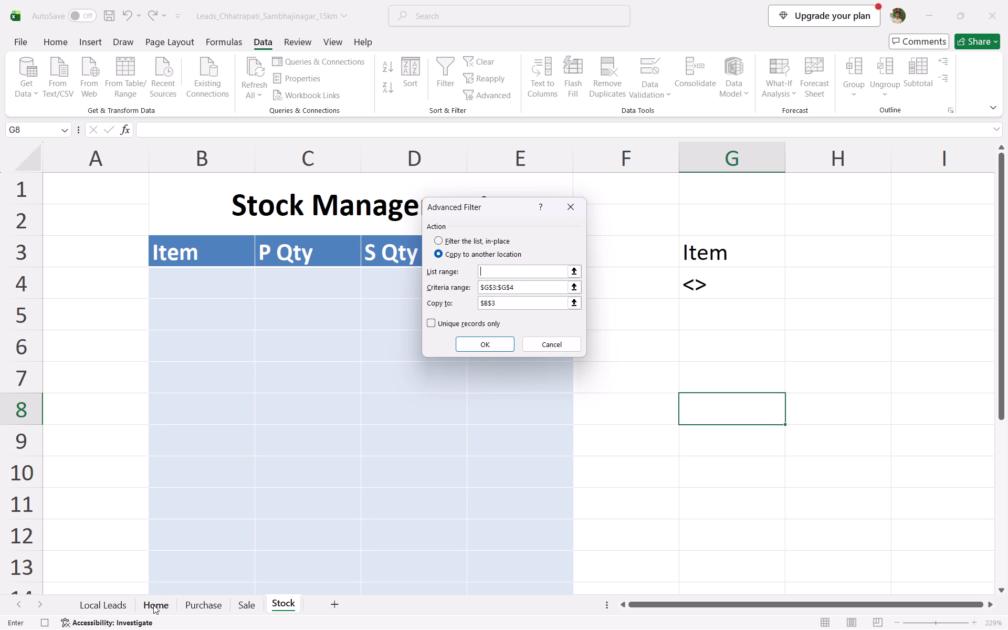
click(197, 604)
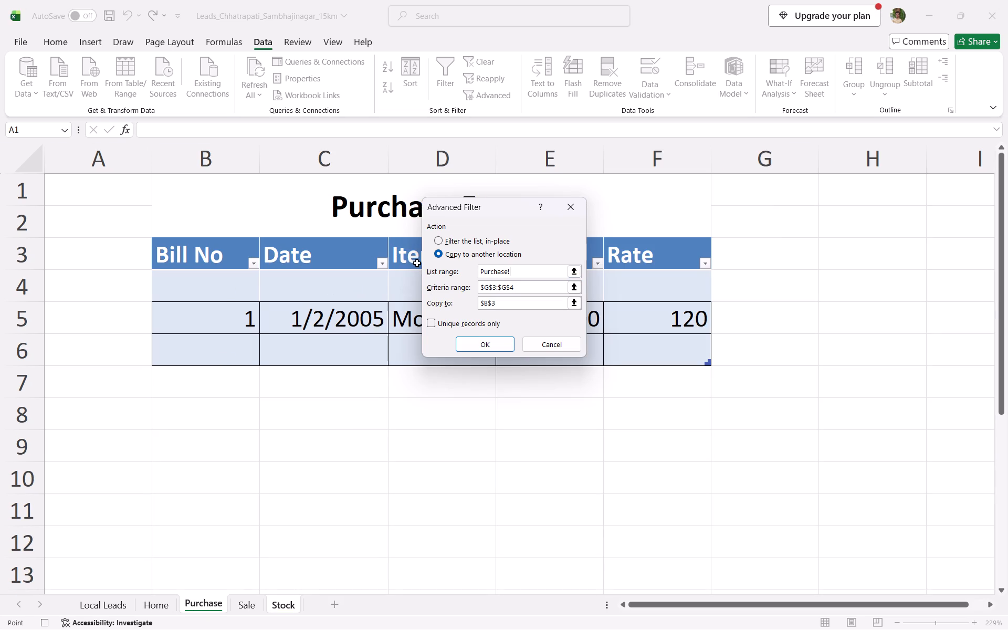
drag(411, 254, 409, 349)
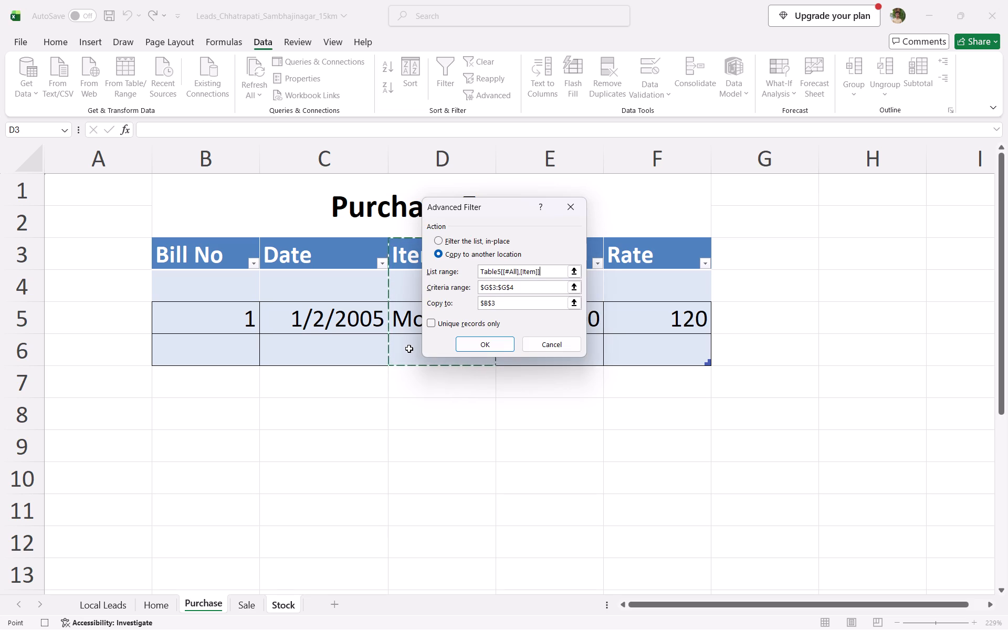
Replace the filter's criteria range with the Item and <> cells G3:G4 on the Stock sheet.
click(523, 287)
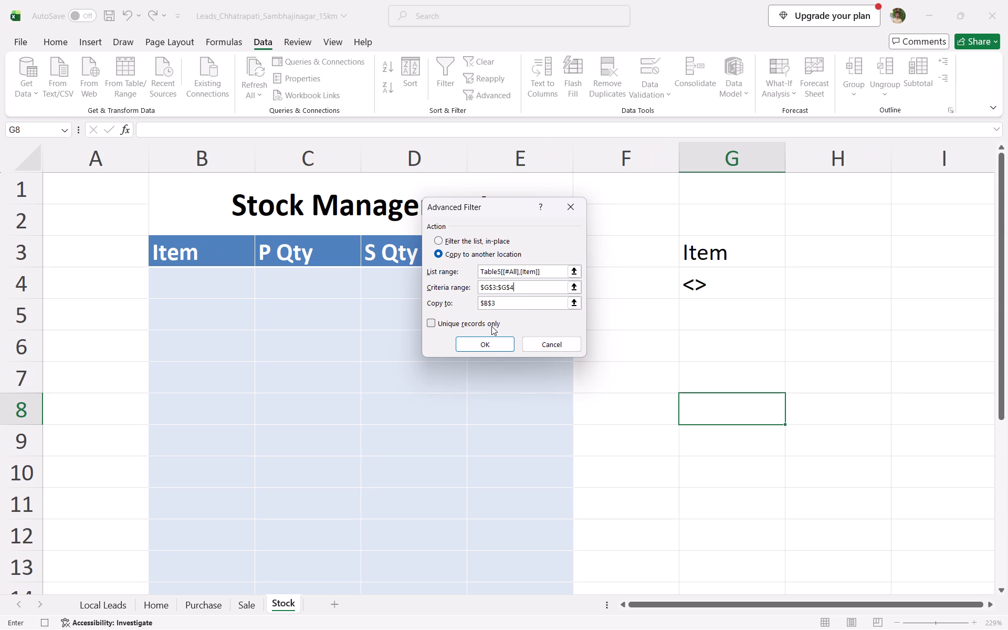
key(BackSpace)
key(BackSpace)
key(BackSpace)
key(BackSpace)
key(BackSpace)
key(BackSpace)
key(BackSpace)
key(BackSpace)
key(BackSpace)
key(BackSpace)
key(BackSpace)
key(BackSpace)
key(BackSpace)
key(BackSpace)
key(BackSpace)
key(BackSpace)
key(BackSpace)
key(BackSpace)
key(BackSpace)
drag(711, 259, 711, 280)
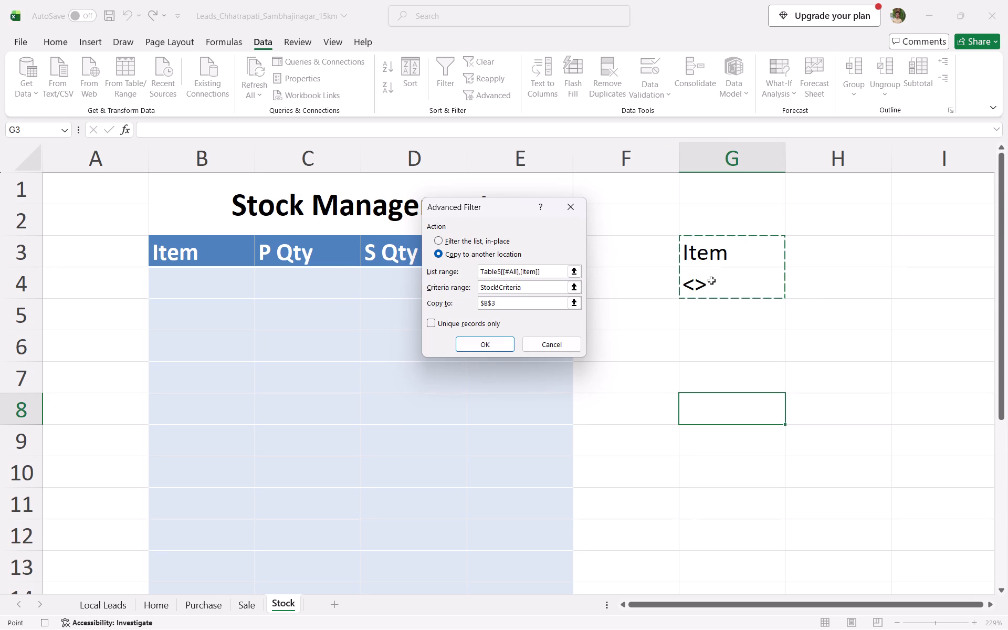
Reselect the Stock table's Item header in B3 as the copy destination, limit it to unique records, and run the filter.
click(512, 303)
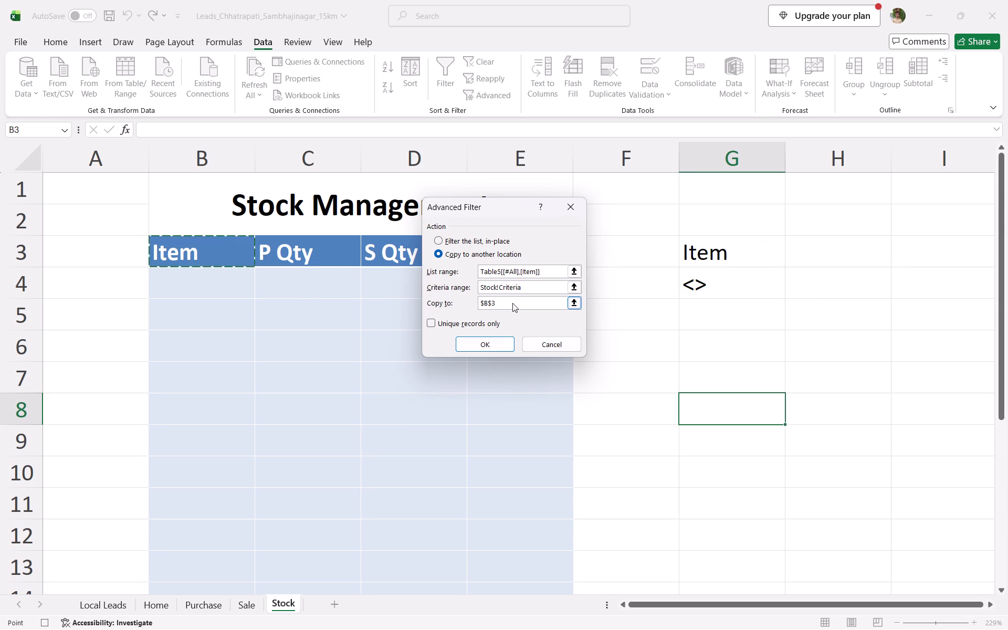
key(BackSpace)
key(BackSpace)
key(BackSpace)
key(BackSpace)
key(BackSpace)
key(BackSpace)
key(BackSpace)
key(BackSpace)
key(BackSpace)
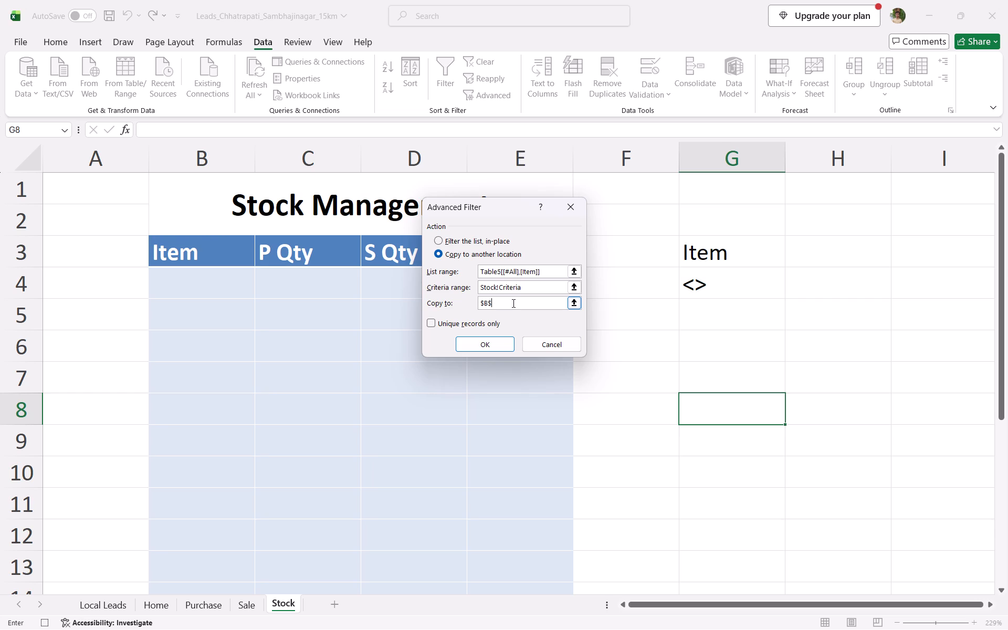
click(176, 255)
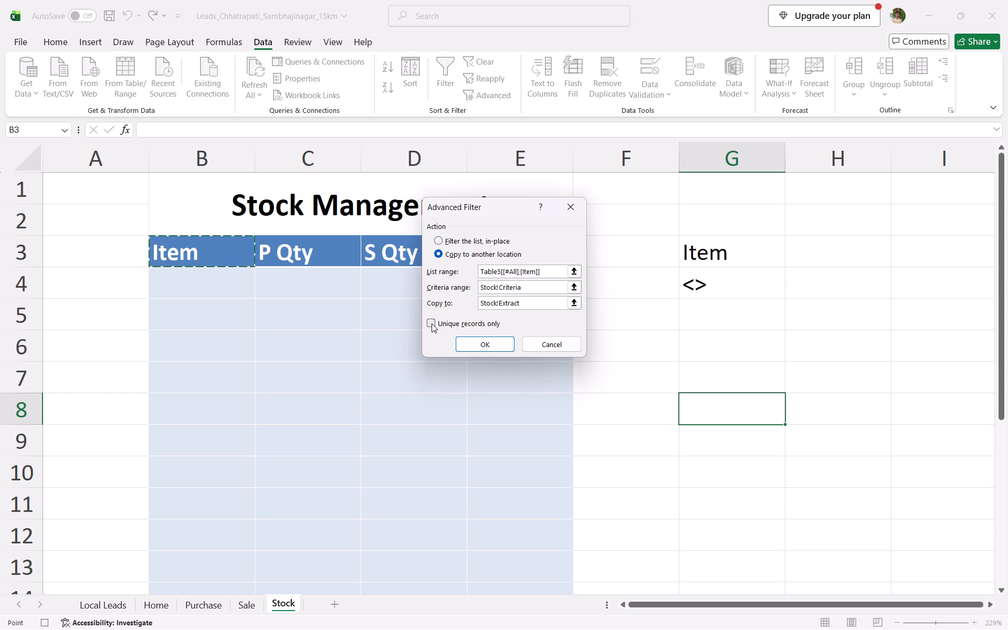
click(432, 323)
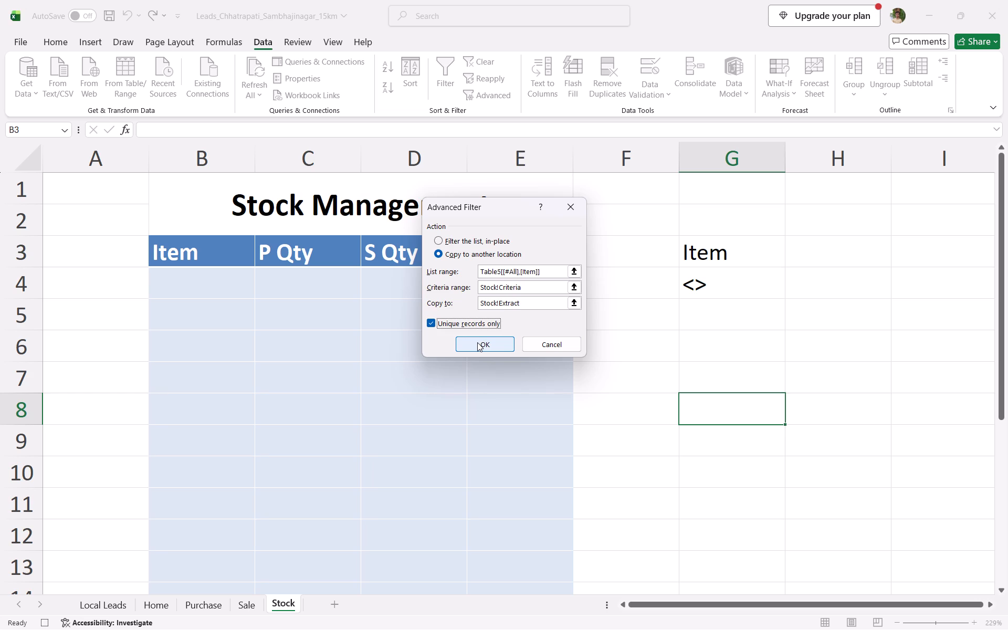
click(477, 342)
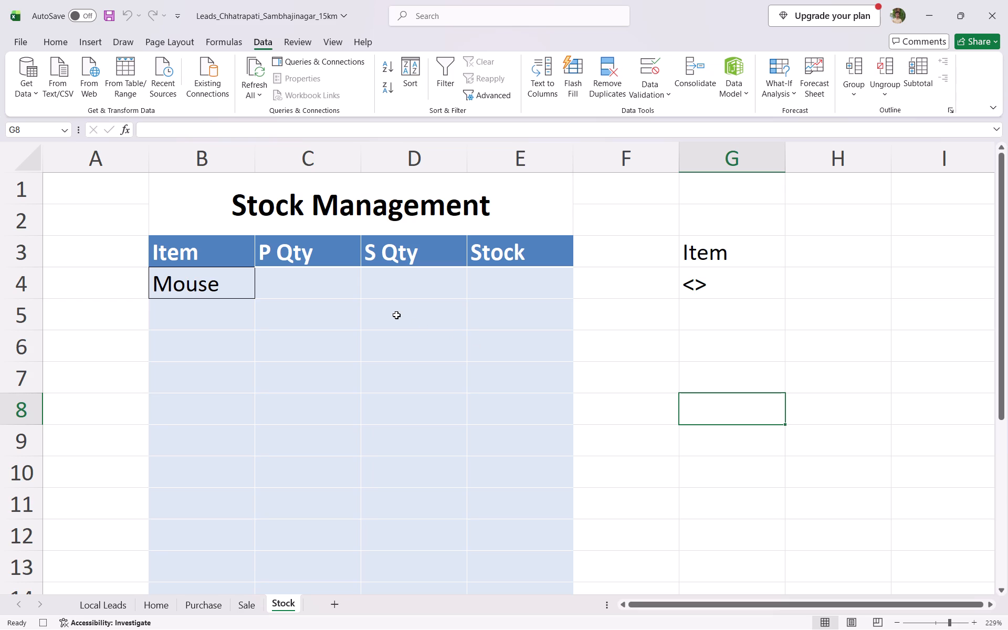
Stop recording the refresh macro.
click(42, 625)
Apply all borders to the whole Stock table, from the header row down to row 25 (B3:E25).
drag(203, 253, 503, 602)
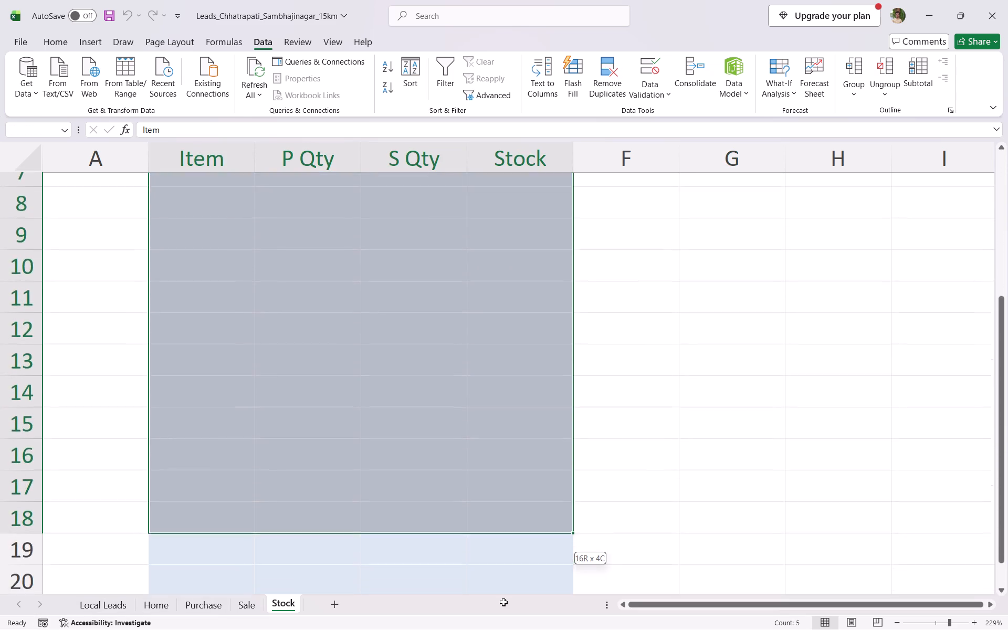
drag(503, 602, 502, 496)
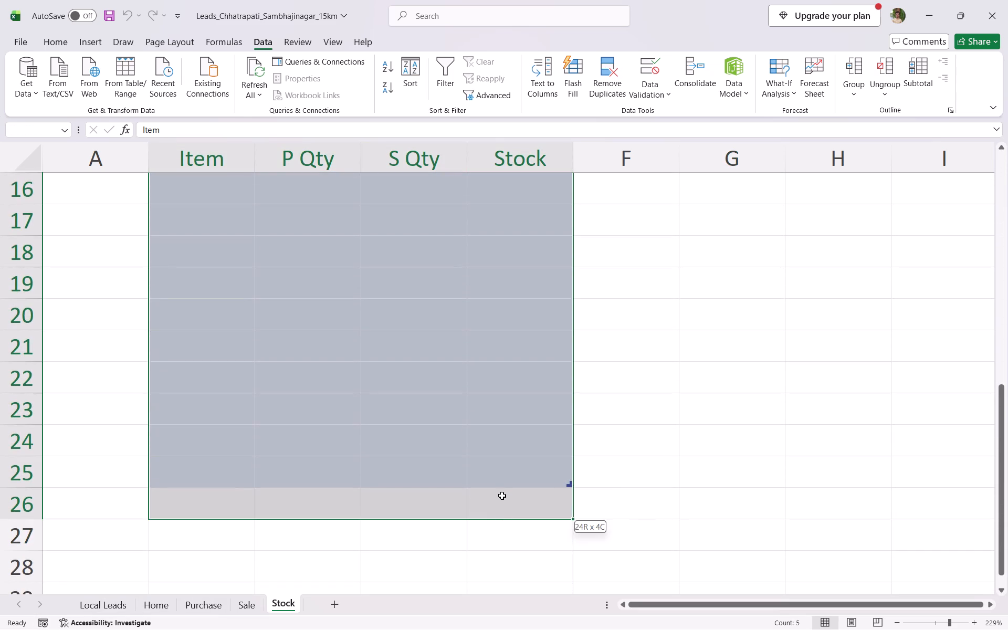
drag(502, 496, 501, 474)
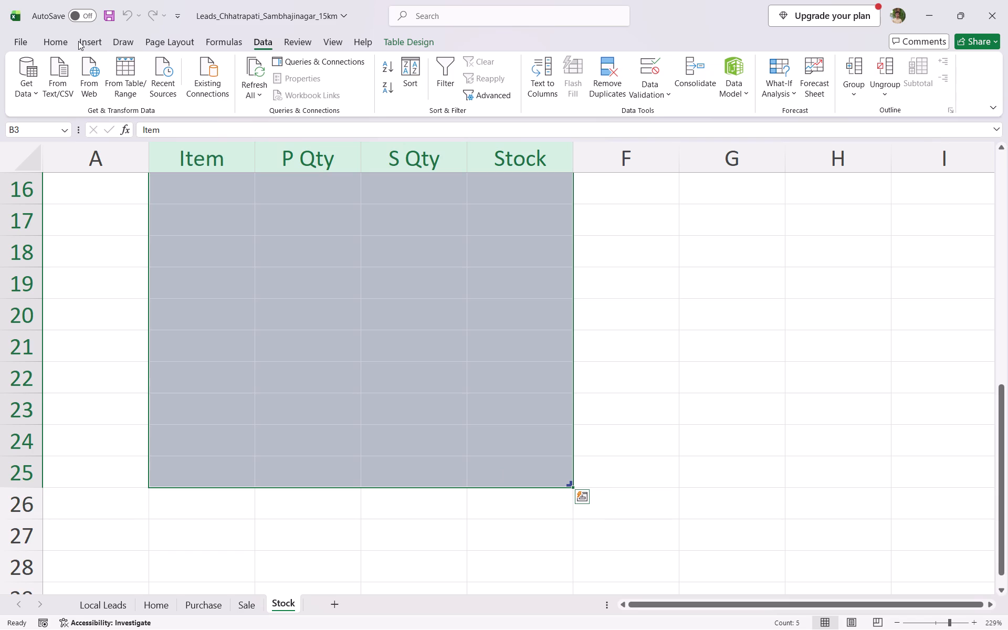
click(64, 43)
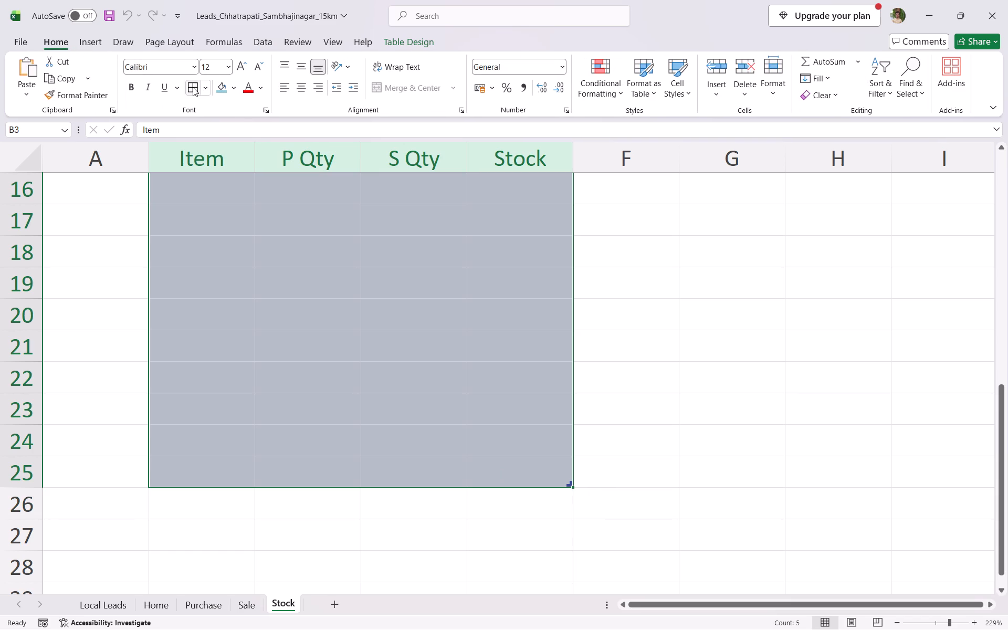
click(193, 87)
click(331, 415)
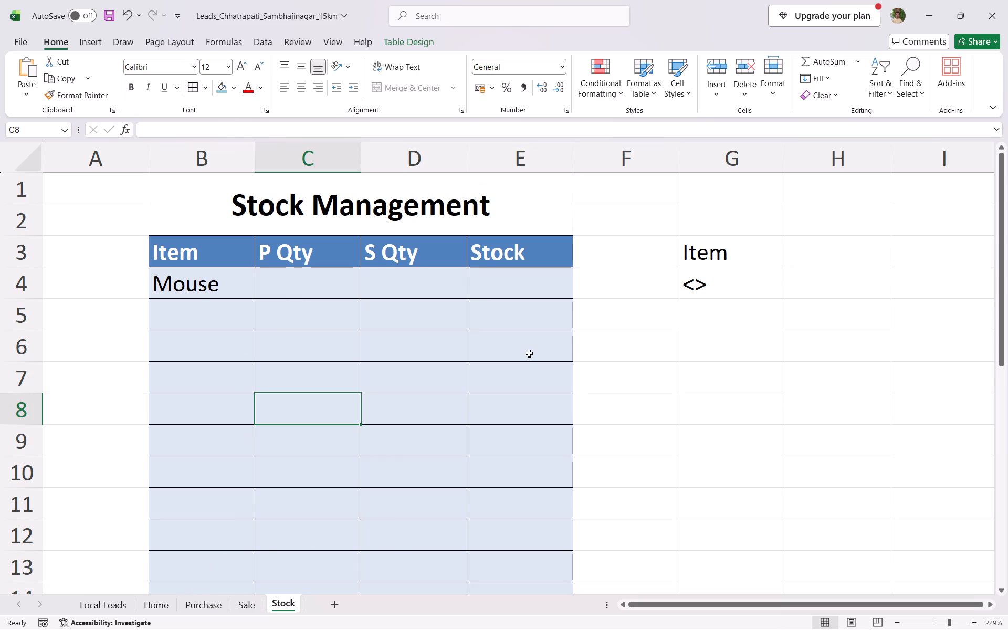
Hide column G, which holds the filter criteria, on the Stock sheet.
click(722, 164)
right_click(722, 164)
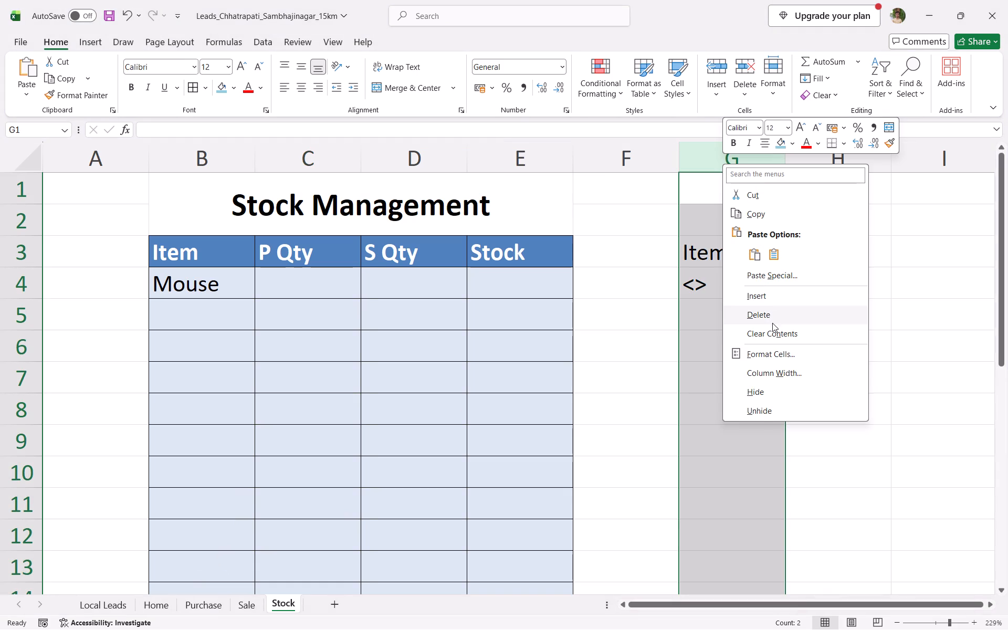
click(771, 388)
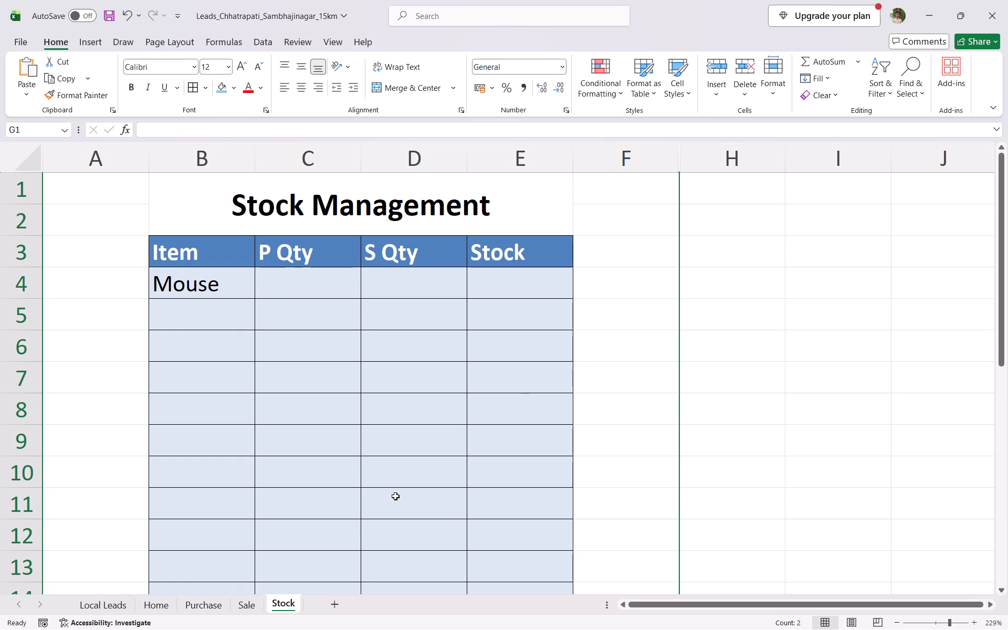
Copy the Sale Entry button from the Home sheet and paste it beside the table on the Stock sheet.
click(164, 602)
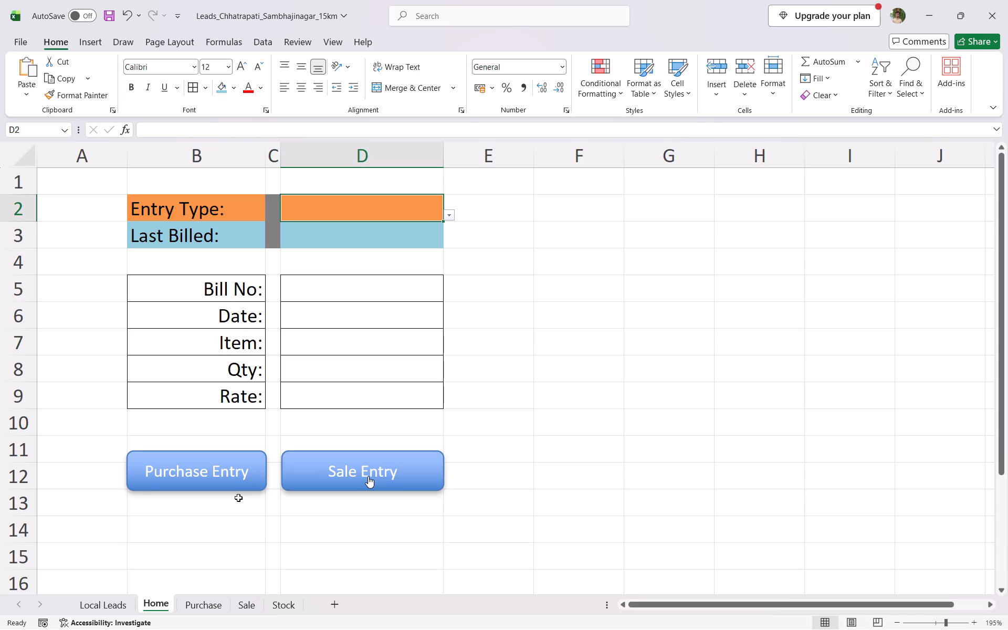
scroll(368, 476, up, 3)
ctrl+click(398, 451)
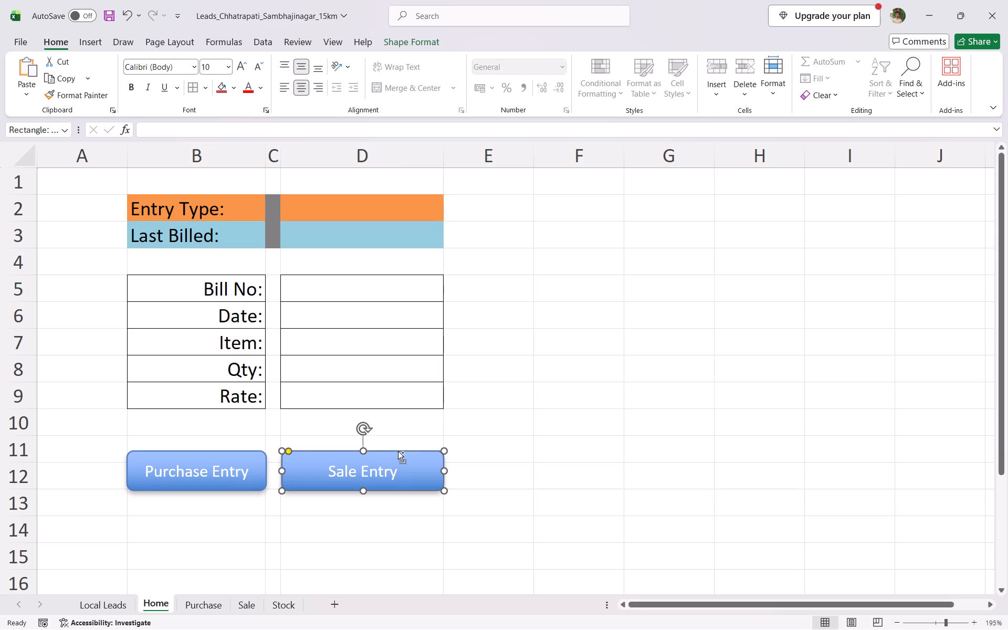
key(ctrl+c)
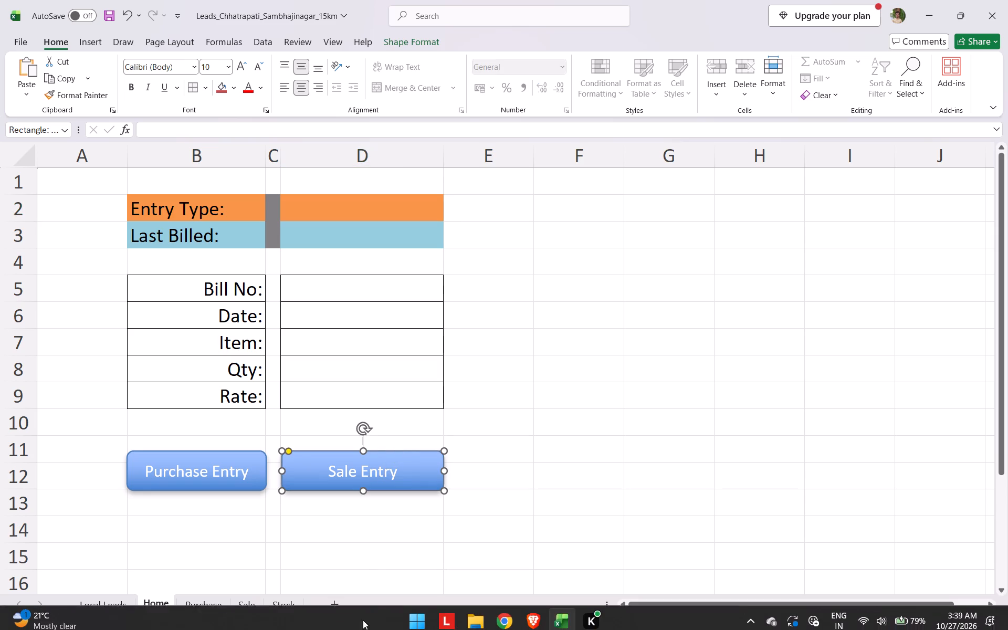
scroll(476, 601, down, 1)
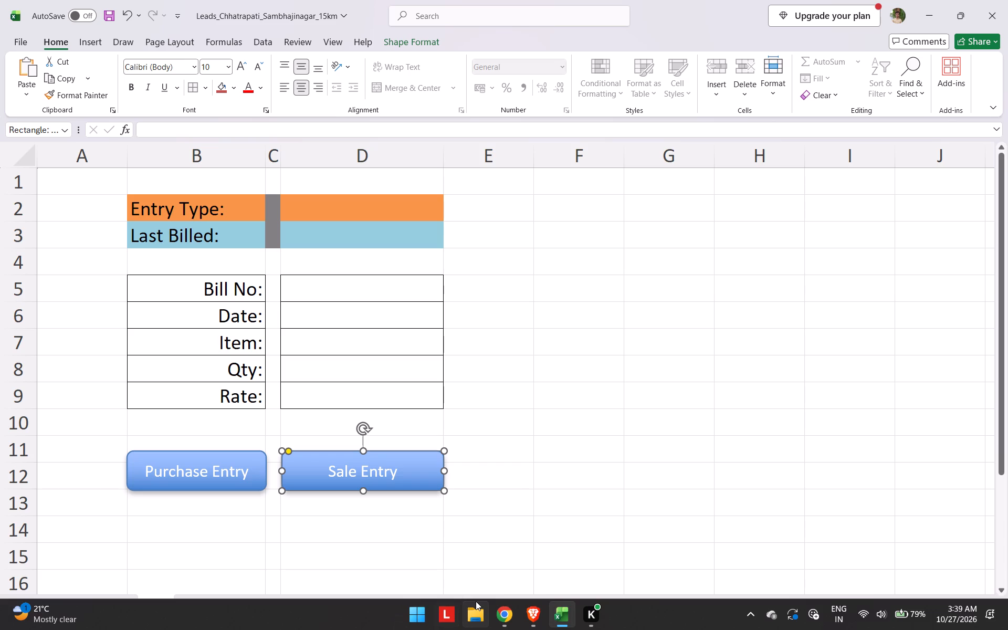
scroll(476, 601, down, 1)
click(269, 612)
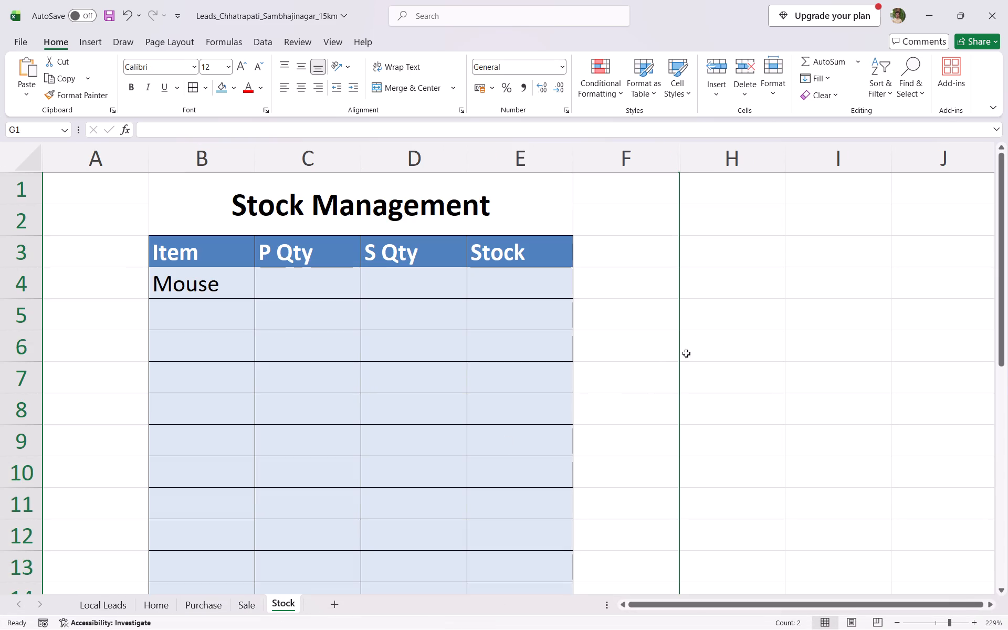
click(619, 349)
key(ctrl+v)
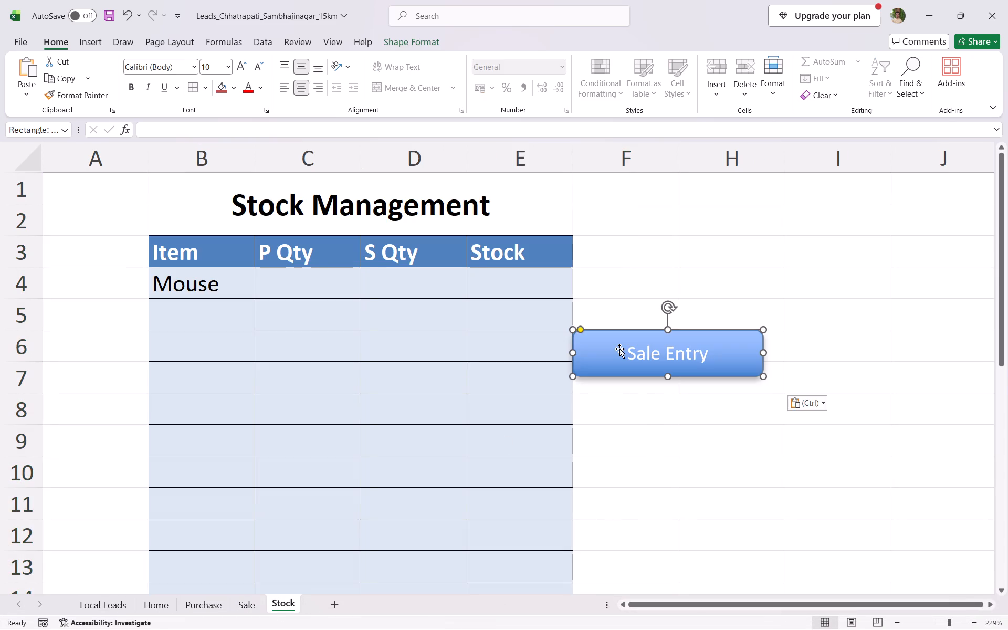
Replace the text of the pasted button on the Stock sheet with Refresh.
double_click(697, 350)
key(ctrl+s)
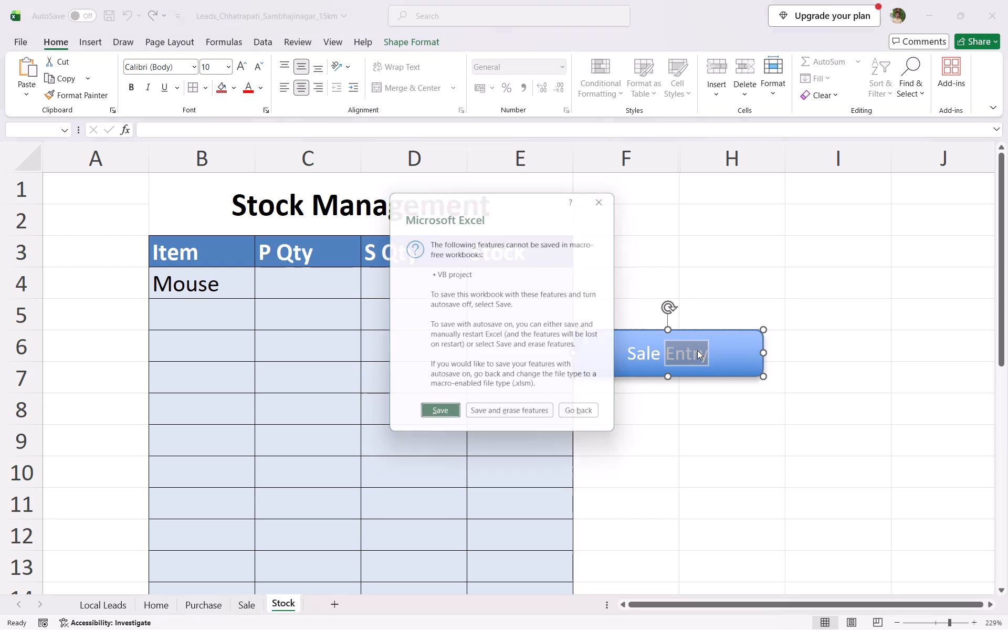
key(ctrl+a)
key(Escape)
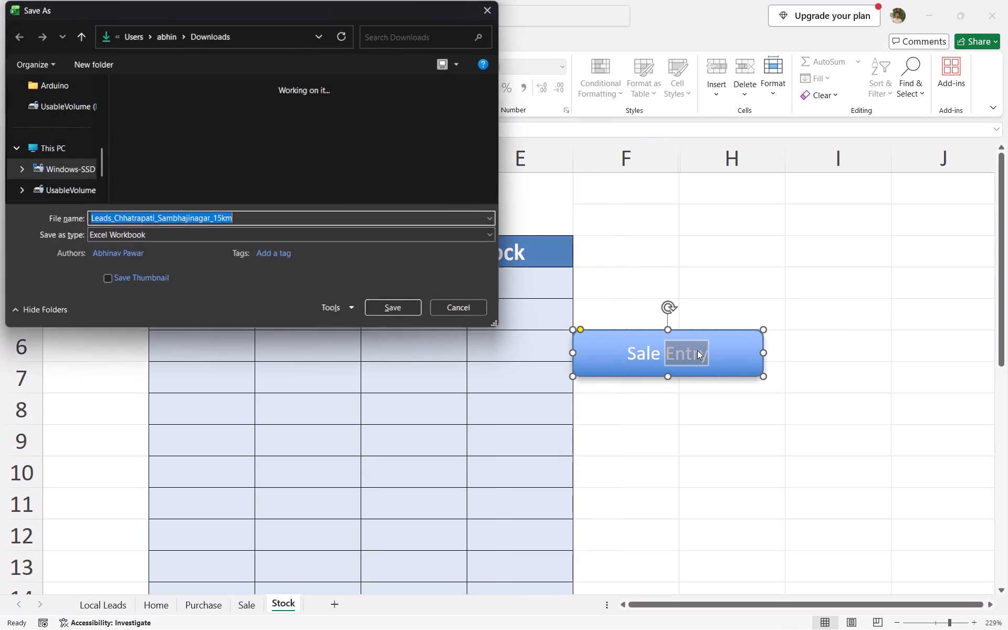
key(ctrl+a)
click(475, 300)
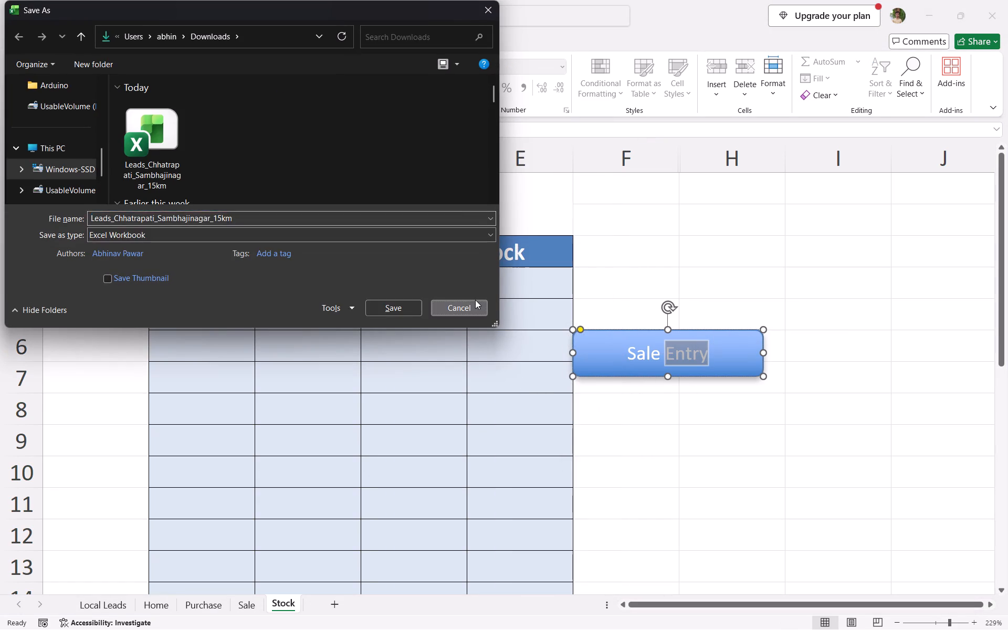
key(ctrl+a)
text(Refresh)
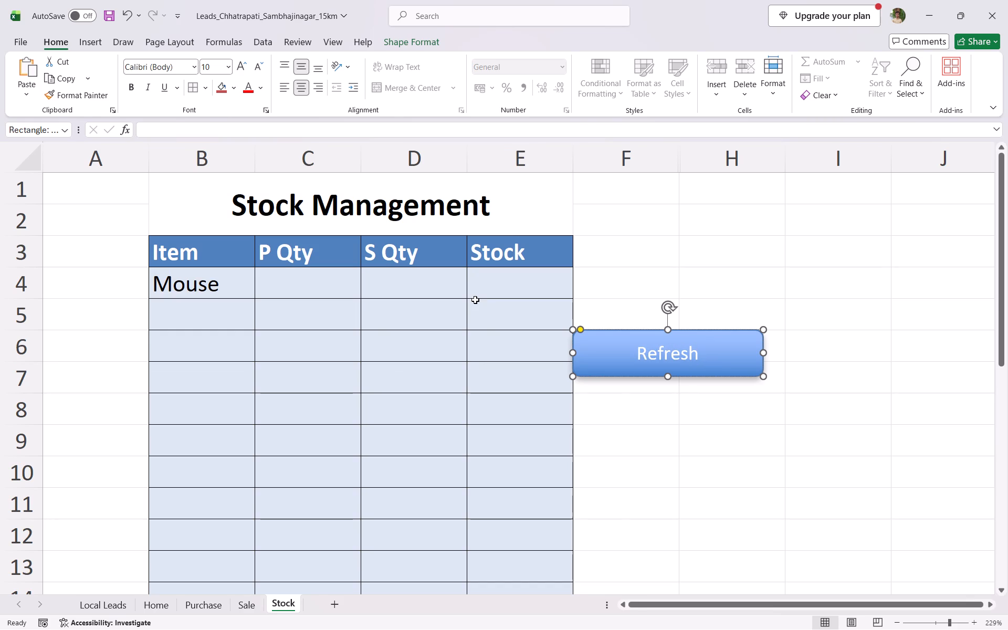
key(Return)
key(BackSpace)
Assign the refresh macro to the Refresh button.
right_click(732, 354)
scroll(790, 415, down, 1)
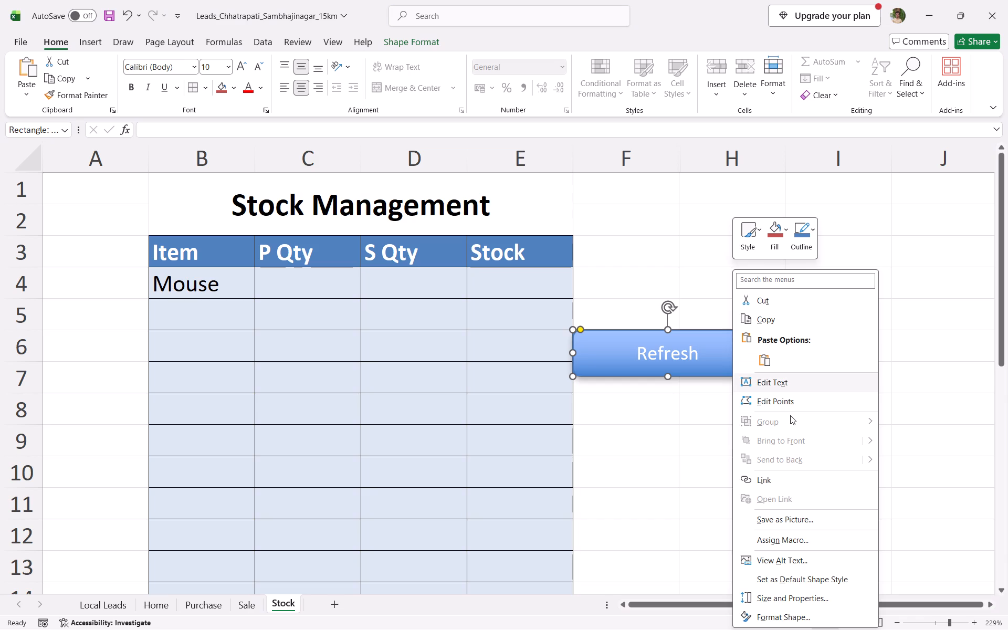
scroll(790, 415, down, 1)
click(791, 538)
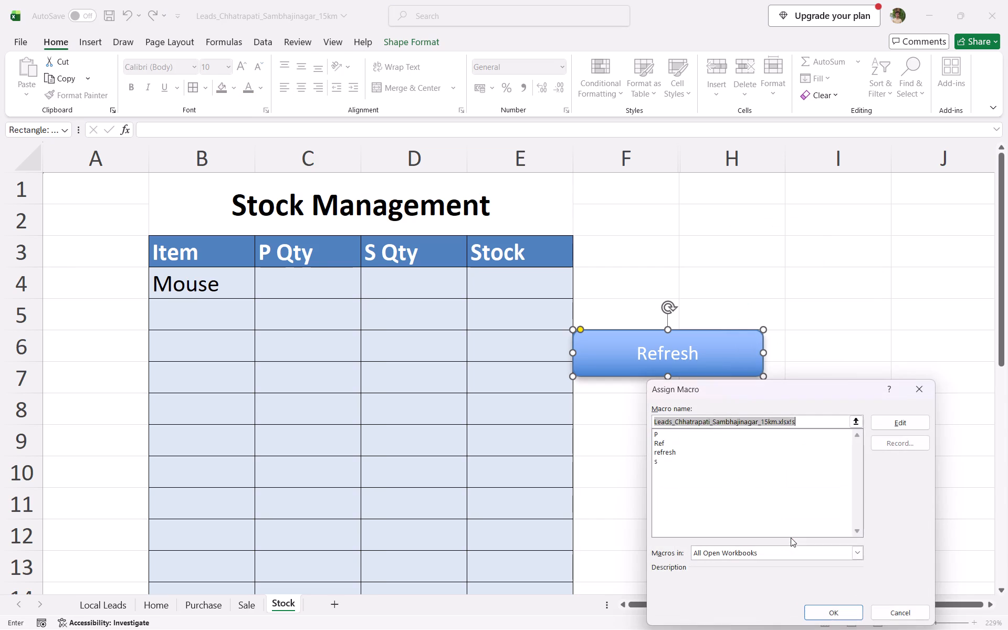
click(688, 458)
click(695, 449)
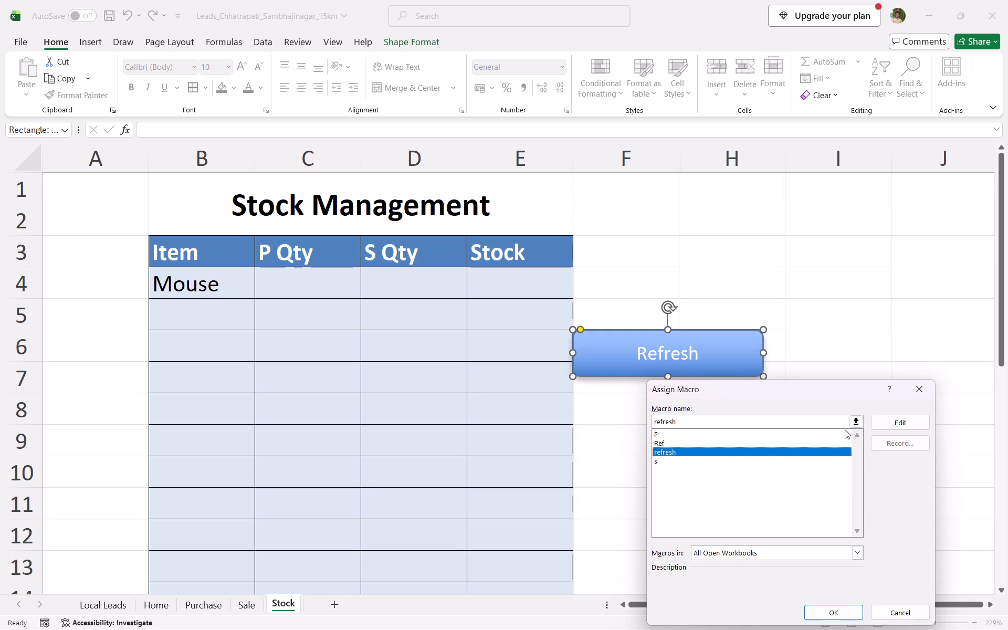
click(836, 604)
click(836, 610)
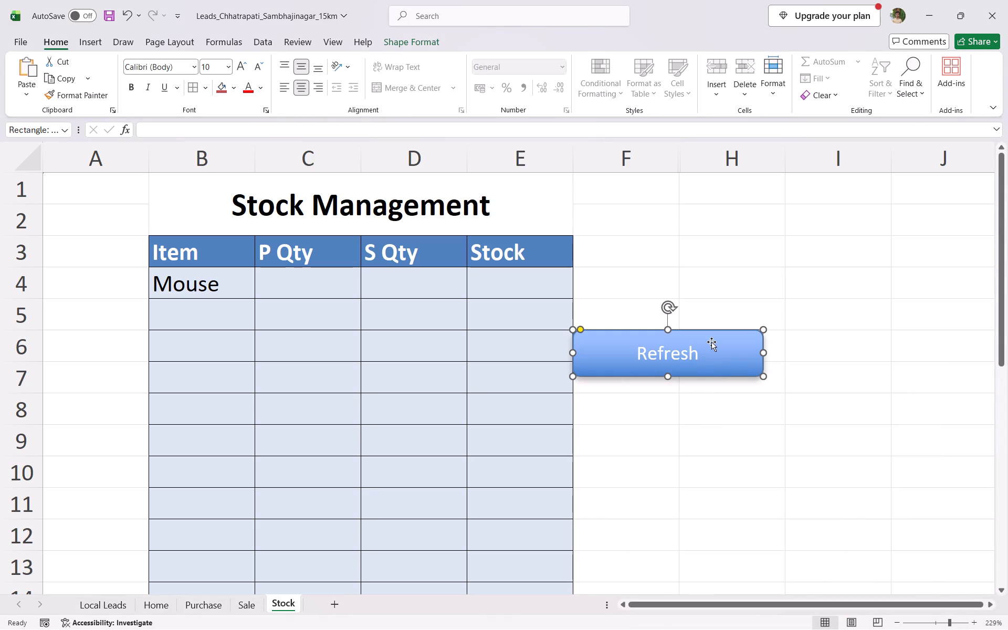
Move the Refresh button up beside the Stock Management title, in rows 1 and 2 of columns F to H.
drag(717, 346, 734, 223)
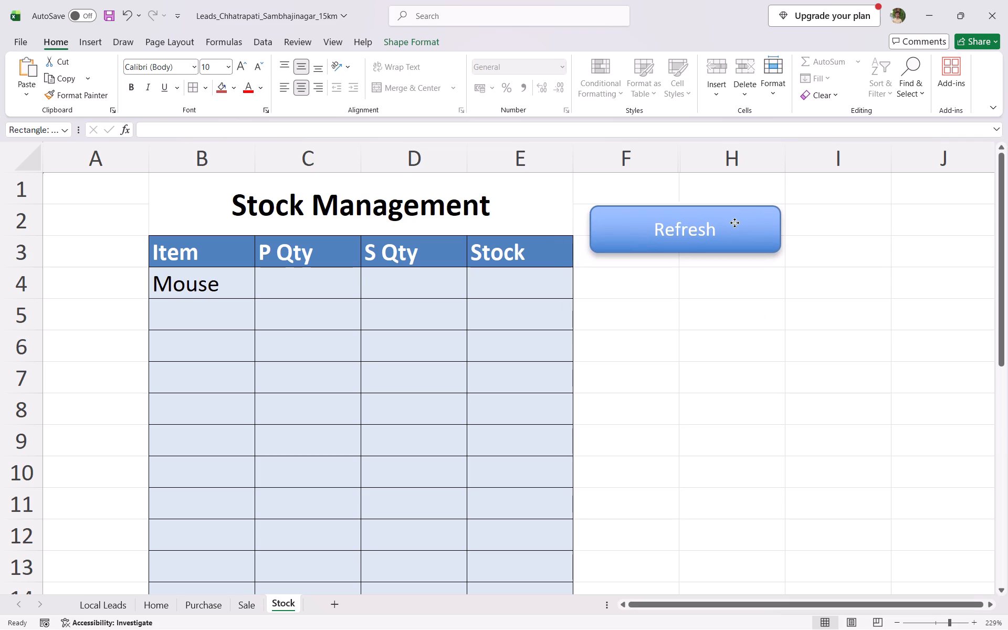
drag(734, 223, 728, 204)
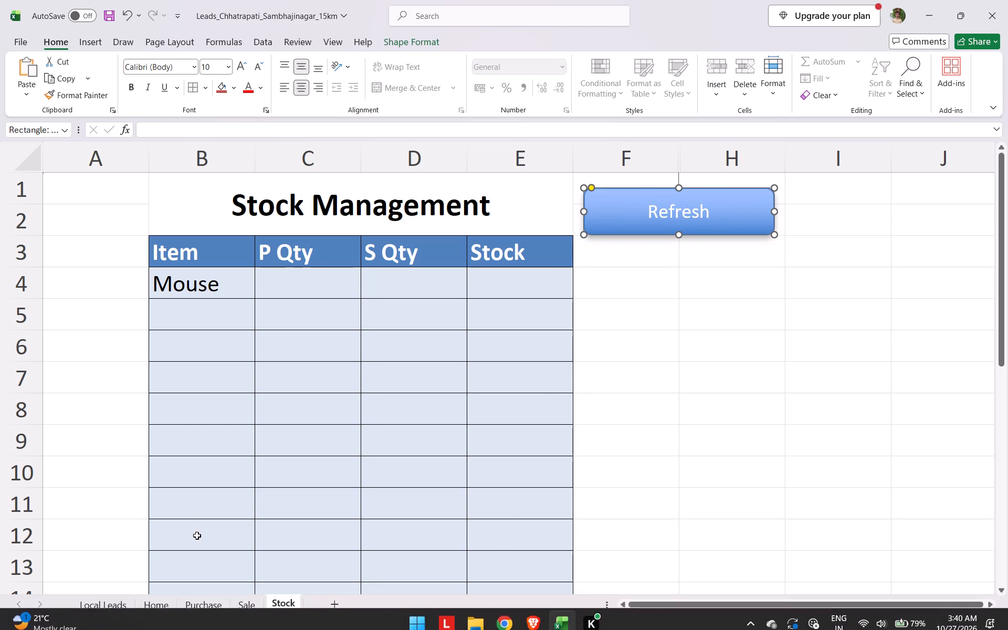
On the Home entry form, enter 2 as the Bill No and 1/1/2005 as the Date.
click(153, 595)
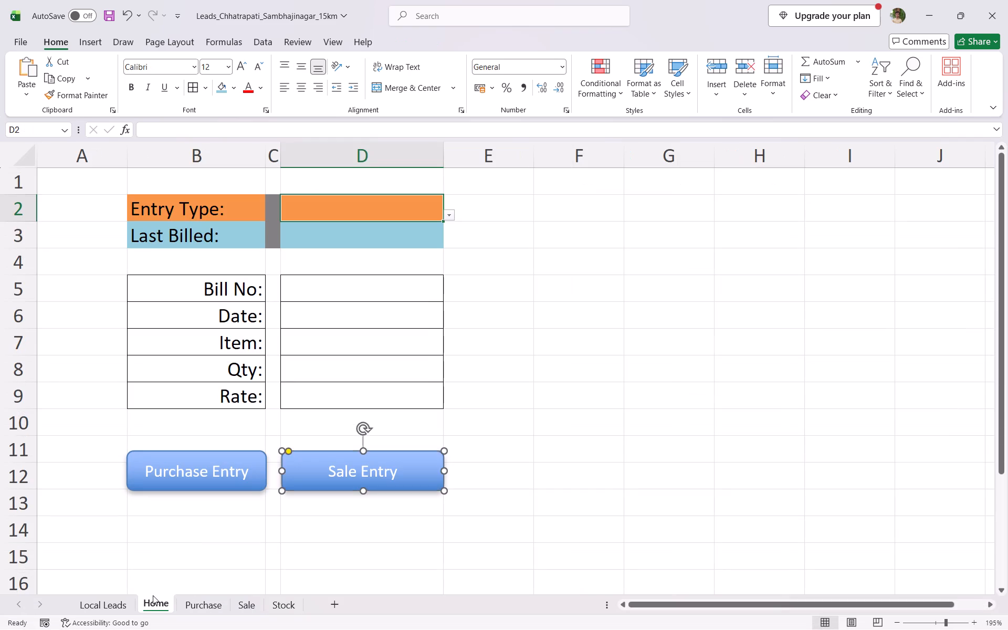
click(302, 286)
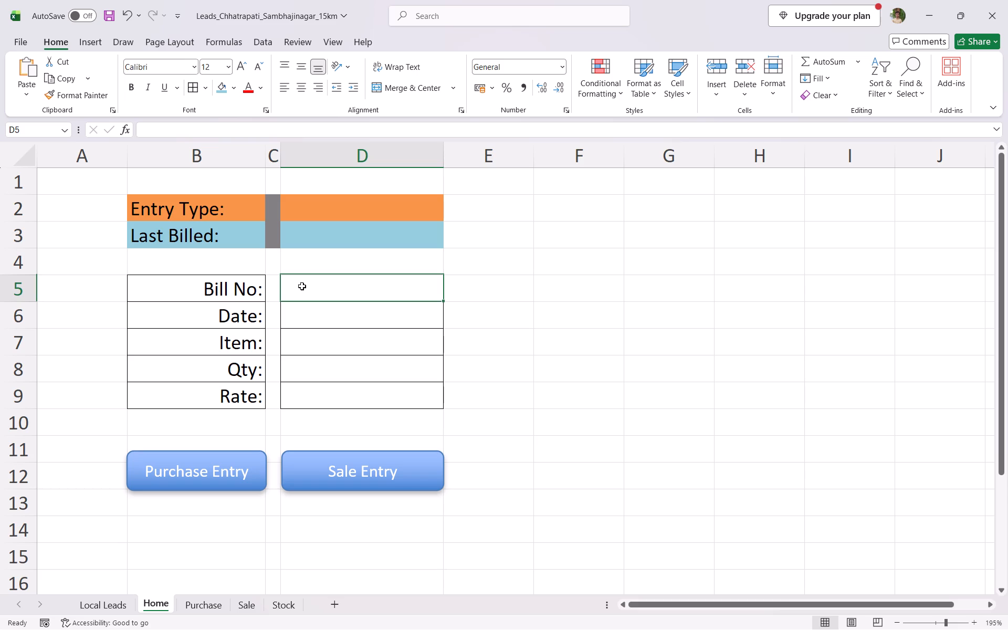
key(3)
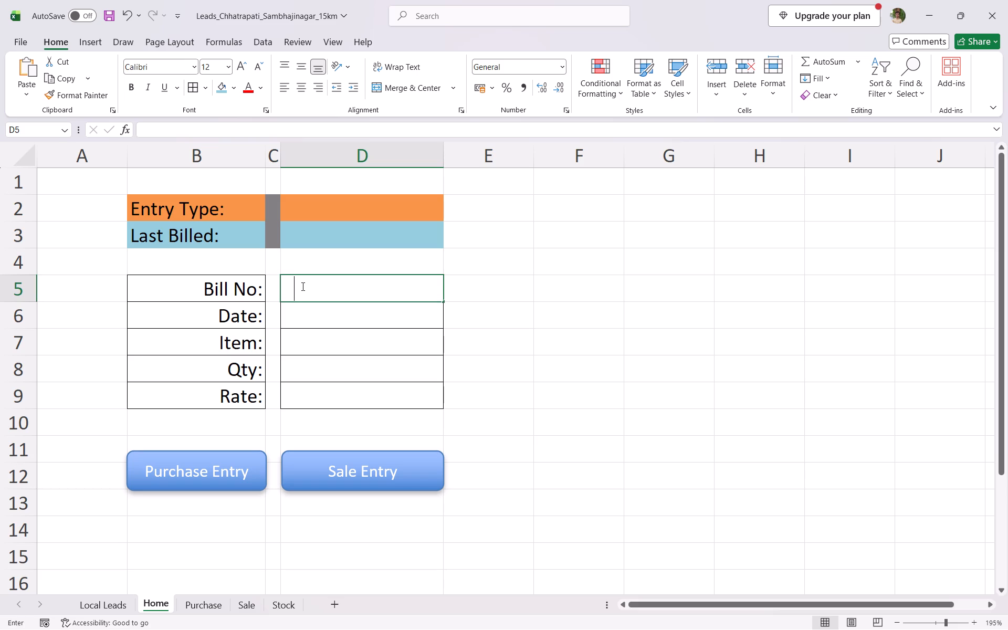
key(BackSpace)
key(2)
key(Return)
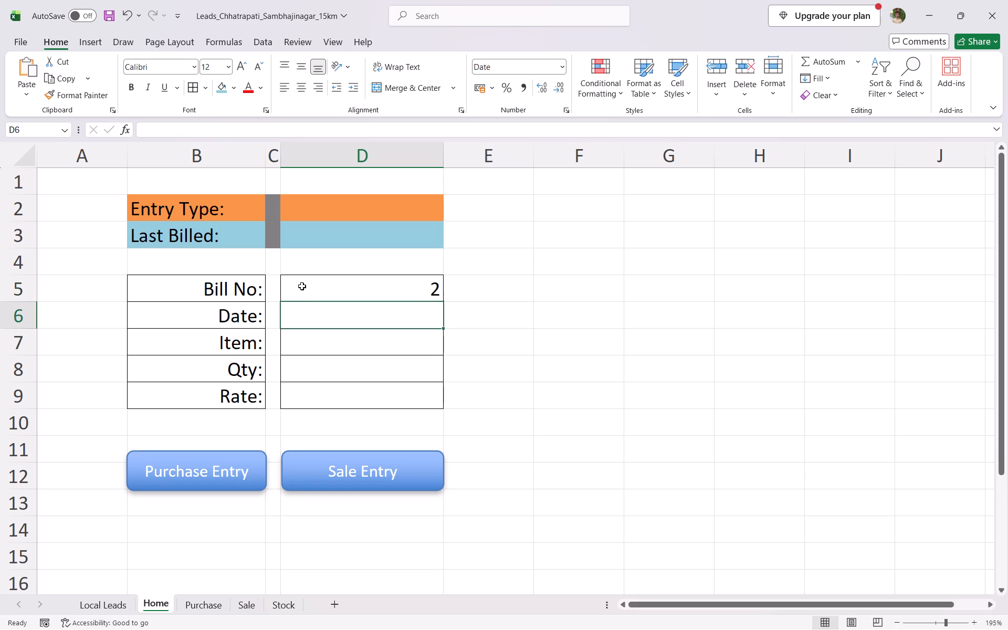
key(shift+k)
key(BackSpace)
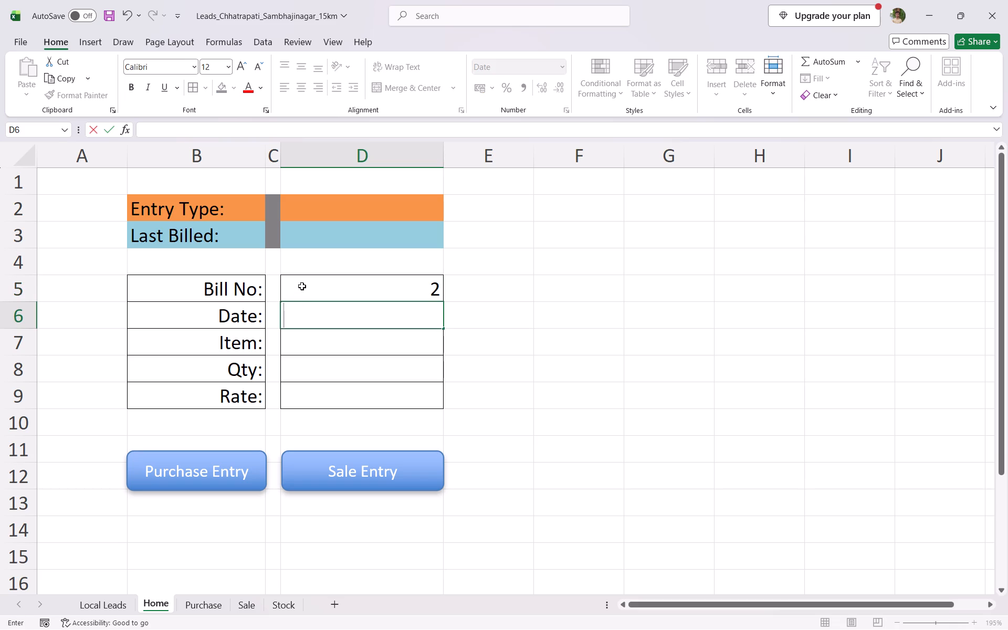
text(1-1)
key(BackSpace)
key(BackSpace)
key(period)
key(BackSpace)
text(/1/2005)
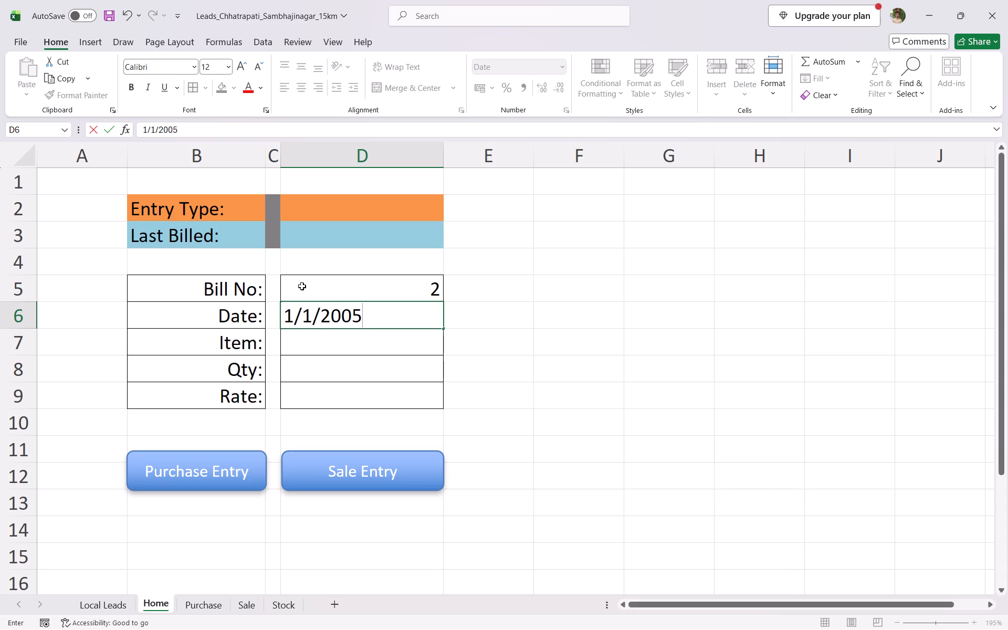
Enter Keyboard as the Item in the Home entry form.
click(310, 341)
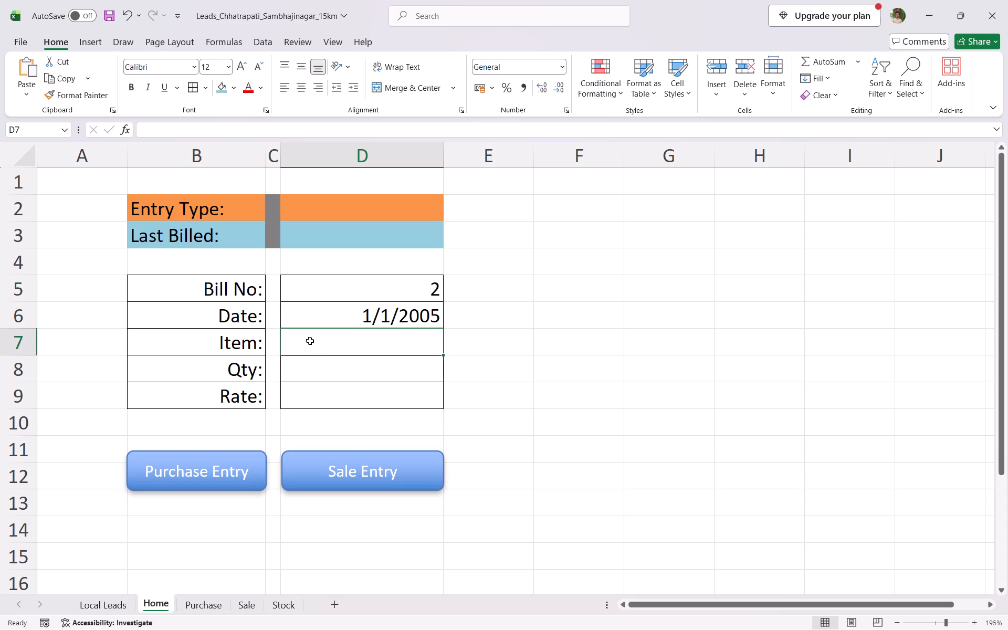
text(Keyboard)
key(Tab)
key(Left)
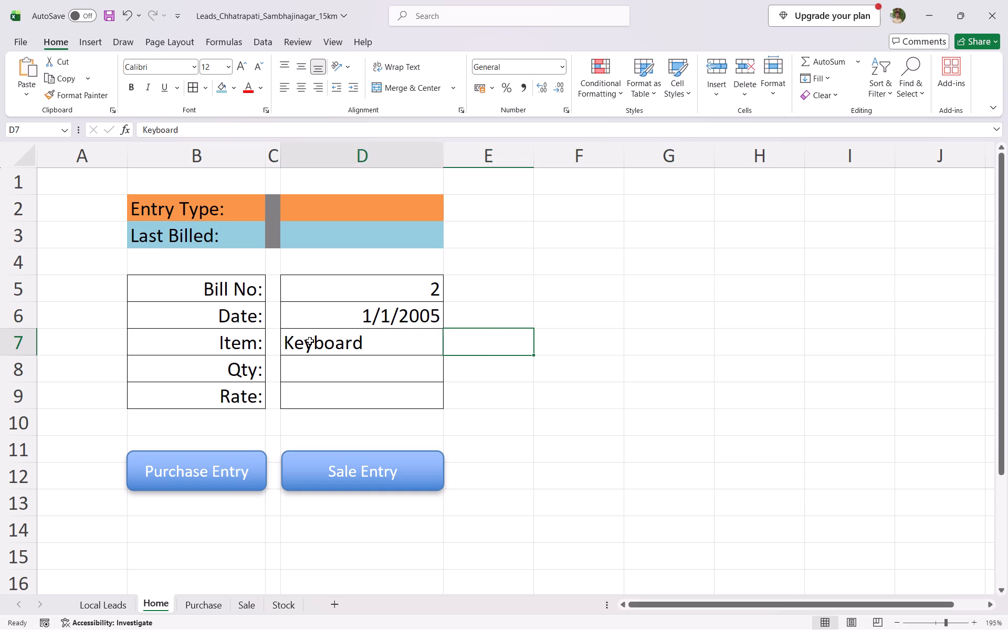
Enter 50 as the Qty and 150 as the Rate, record the bill as a purchase entry, and check the Purchase sheet.
key(Down)
text(50)
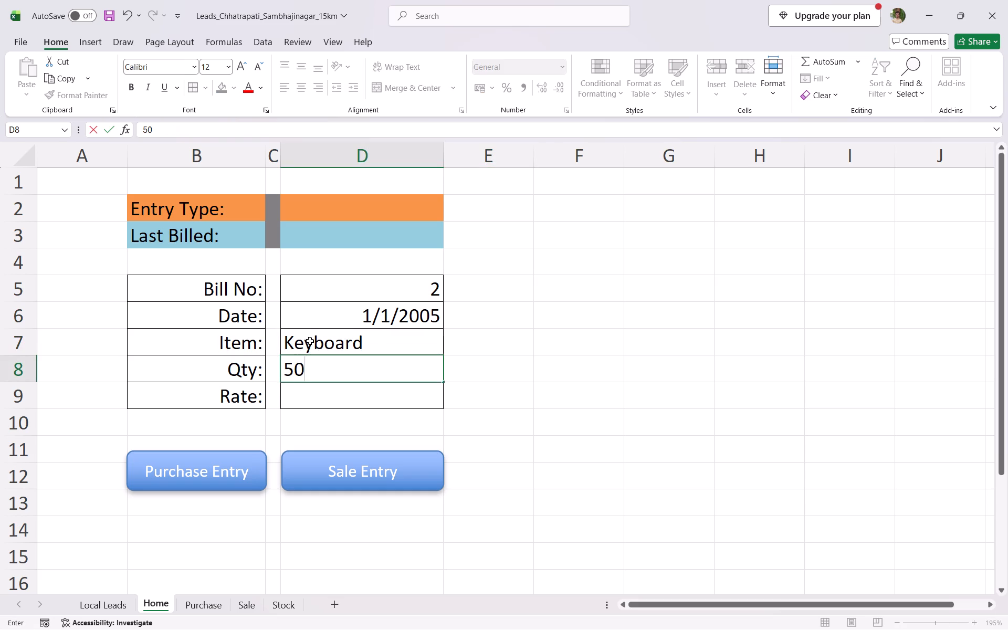
key(Return)
text(150)
click(237, 451)
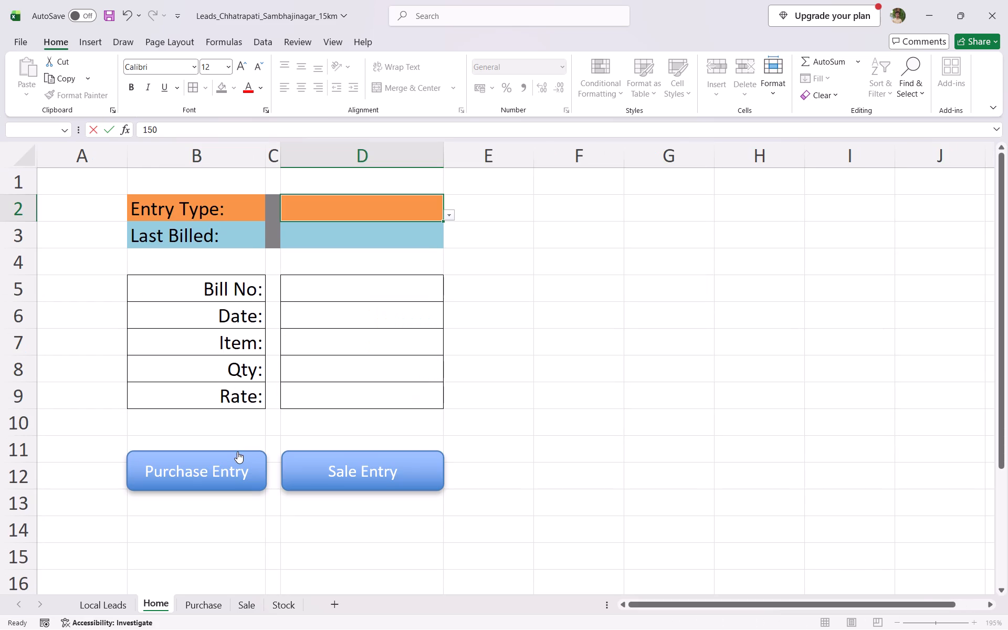
click(214, 605)
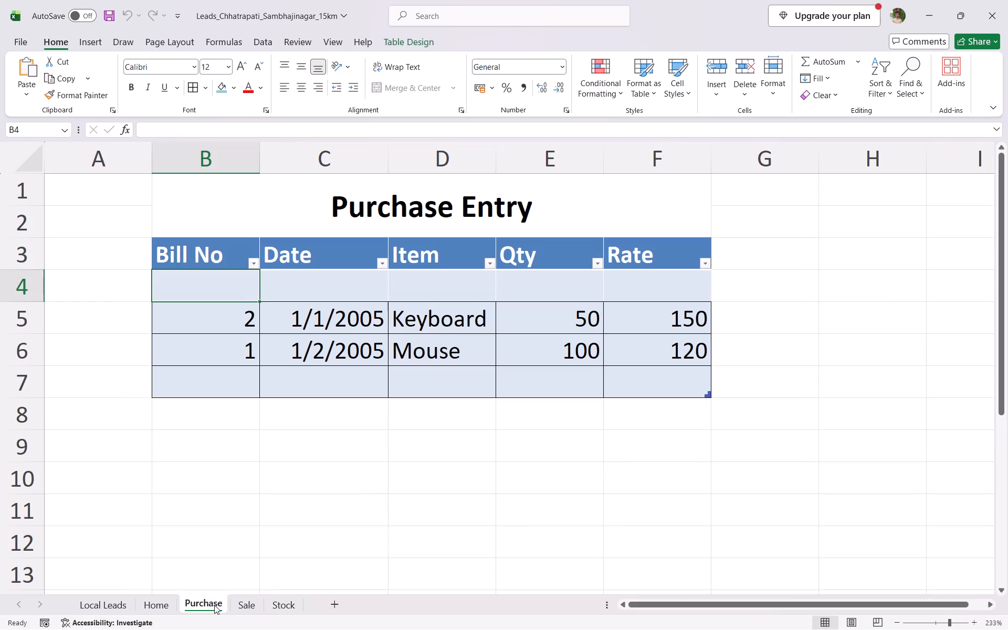
Refresh the item list on the Stock sheet.
click(291, 602)
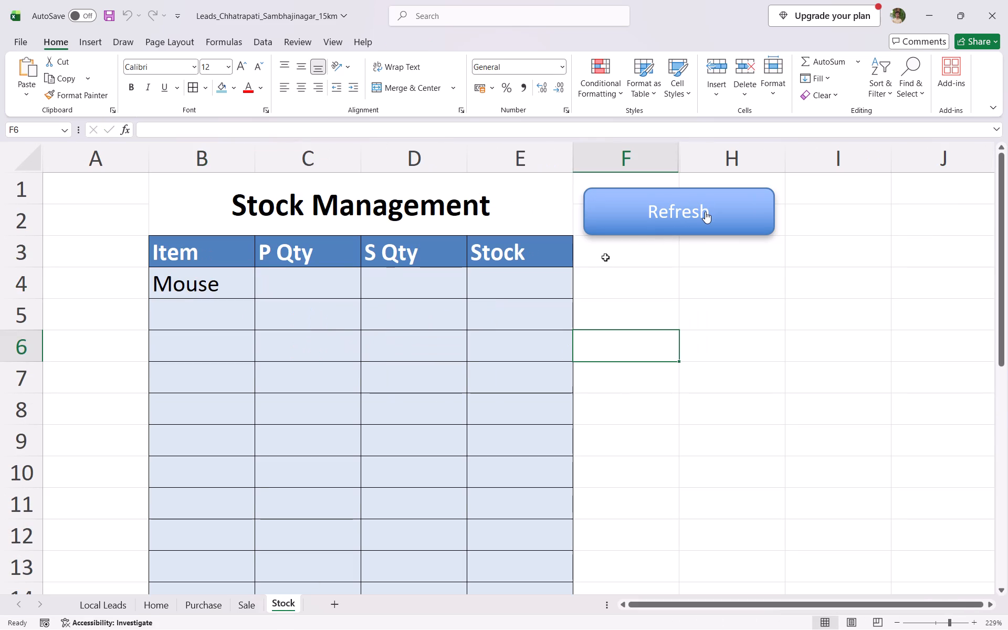
click(705, 212)
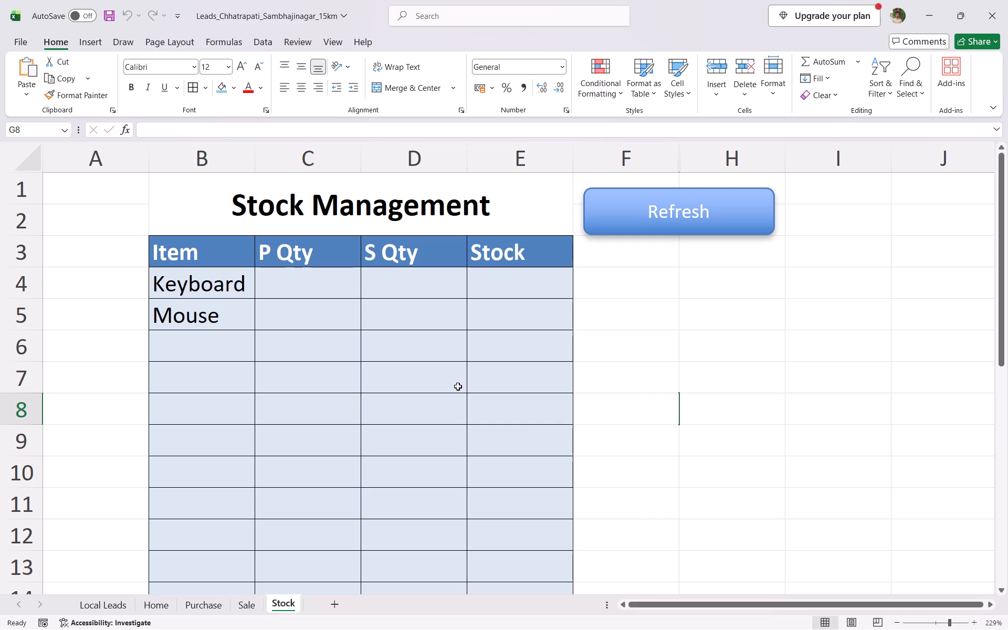
click(334, 293)
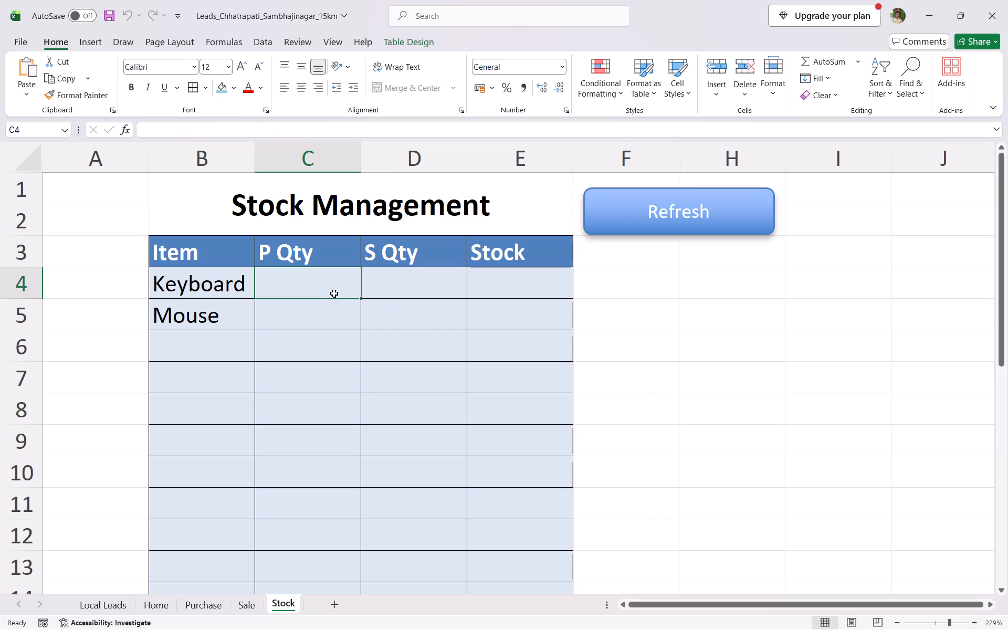
text(=SUM)
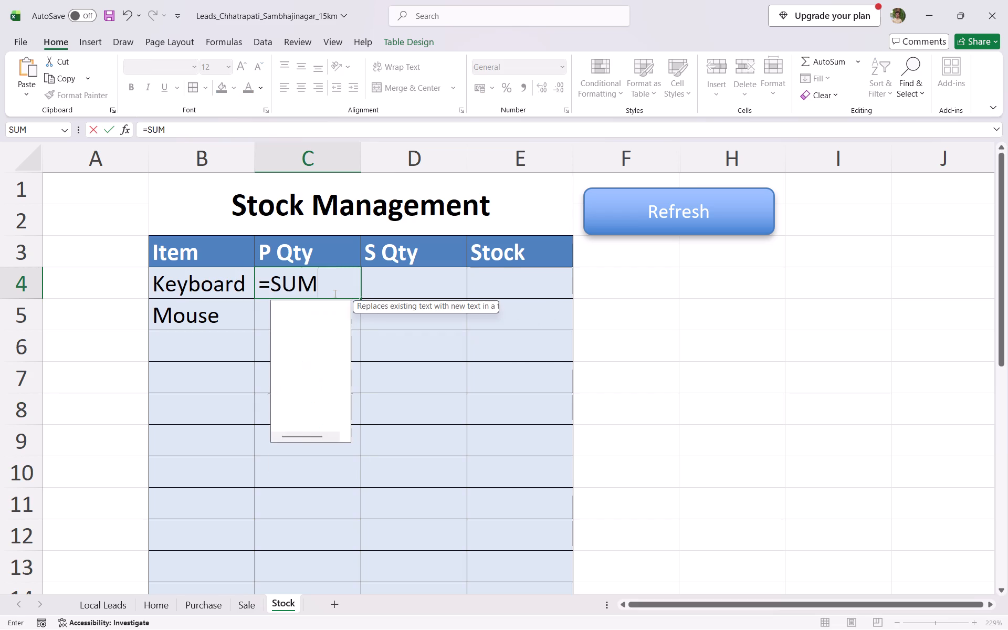
key(shift+i)
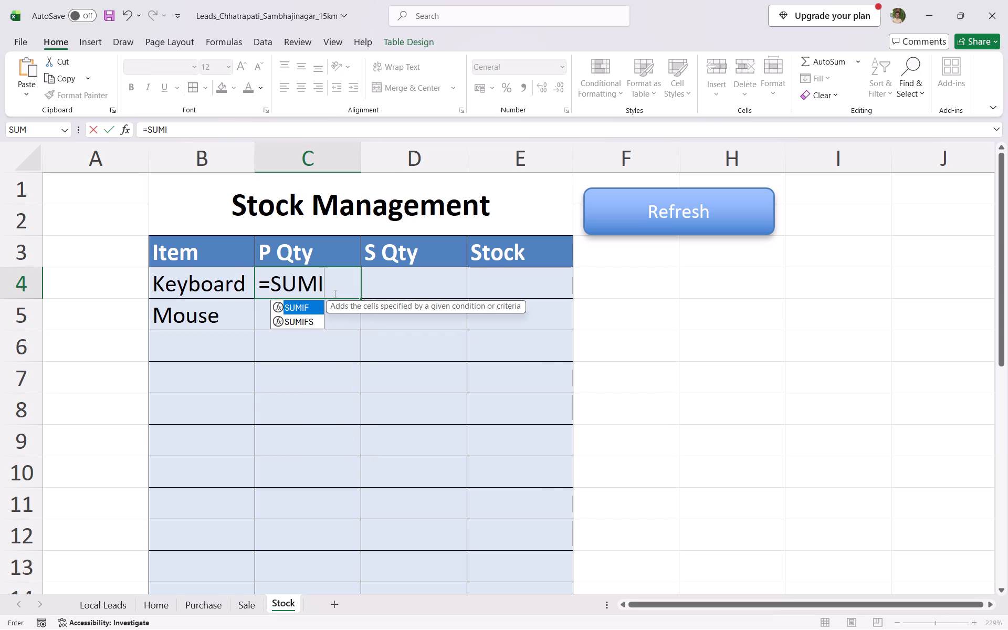
key(shift+f)
key(shift+parenleft)
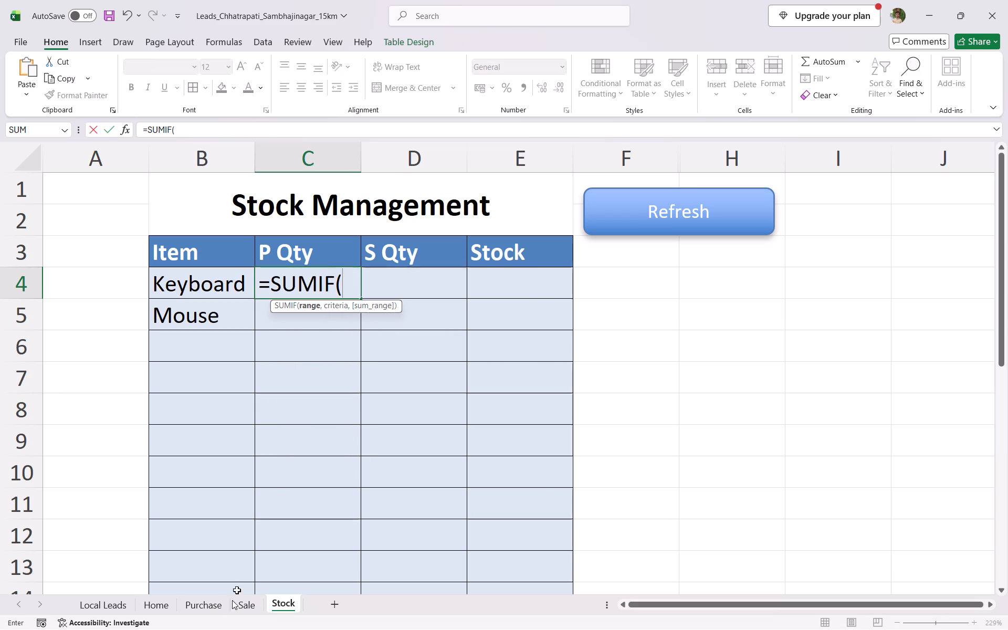
click(217, 608)
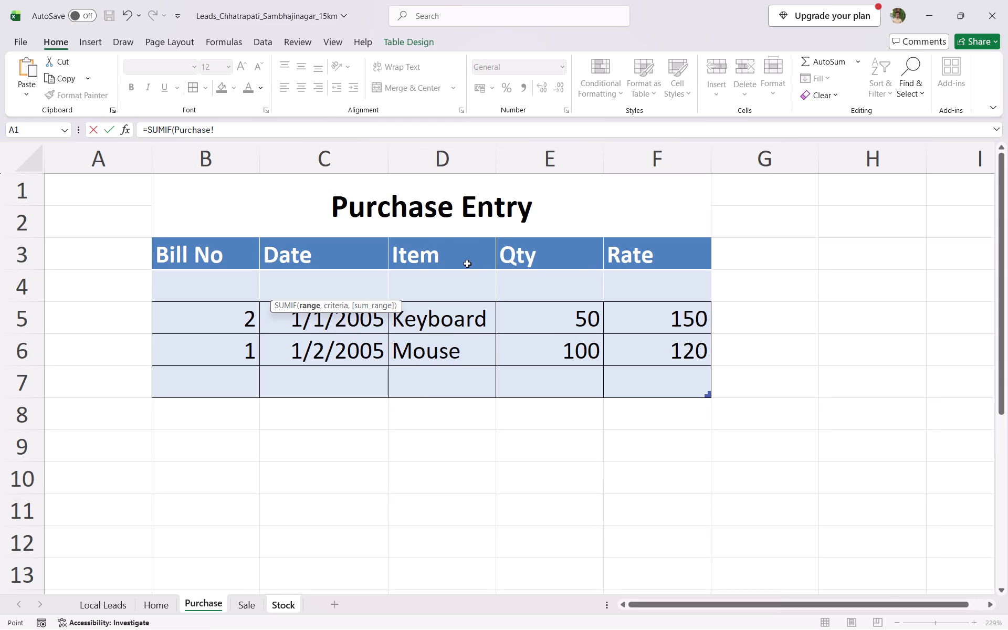
drag(467, 264, 464, 395)
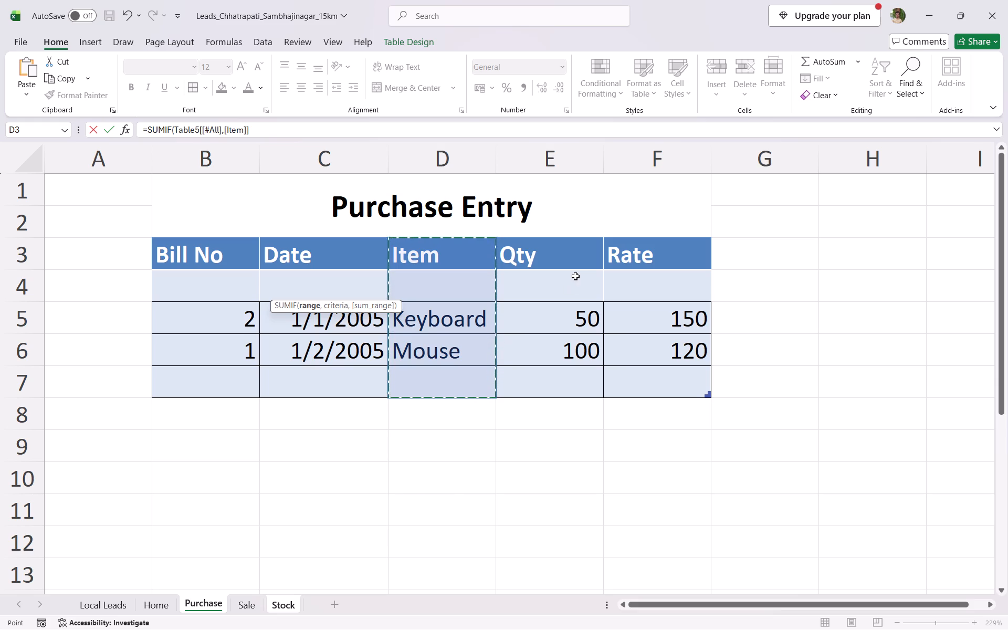
click(422, 132)
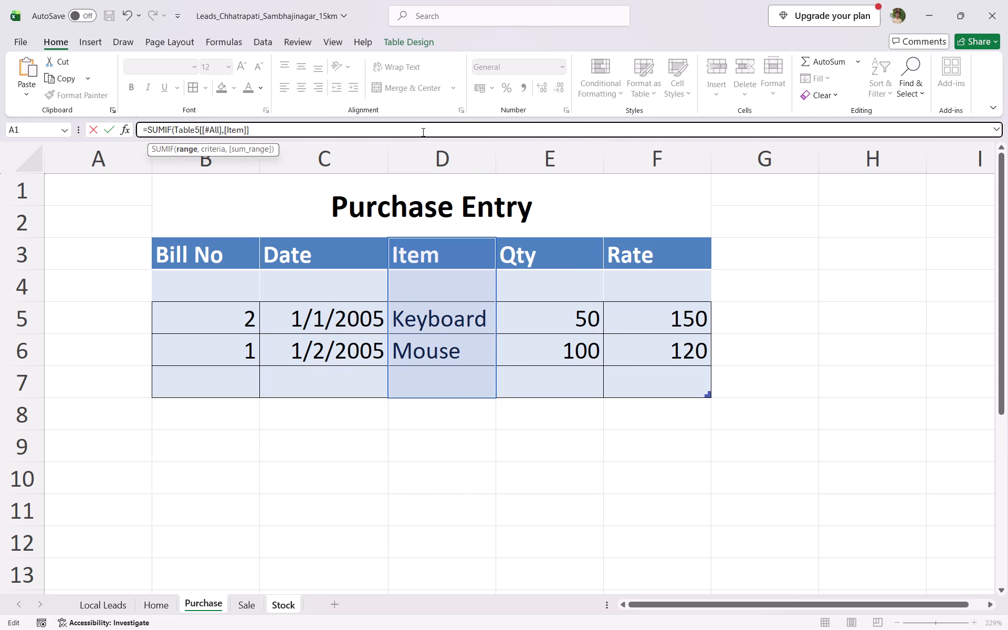
key(comma)
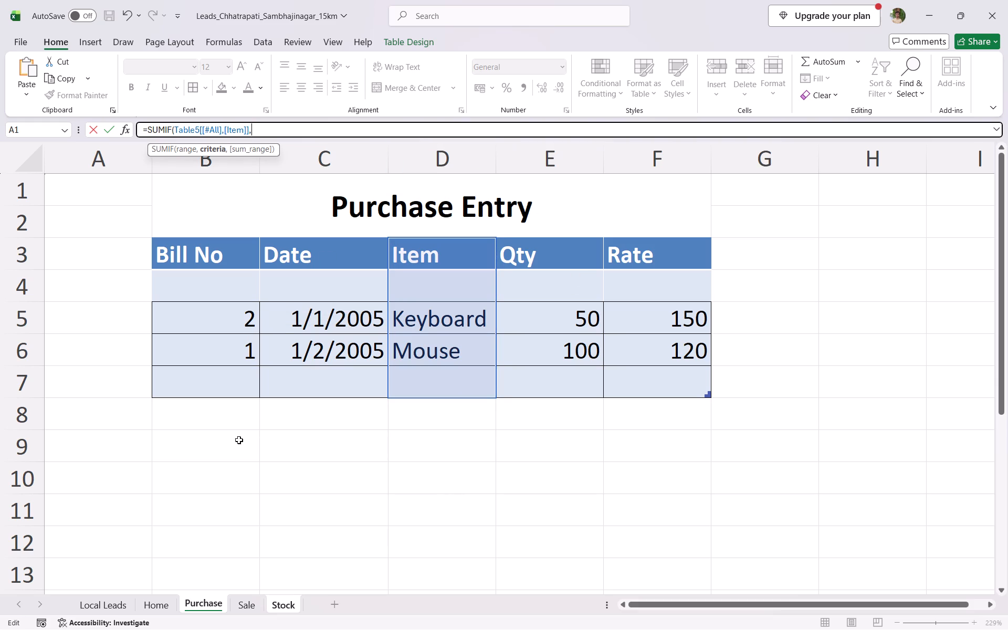
click(280, 606)
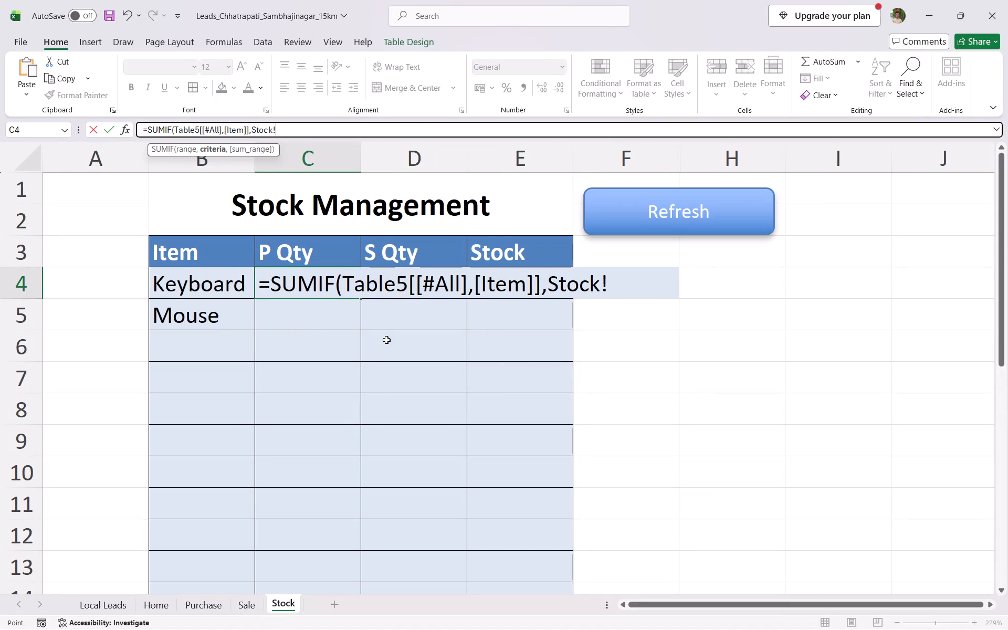
click(192, 288)
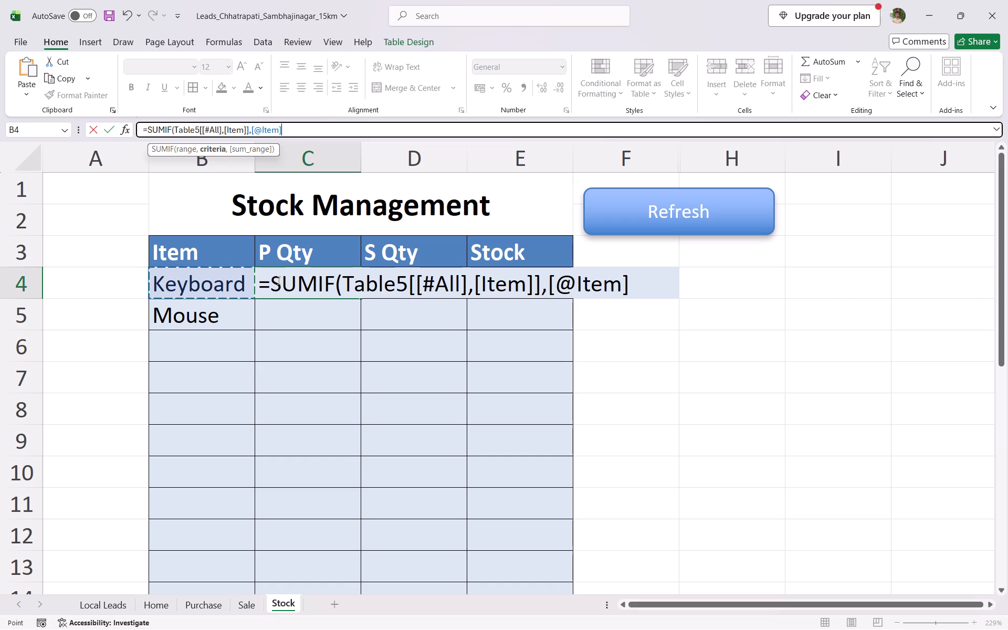
key(comma)
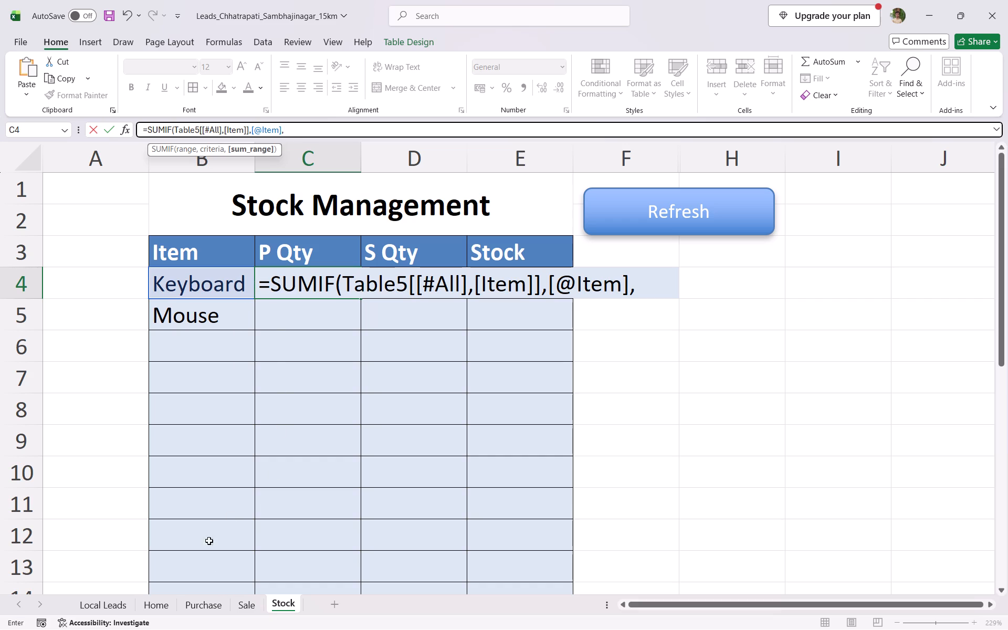
click(215, 605)
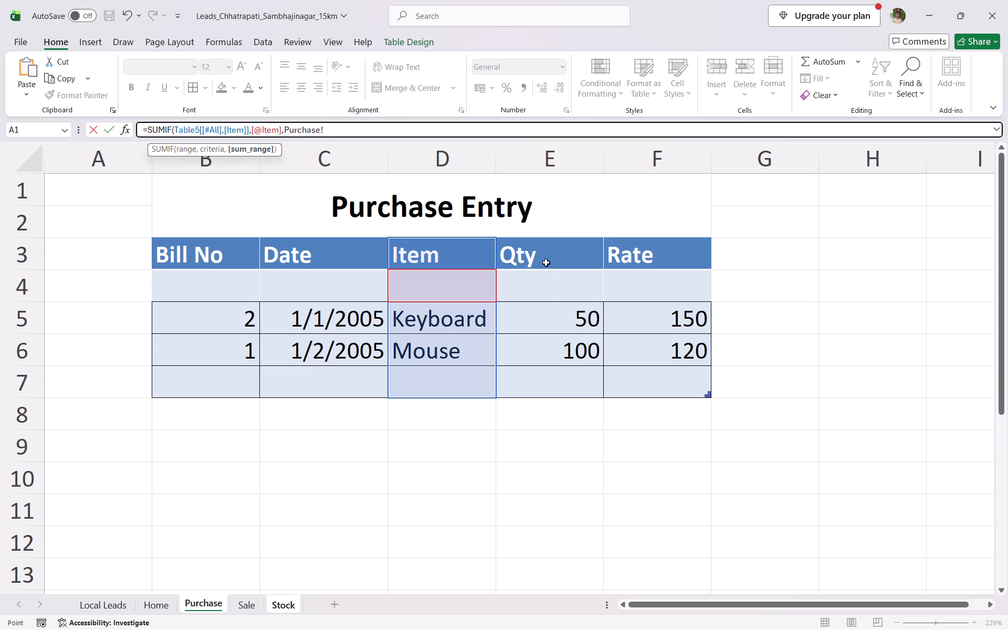
drag(547, 256, 554, 379)
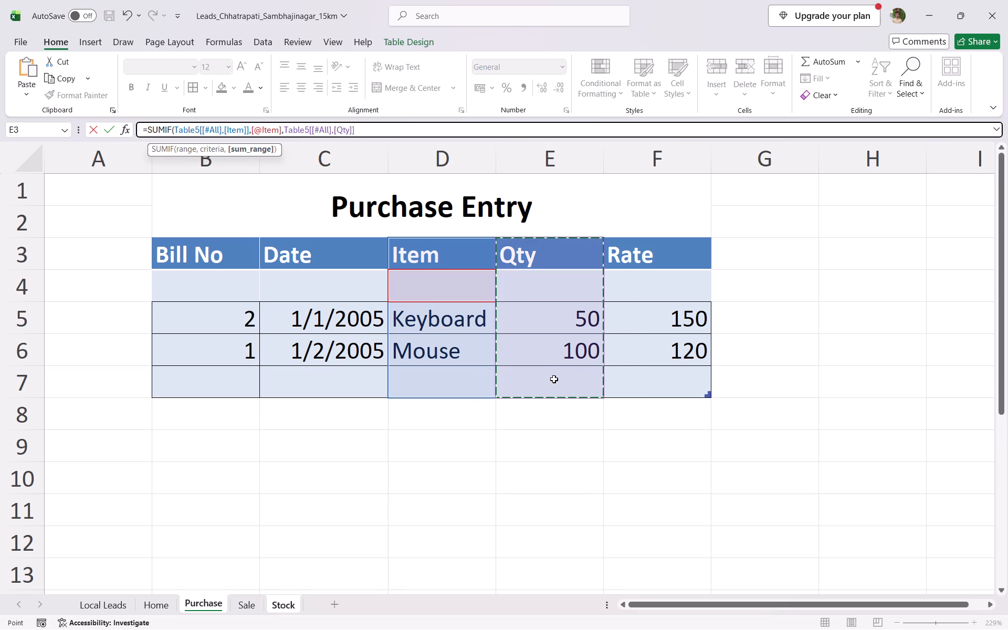
key(shift+parenright)
key(Return)
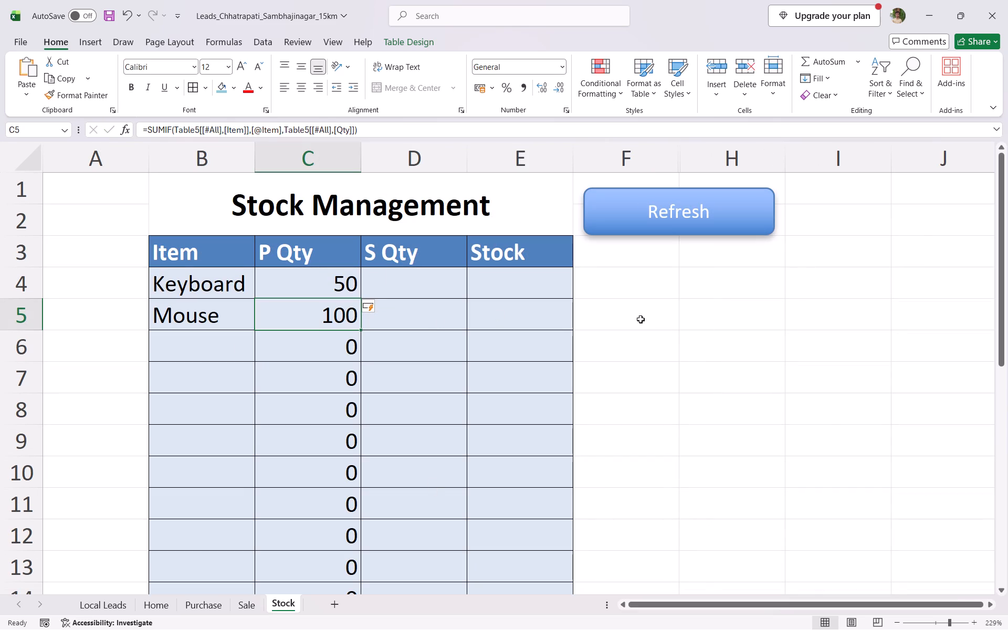
Examine the filled P Qty column down the Stock table and compare the formulas in the Keyboard and Mouse rows.
scroll(655, 331, down, 4)
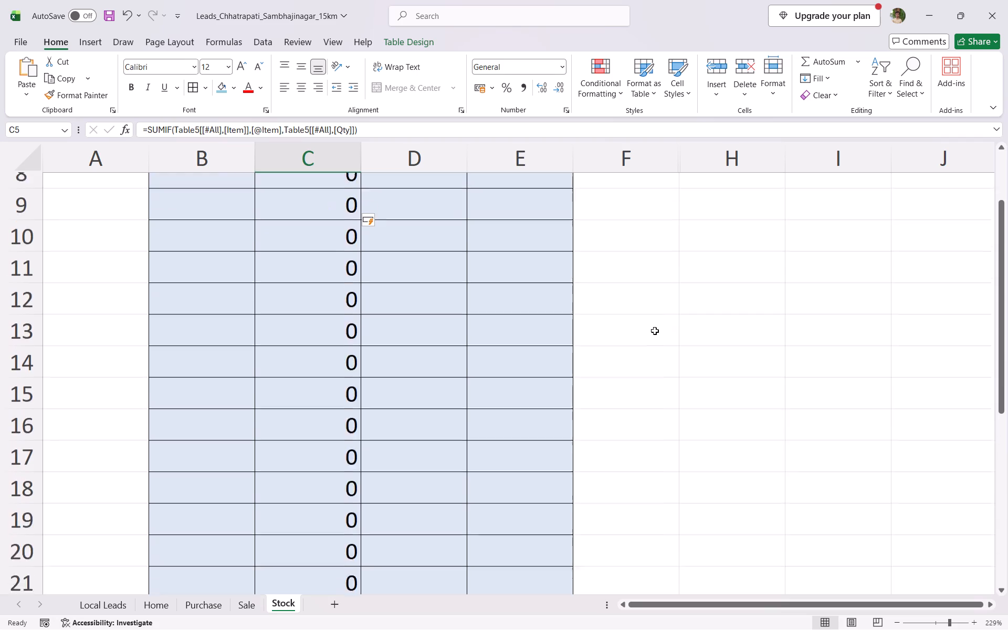
scroll(655, 331, down, 1)
scroll(655, 331, up, 5)
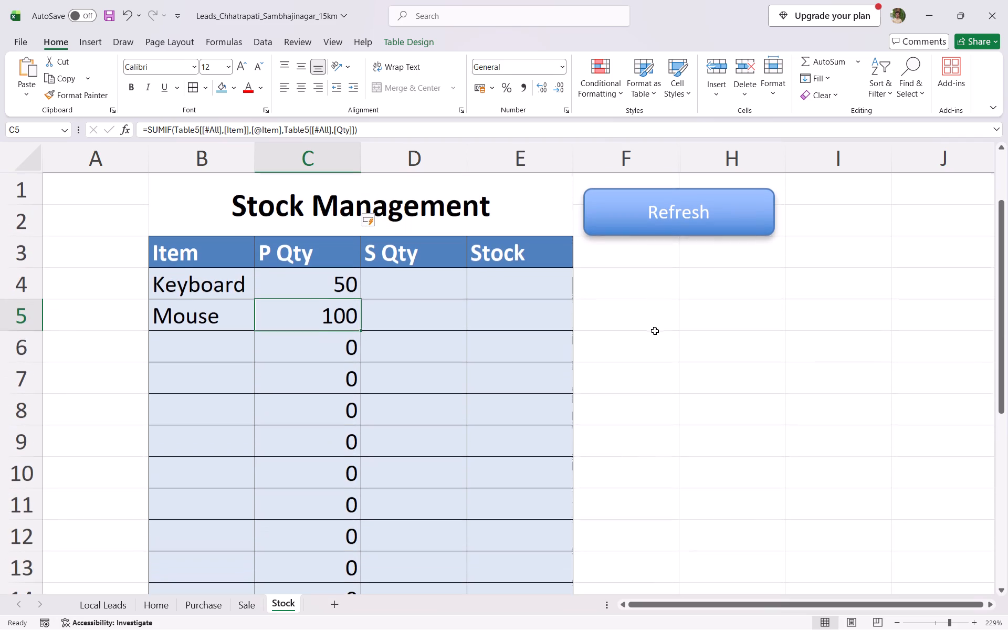
click(310, 283)
click(326, 326)
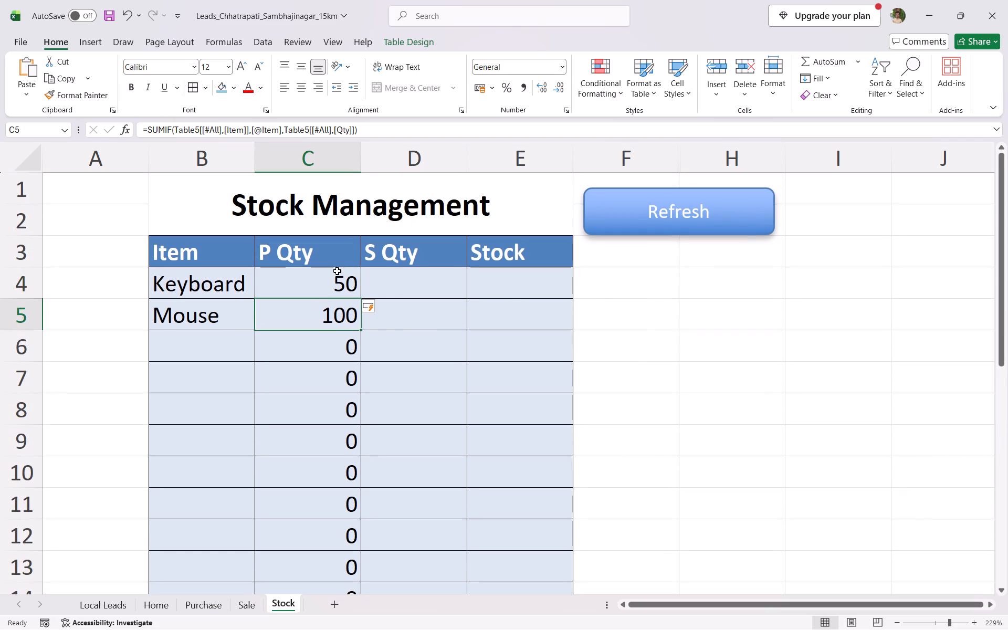
click(337, 271)
click(328, 320)
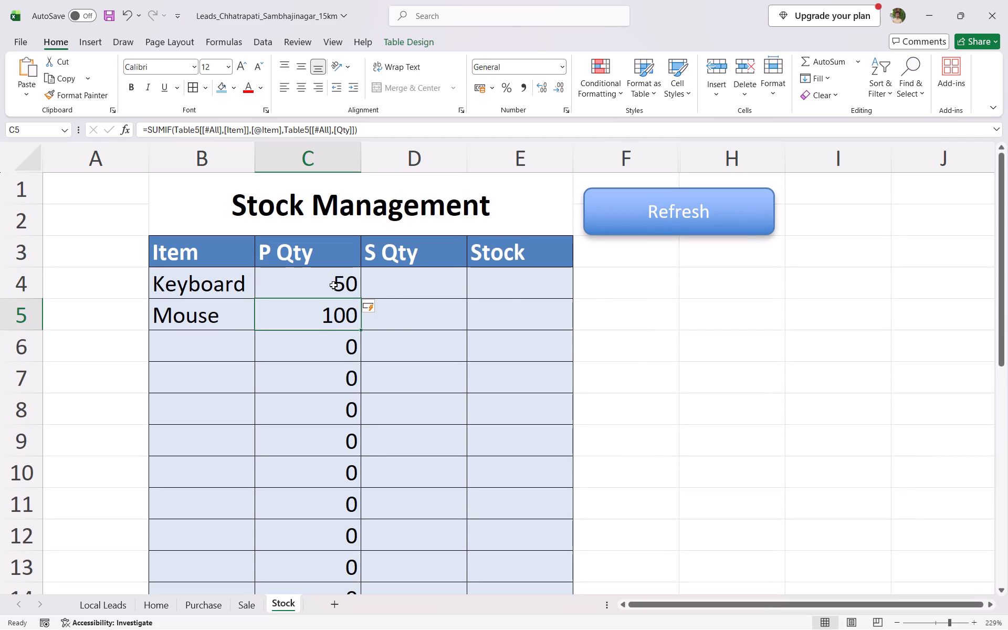
click(334, 279)
click(330, 316)
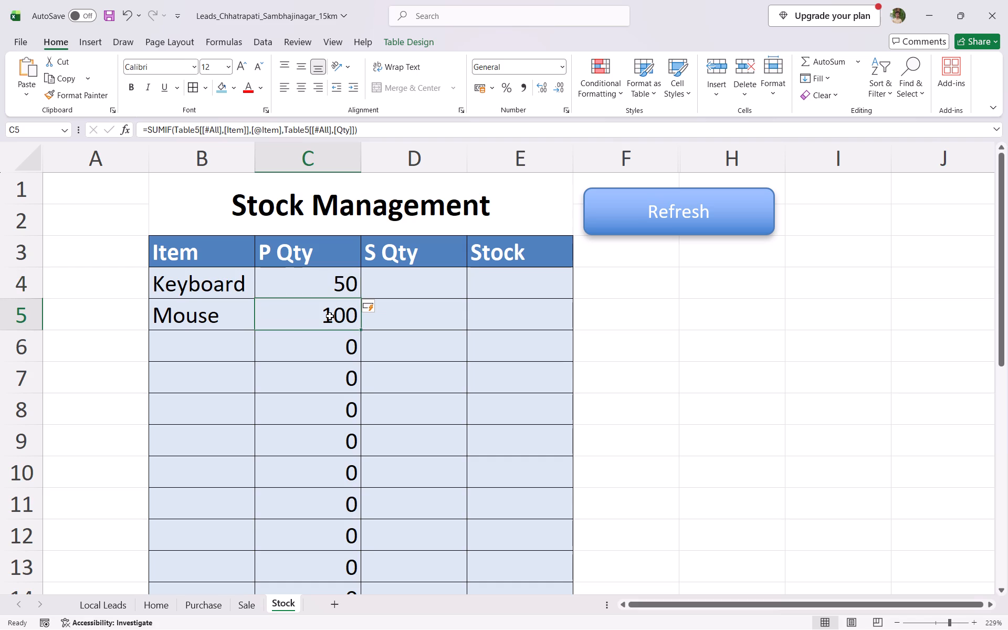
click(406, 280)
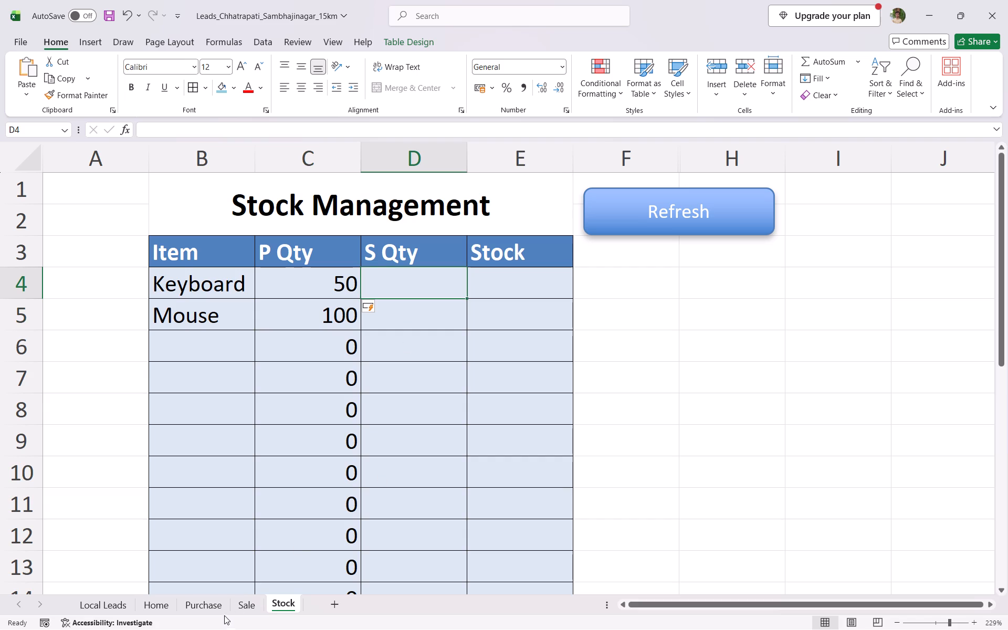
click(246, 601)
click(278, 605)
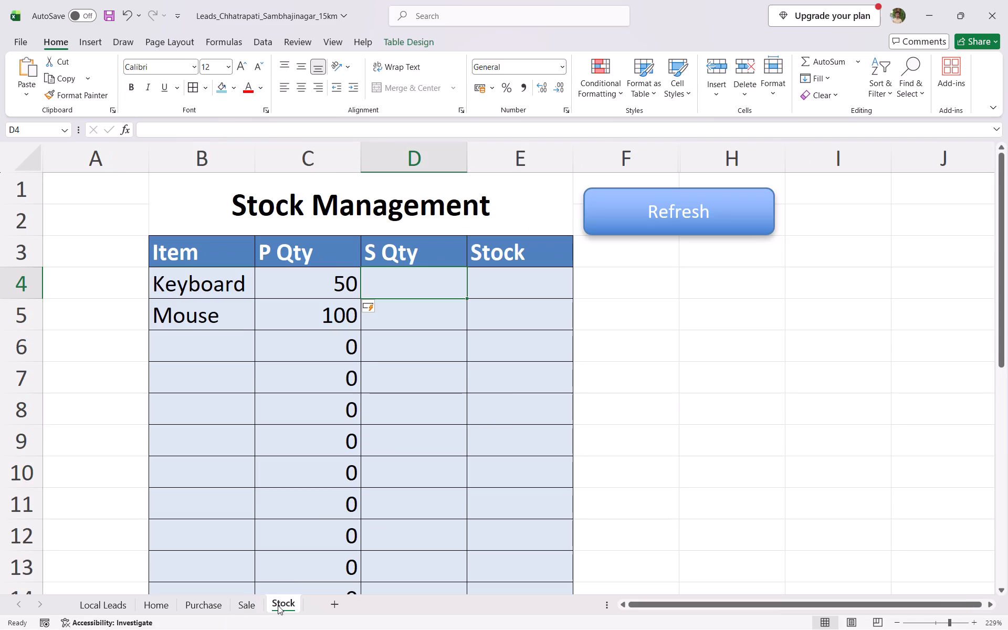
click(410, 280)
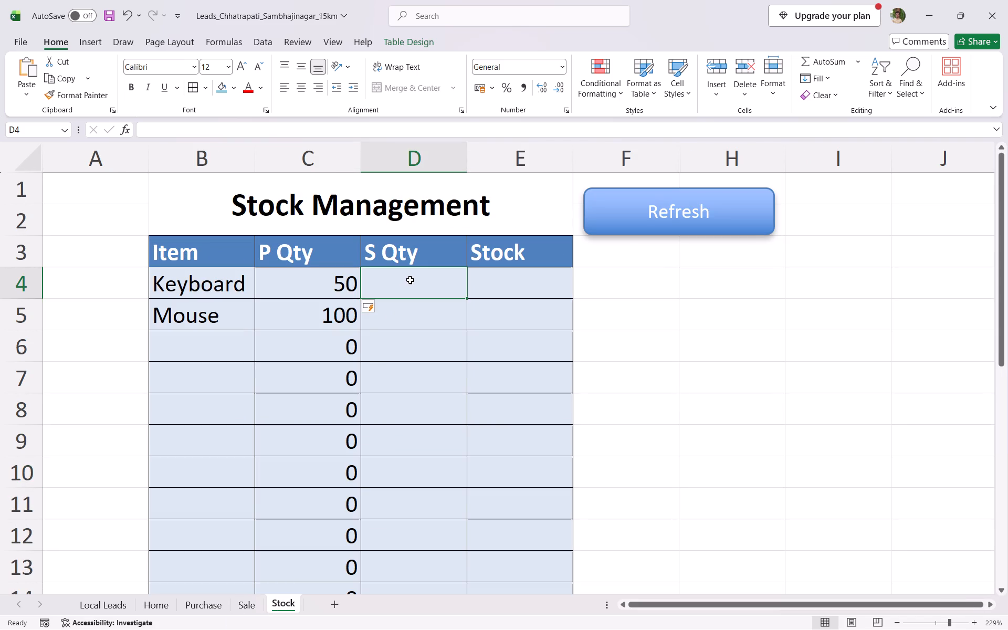
Delete the empty rows 5 to 7 on the Sale sheet.
click(248, 608)
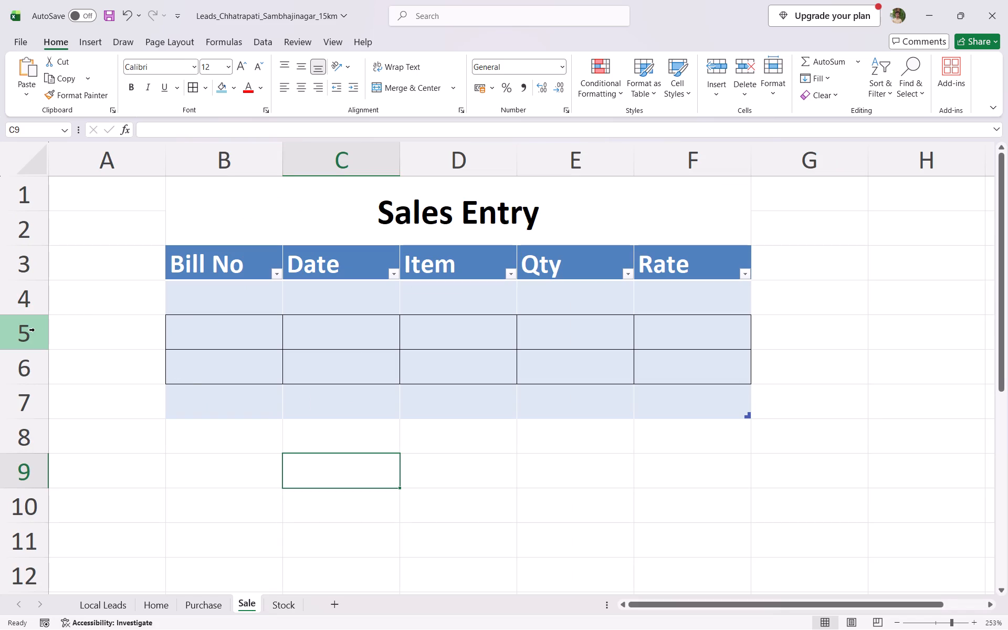
drag(35, 330, 30, 386)
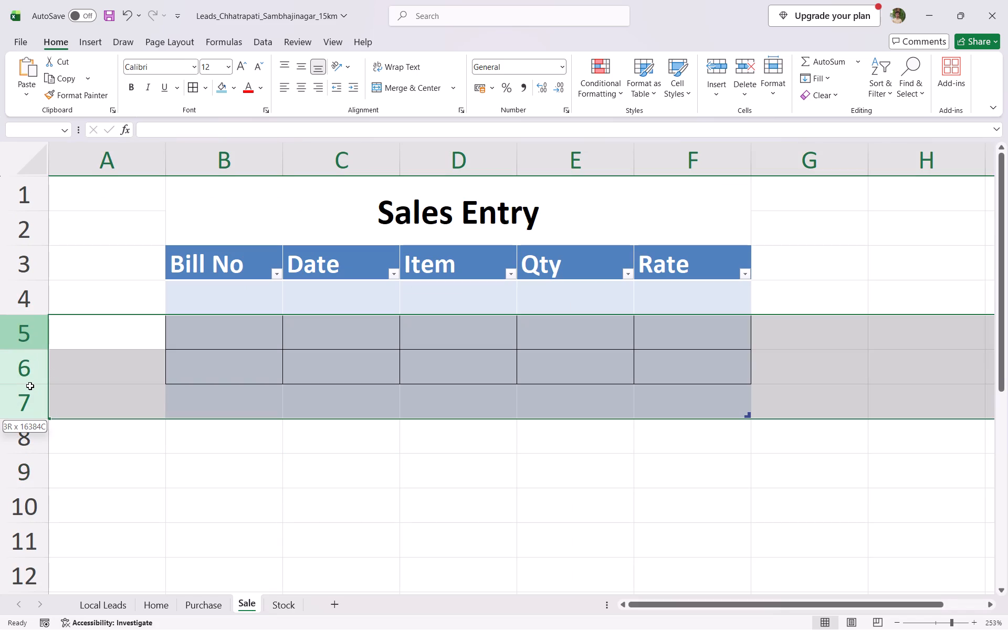
drag(30, 386, 67, 383)
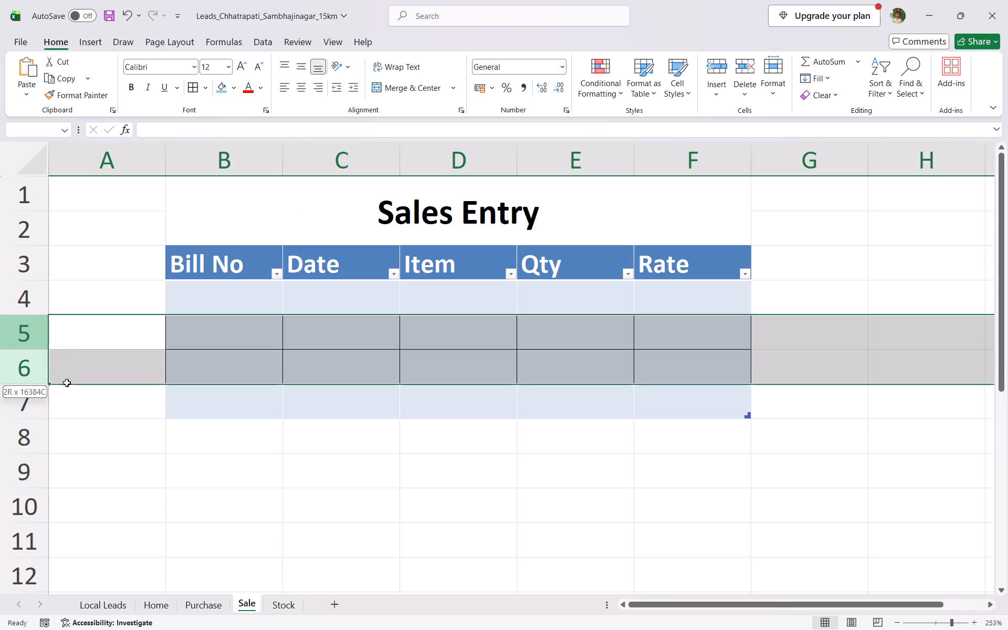
drag(67, 383, 58, 401)
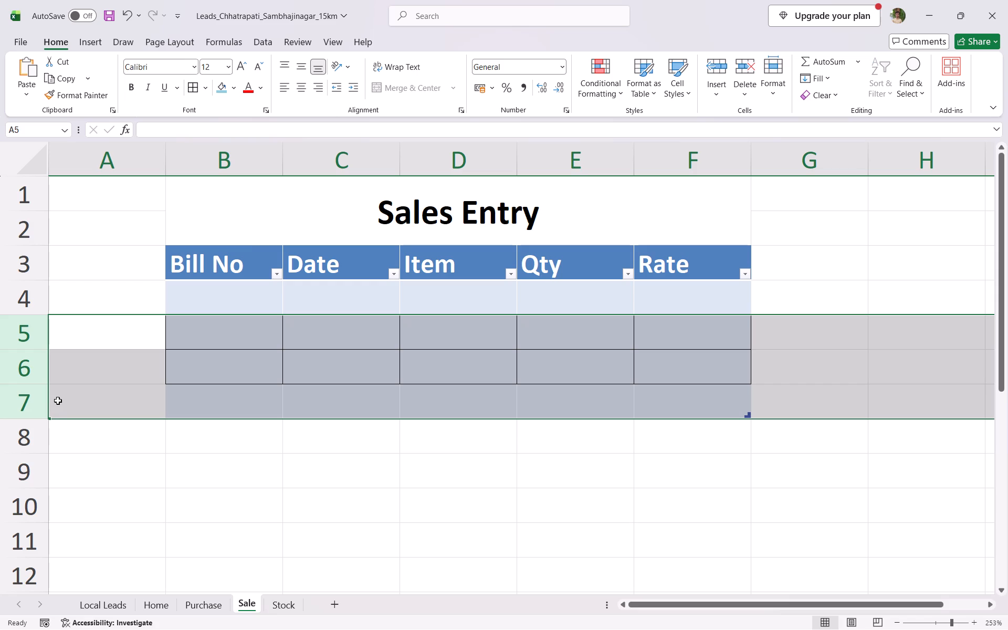
right_click(36, 389)
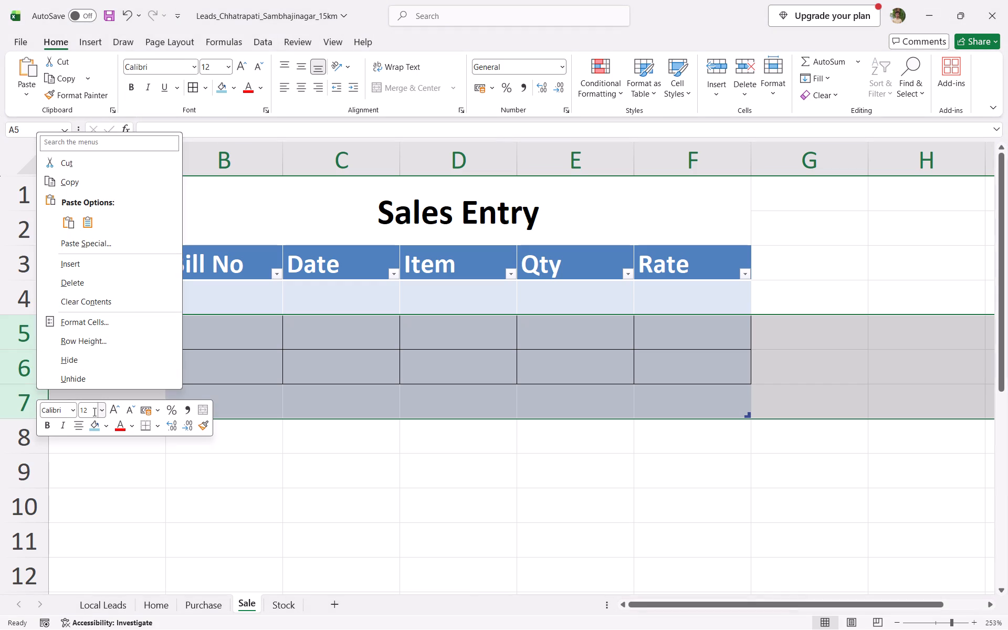
click(104, 283)
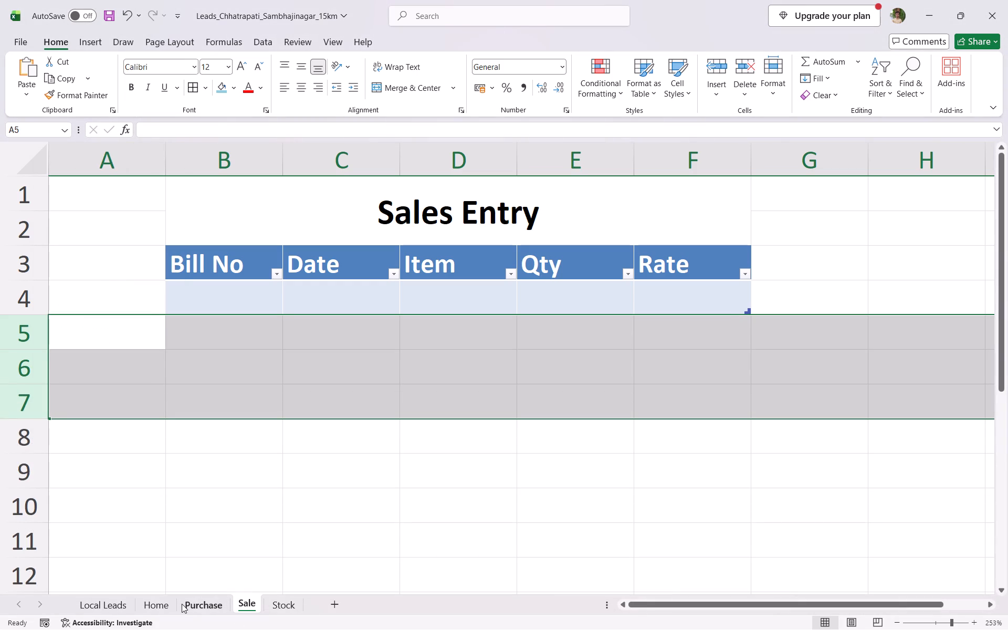
On the Home sheet's entry form, enter 1 as the Bill No and Mouse in the Date field.
click(156, 598)
click(360, 286)
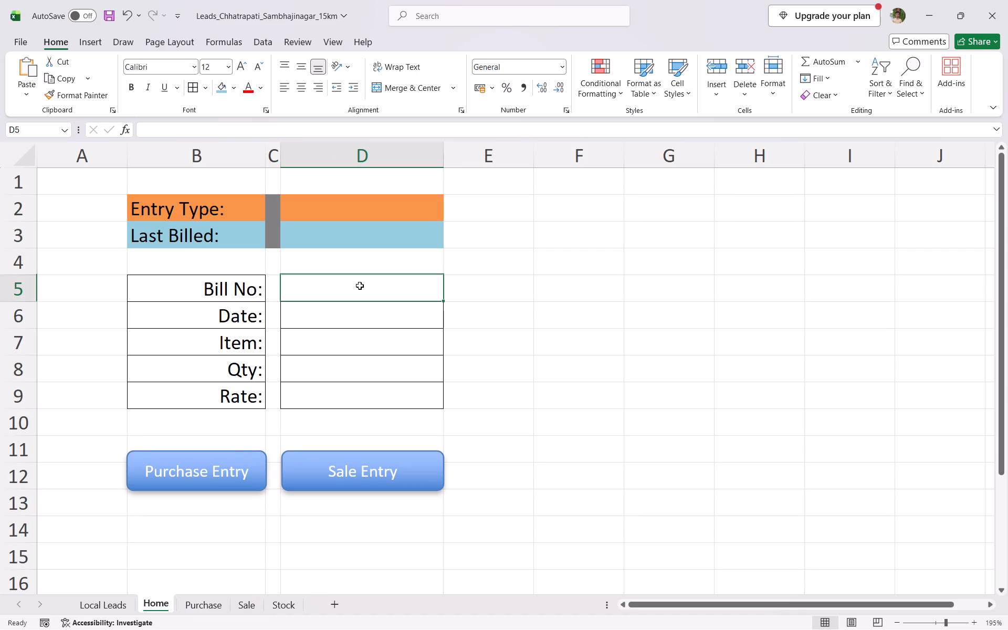
key(1)
key(Return)
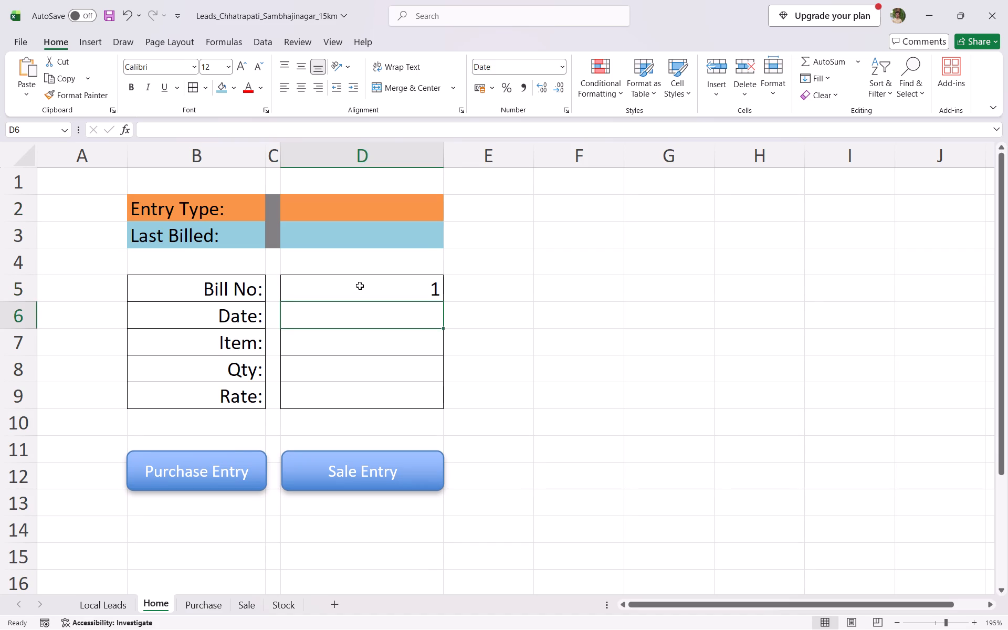
text(Mouse)
key(Return)
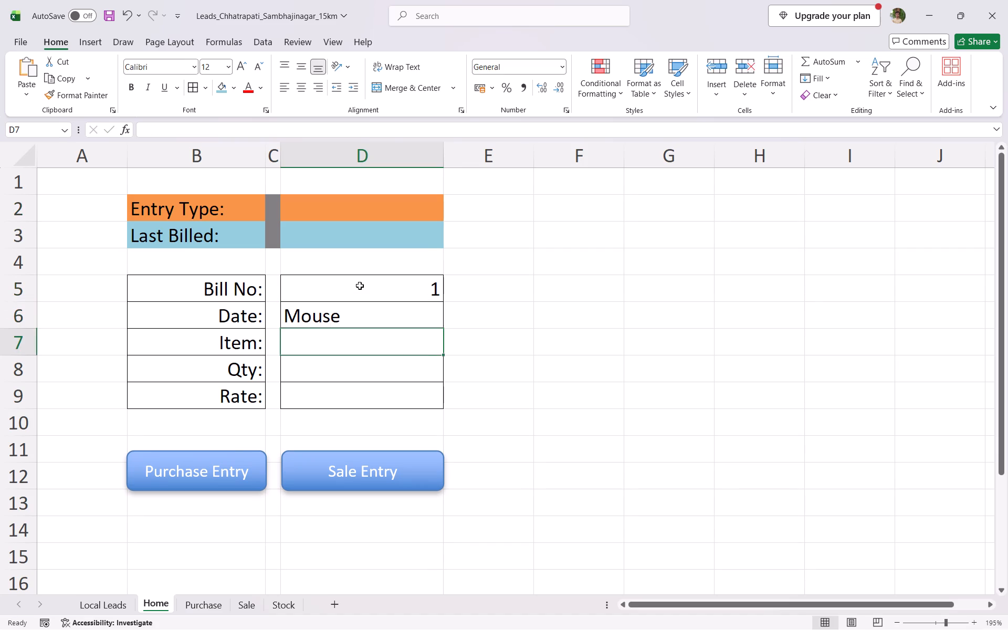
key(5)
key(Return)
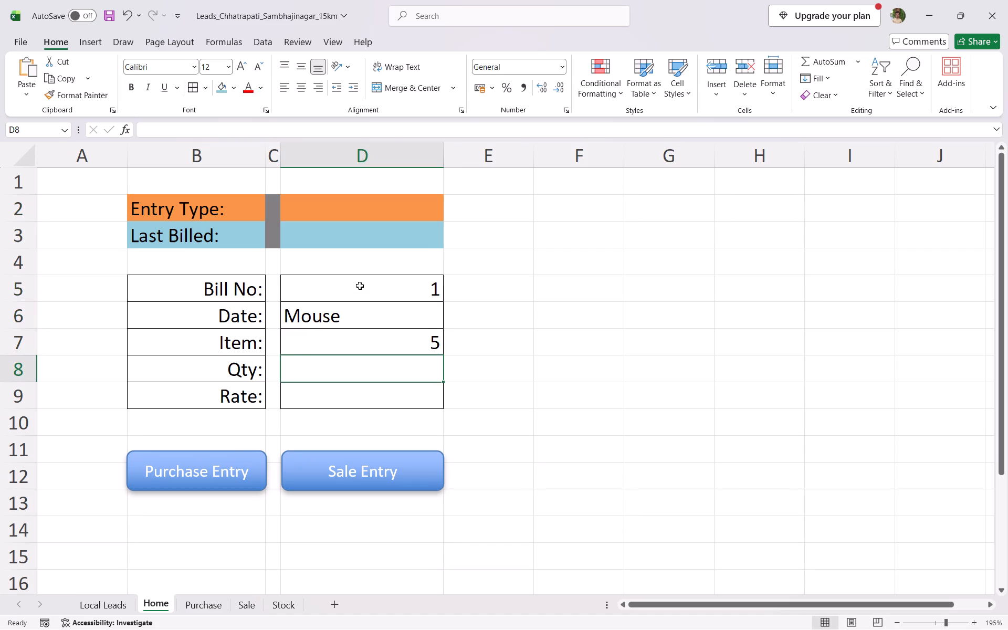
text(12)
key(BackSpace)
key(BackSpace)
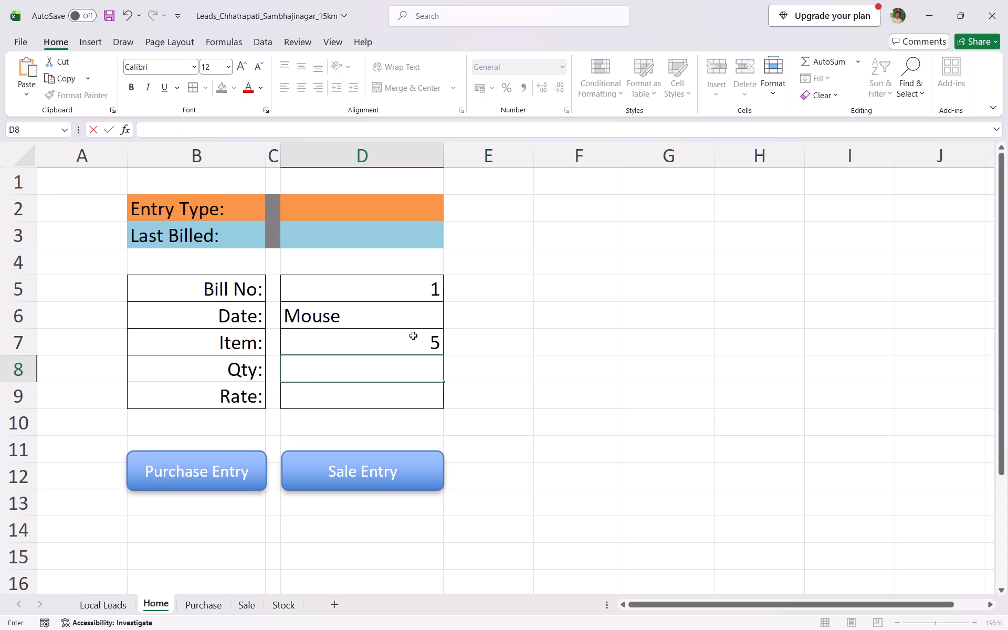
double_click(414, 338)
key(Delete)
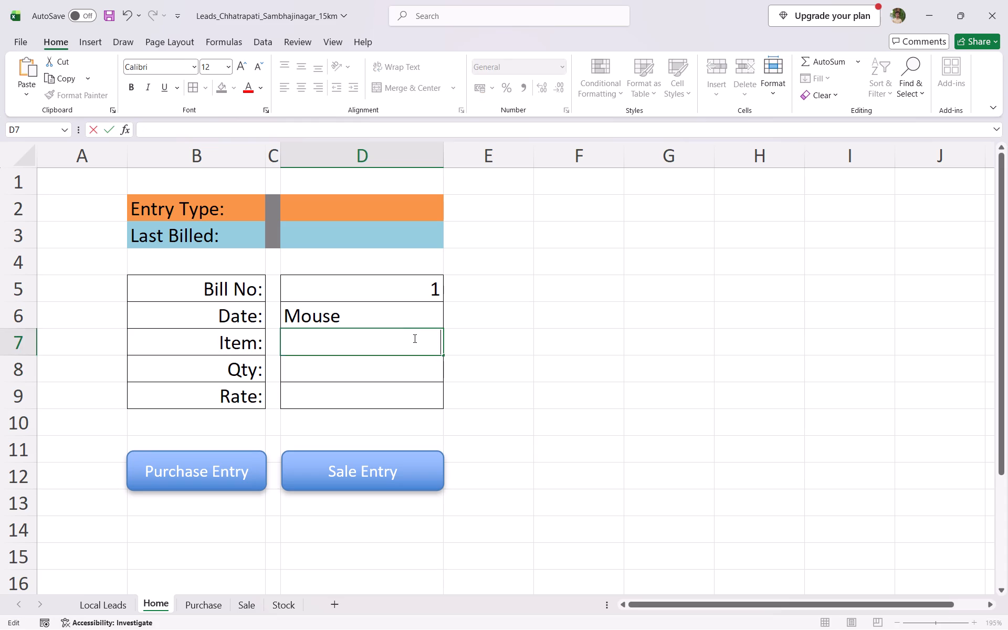
Fill the rest of the entry form with 1/1/2005 in the Item field, 5 as Qty and 130 as Rate.
text(1/1/2005)
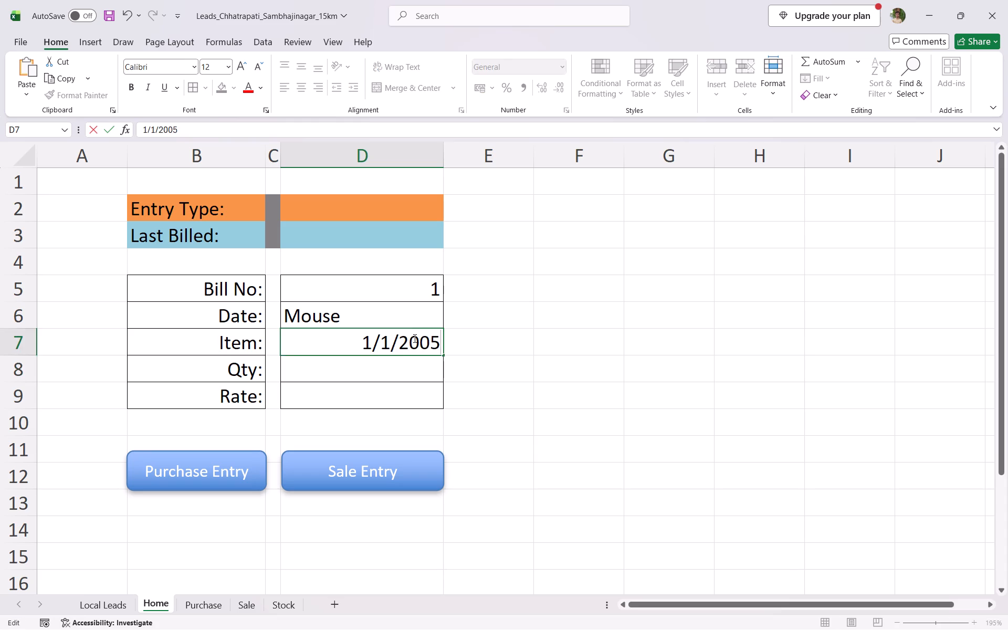
key(Return)
key(5)
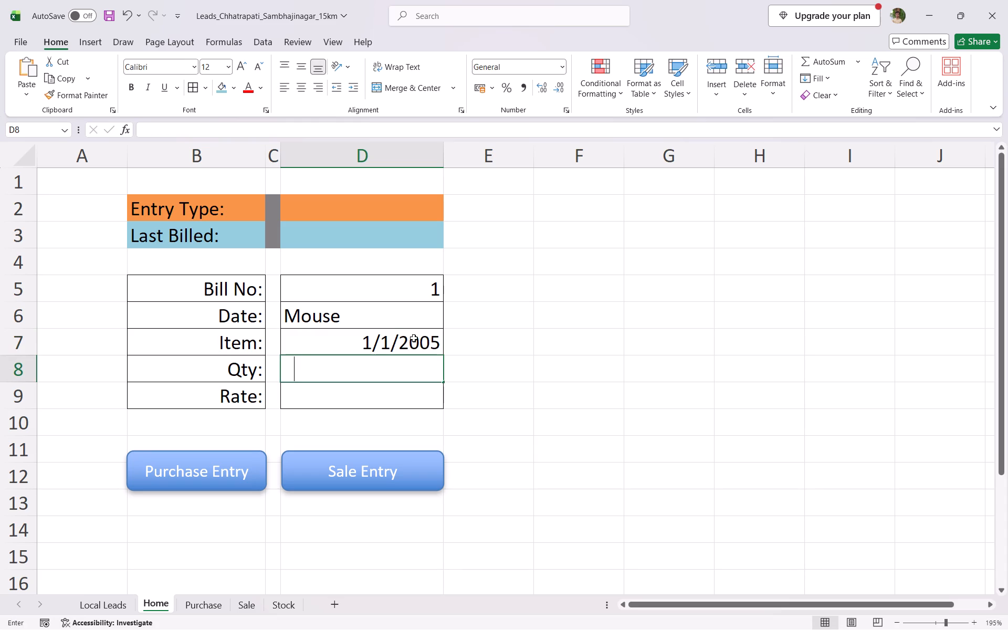
key(Return)
text(12)
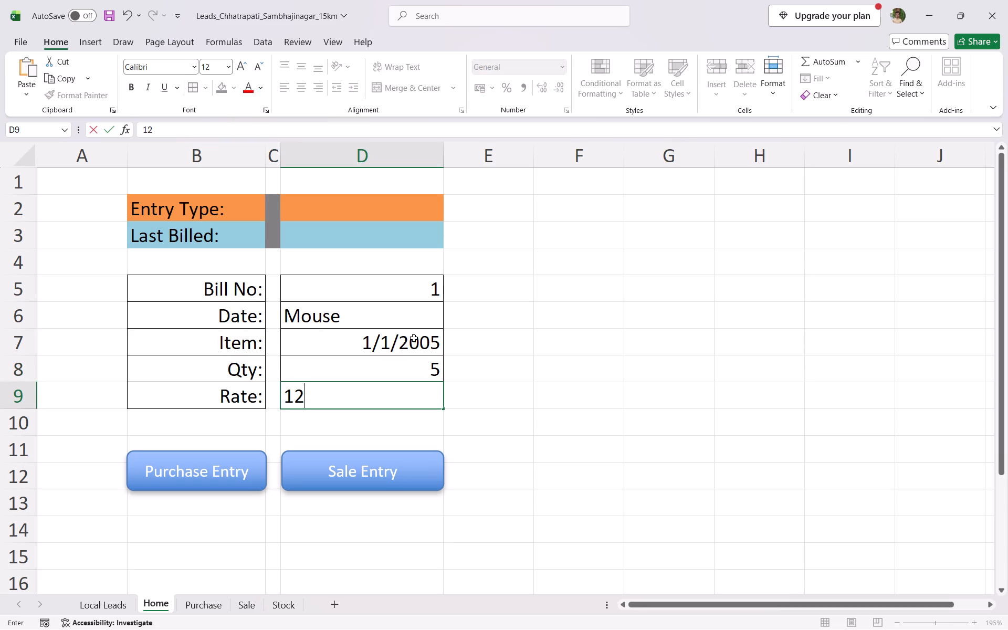
key(BackSpace)
text(30)
Record the filled form as a sale entry and check the new row on the Sale sheet.
click(387, 454)
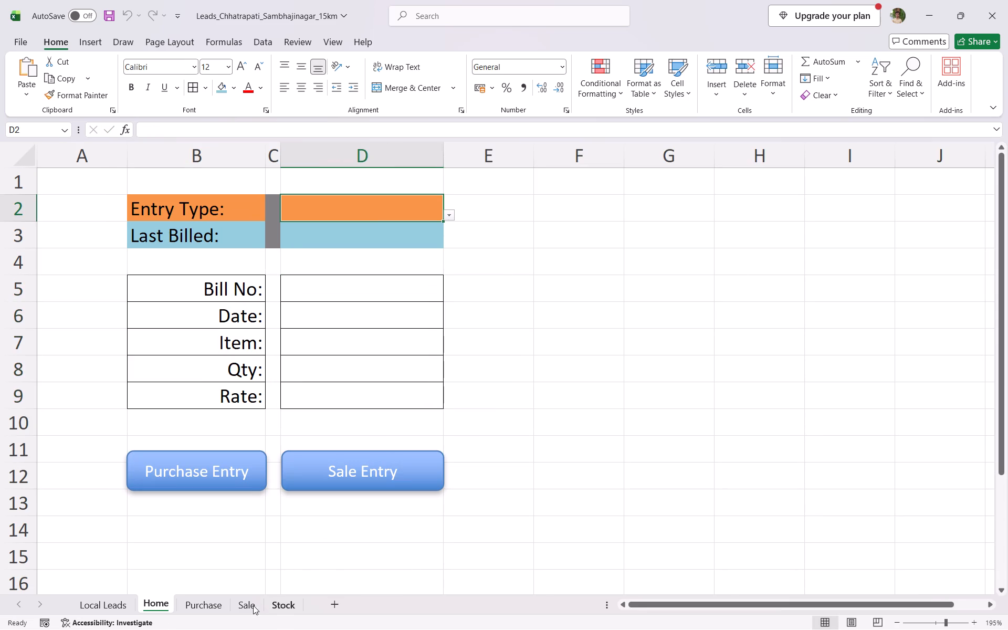
click(249, 606)
click(417, 389)
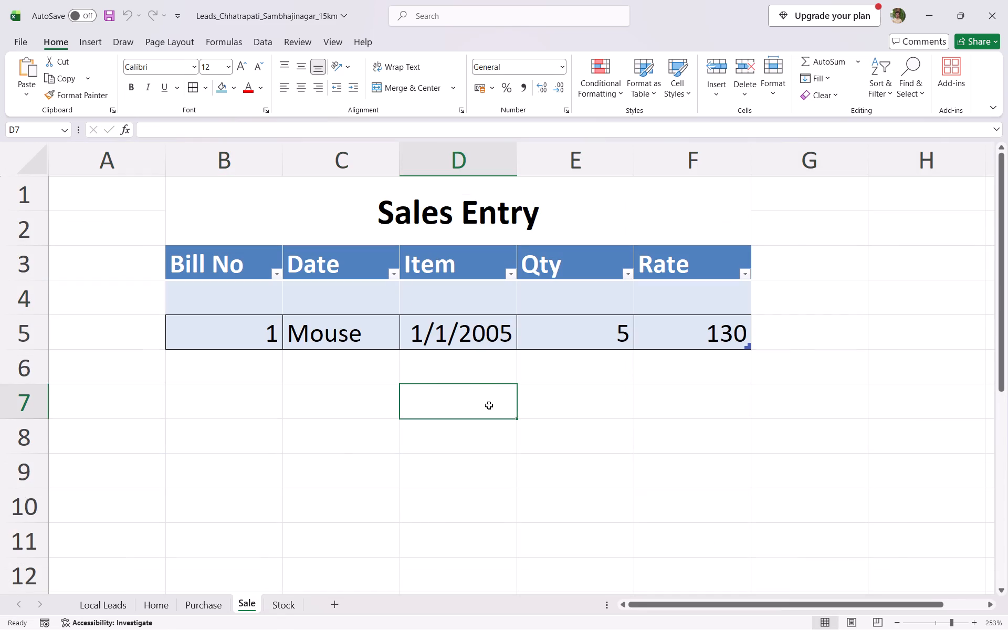
click(287, 388)
click(453, 370)
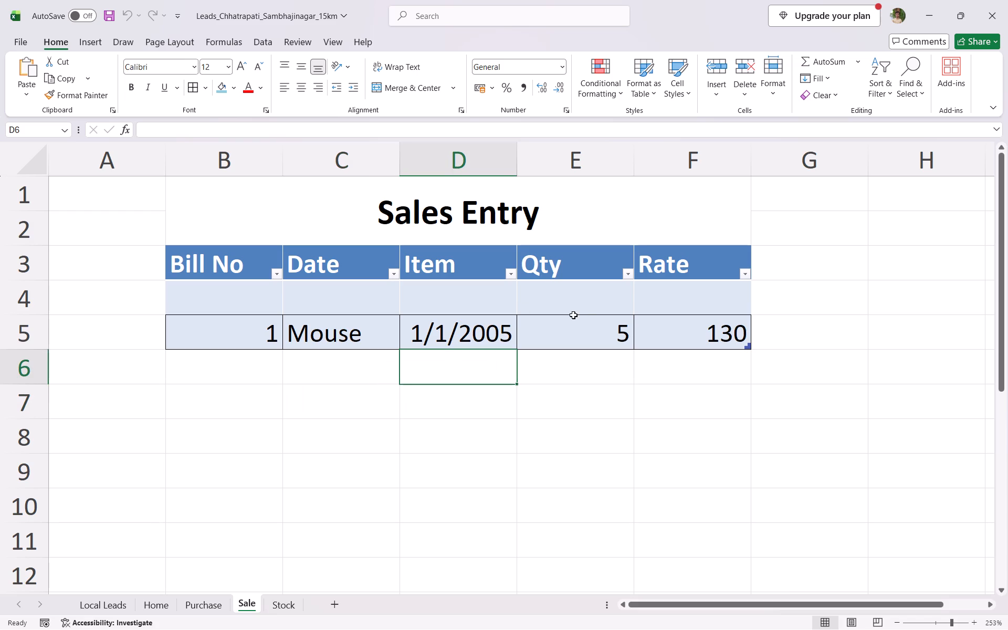
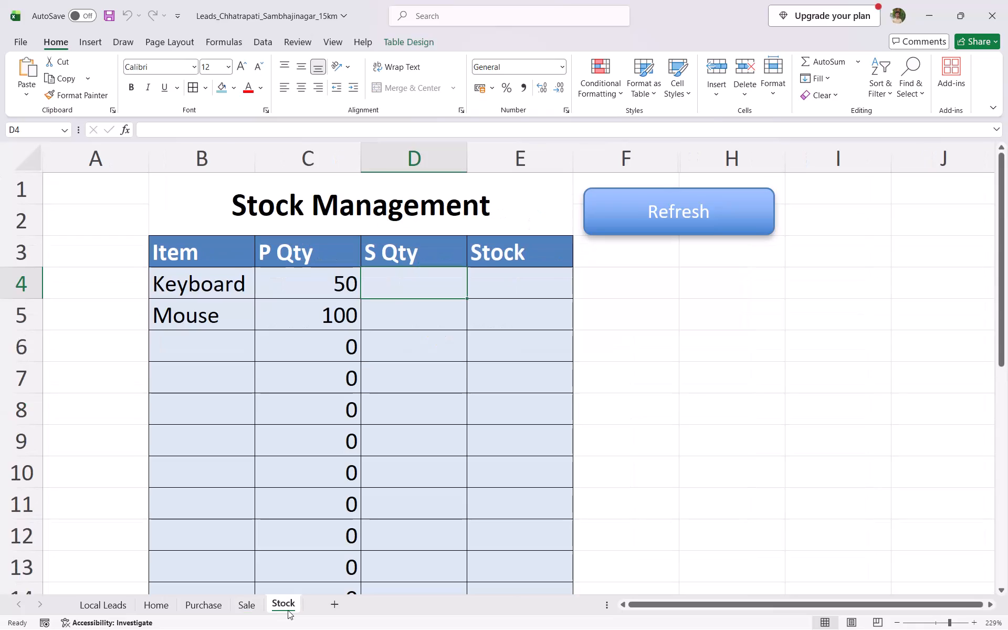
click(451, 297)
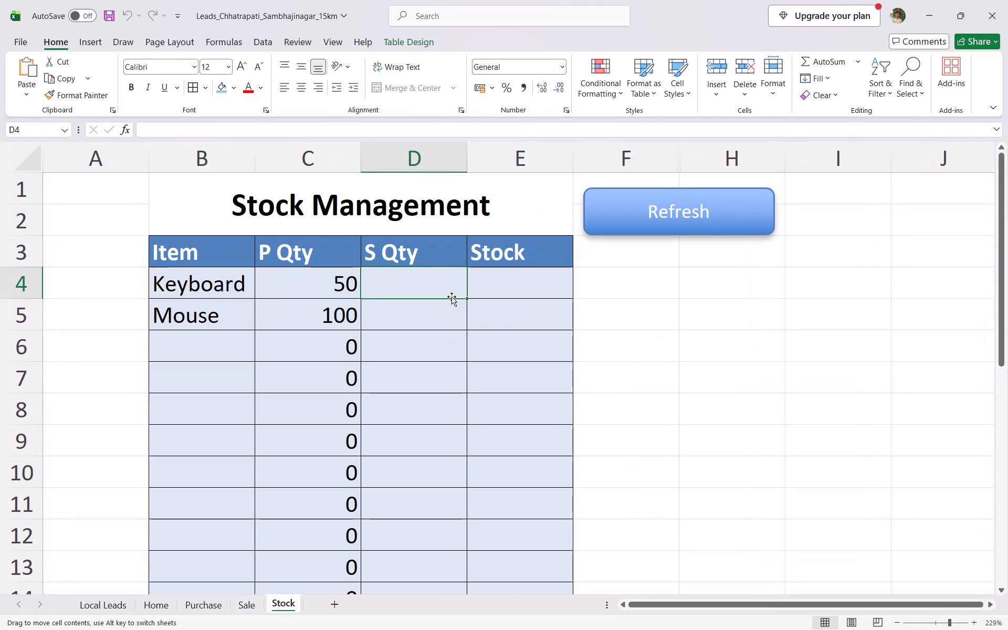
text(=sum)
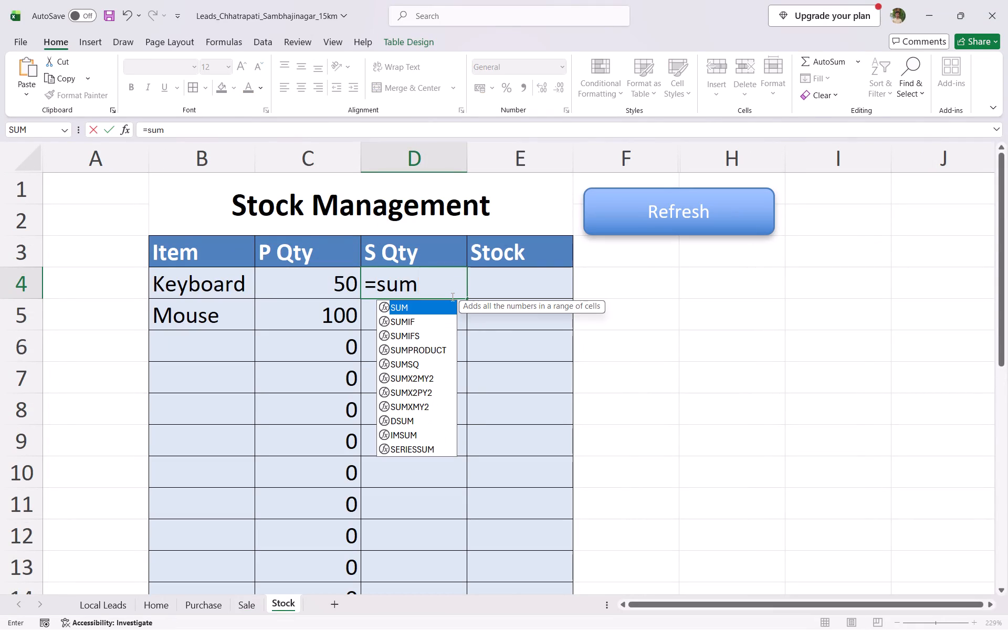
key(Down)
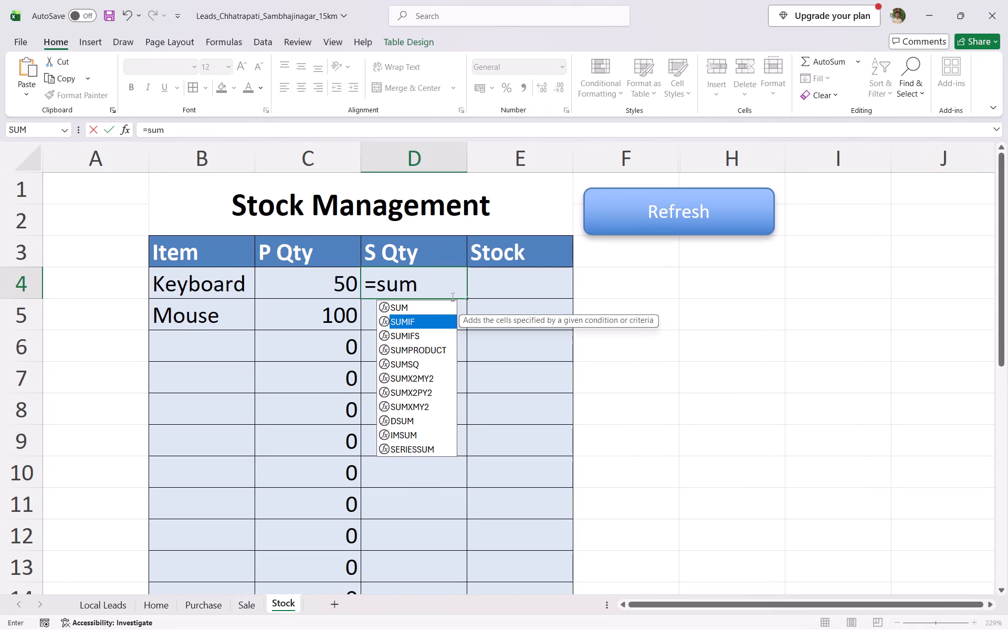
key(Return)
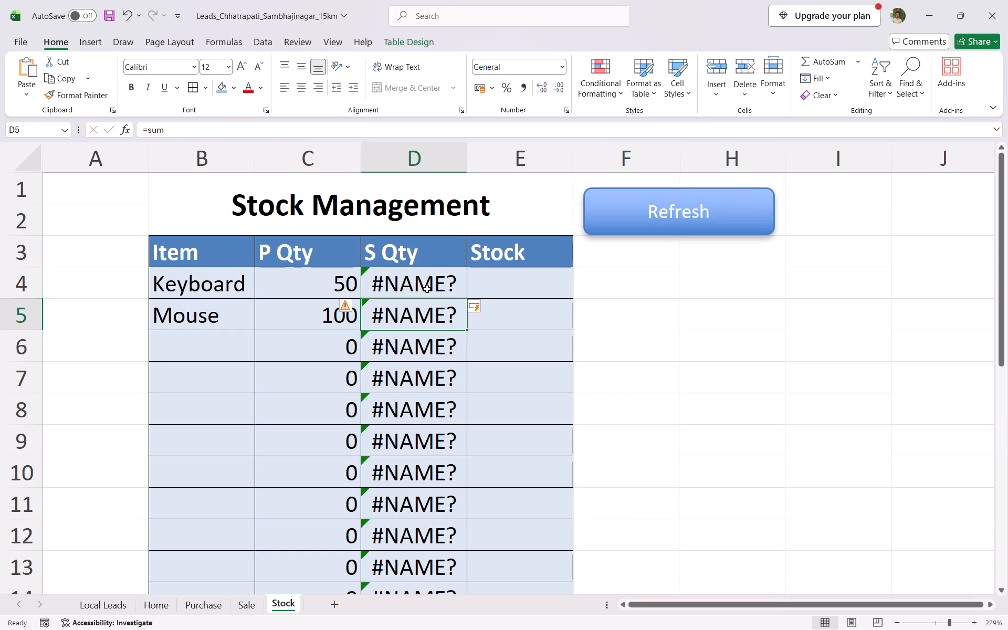
In the S Qty cell for Keyboard, start a SUMIF formula with the Sale table's whole Item column, header included, as the range.
click(427, 289)
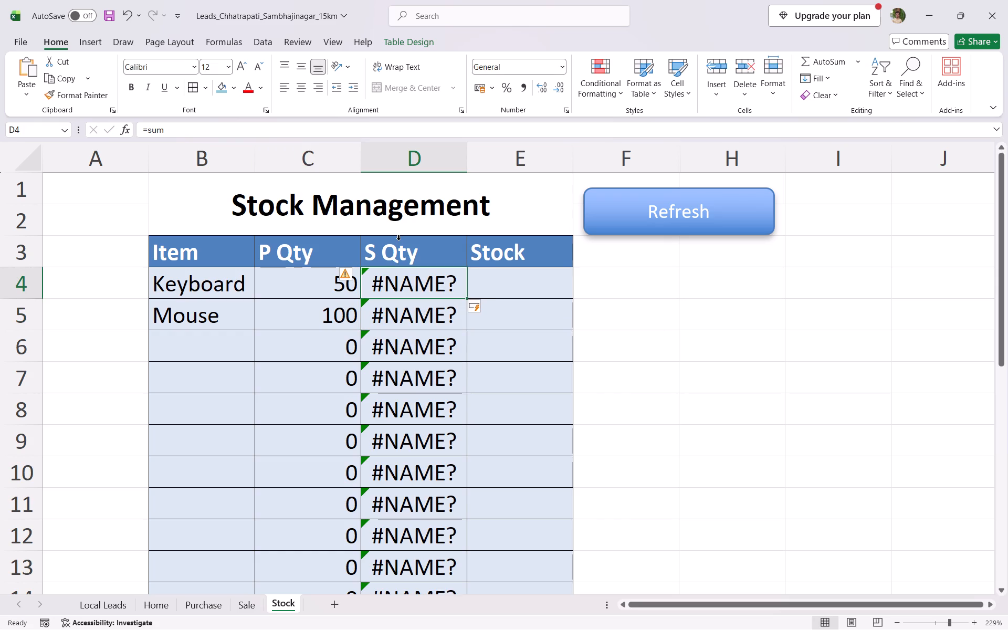
key(equal)
text(sumIF)
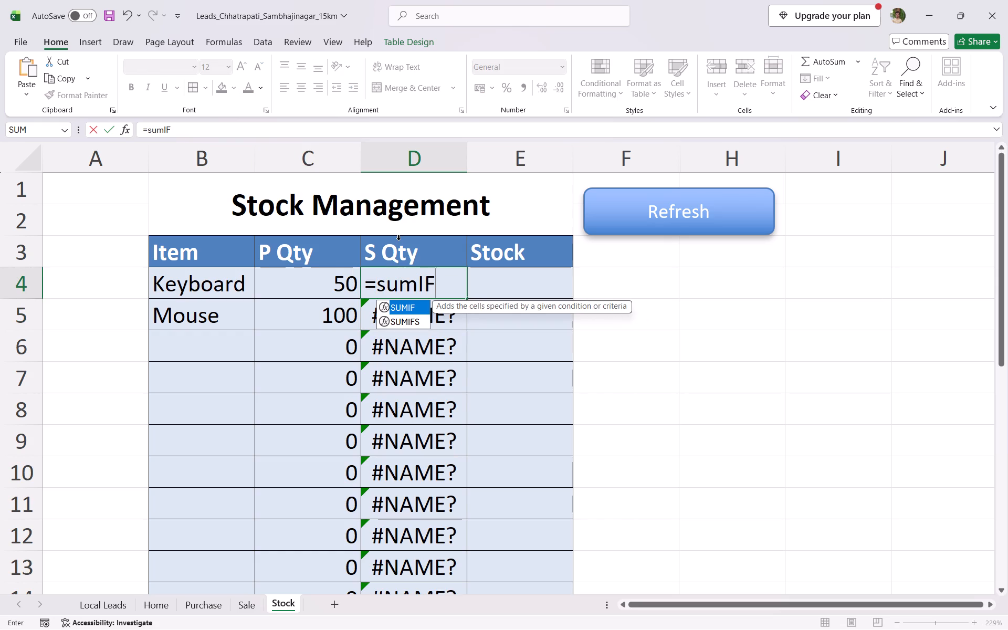
key(shift+parenleft)
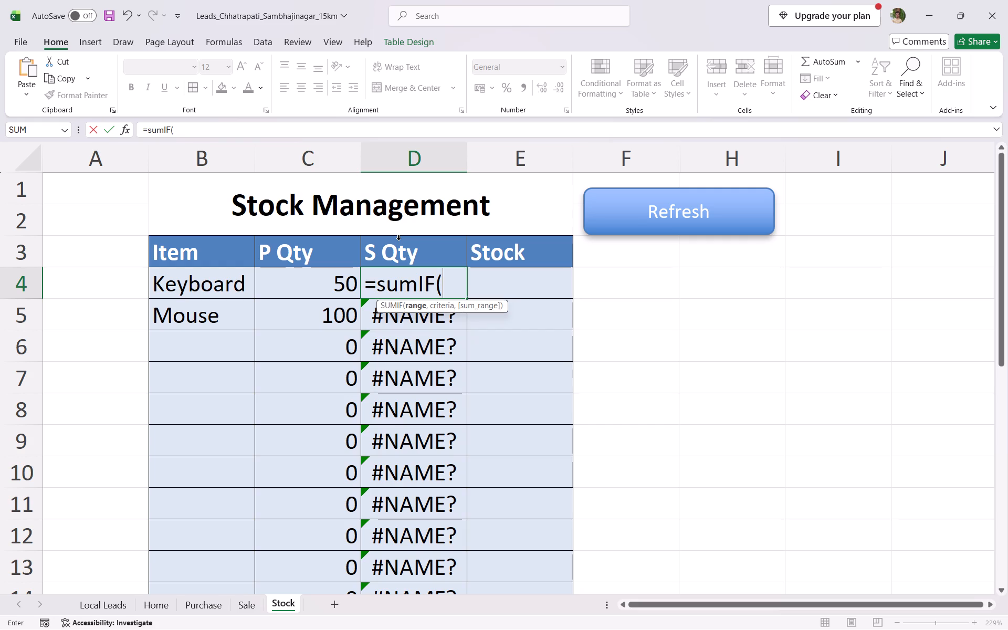
double_click(414, 282)
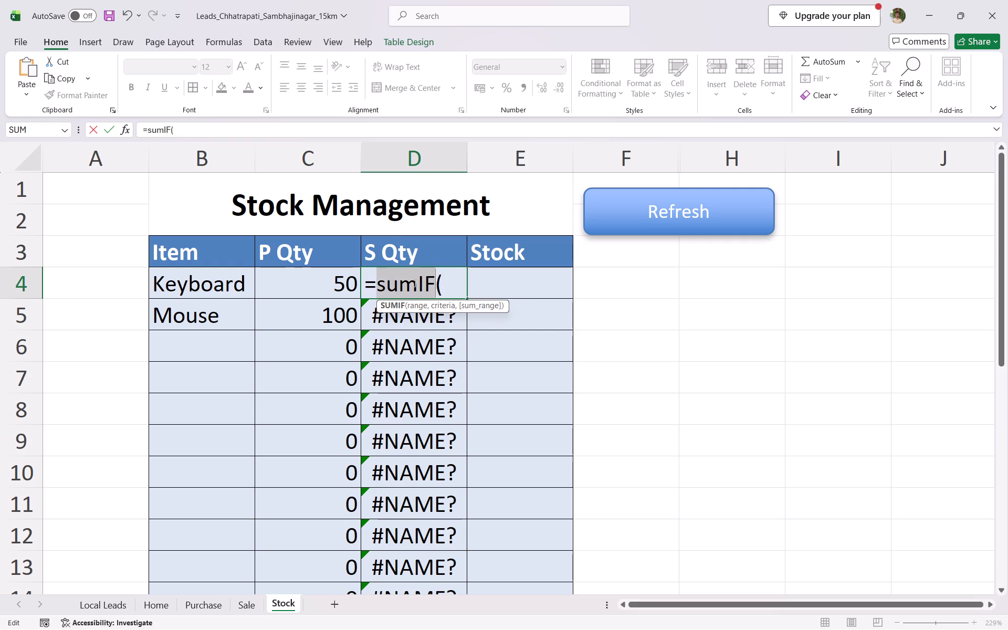
text(SUMIF)
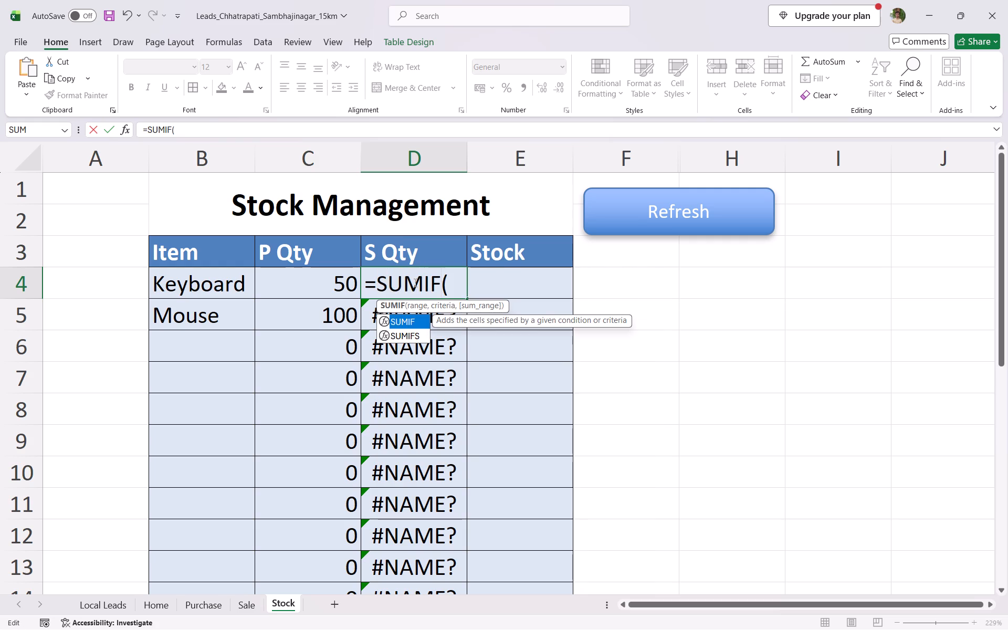
key(Right)
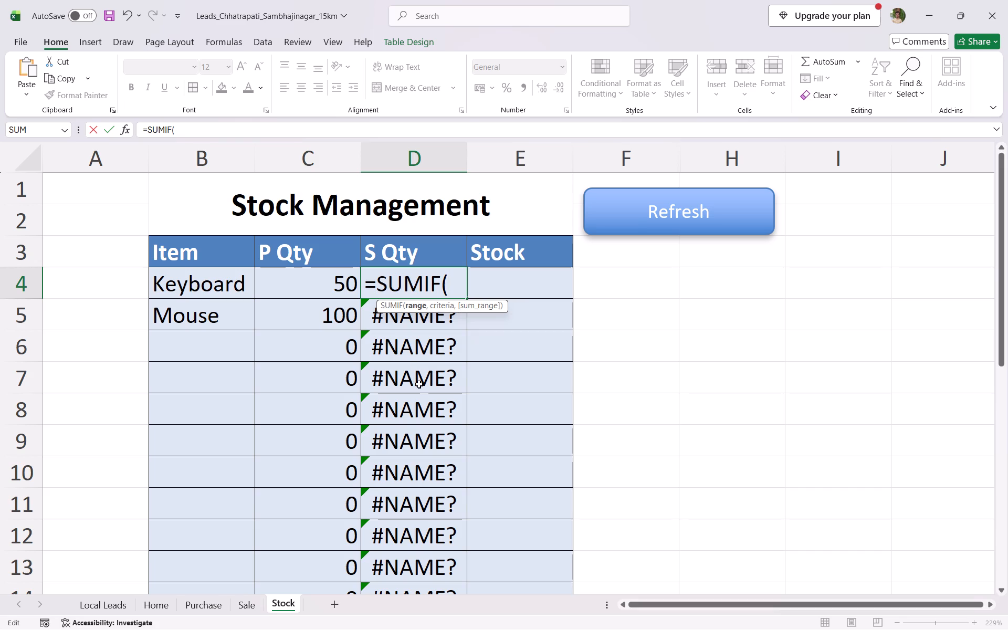
click(244, 603)
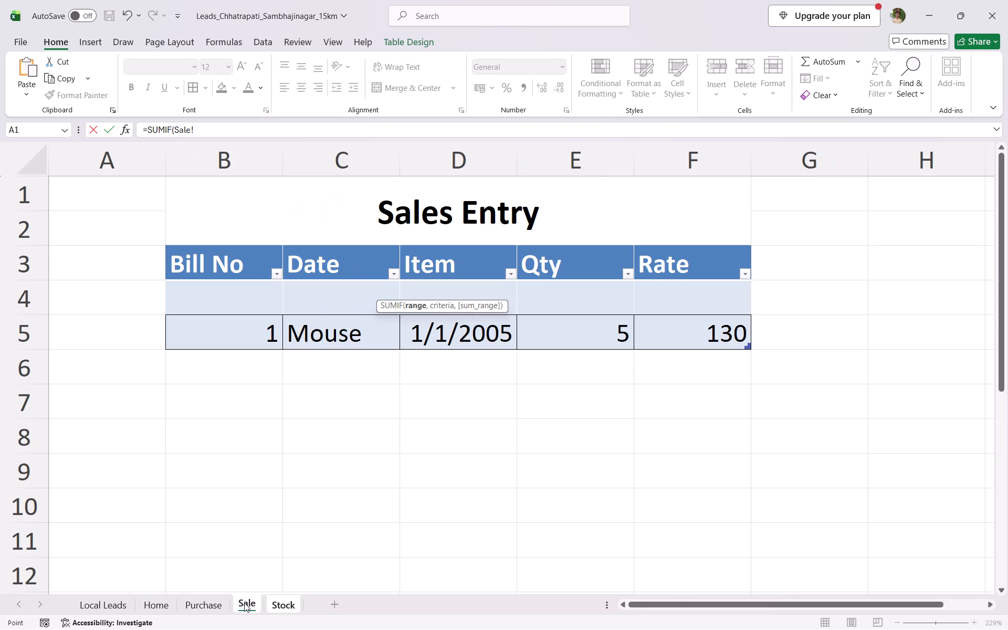
drag(455, 259, 448, 341)
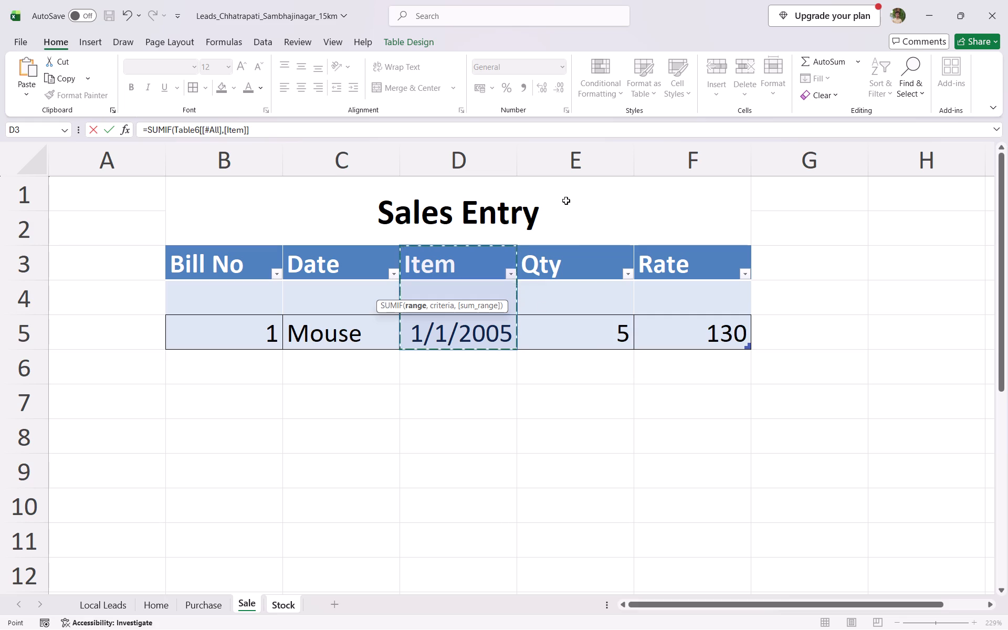
click(333, 131)
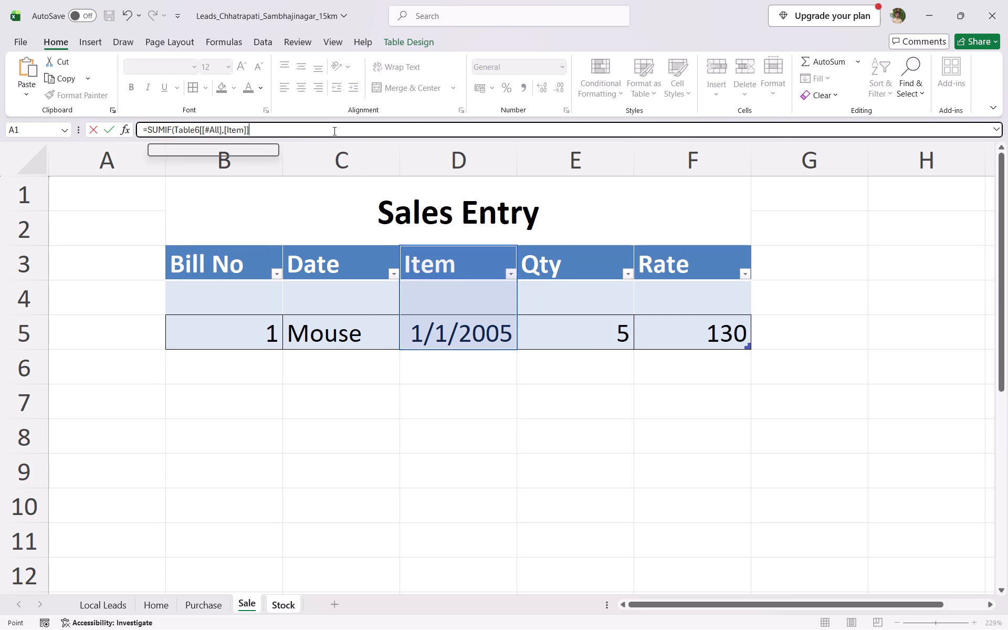
Complete the SUMIF with the Stock table's Item header (Stock!Extract) as criteria and the Sale table's whole Qty column as sum range.
key(comma)
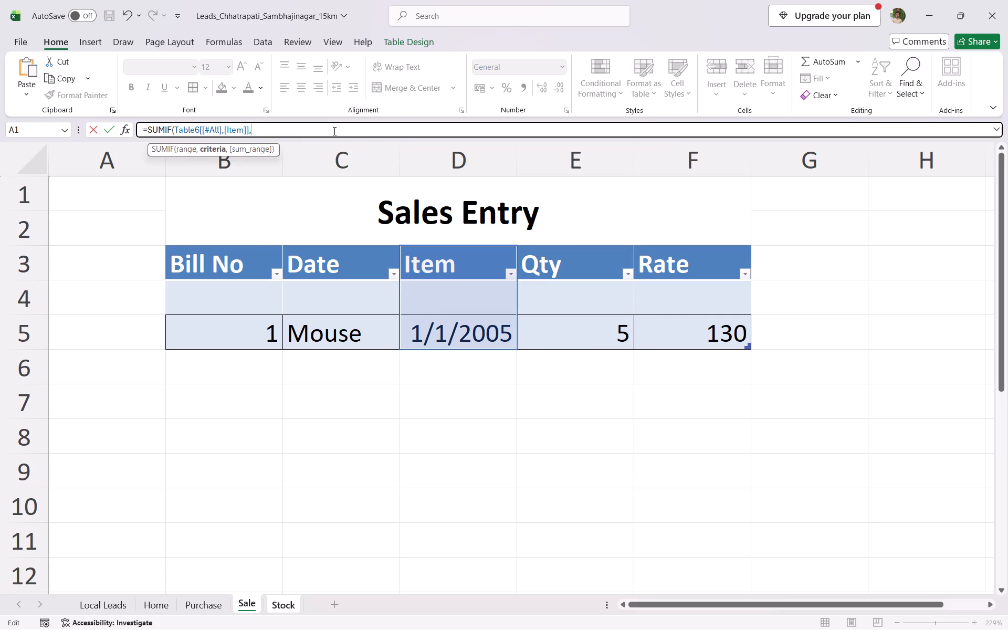
click(281, 608)
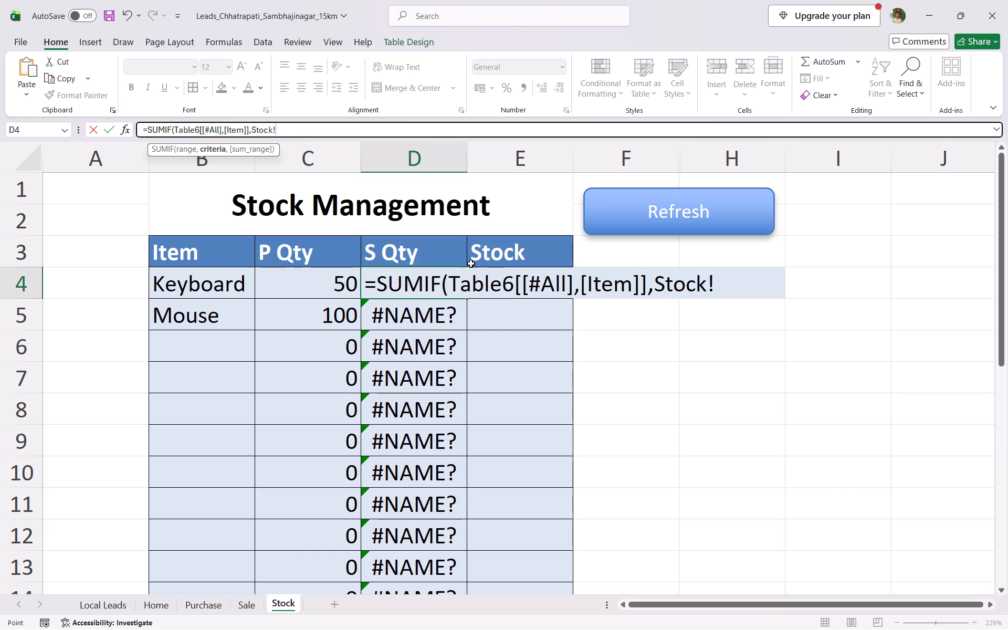
click(235, 253)
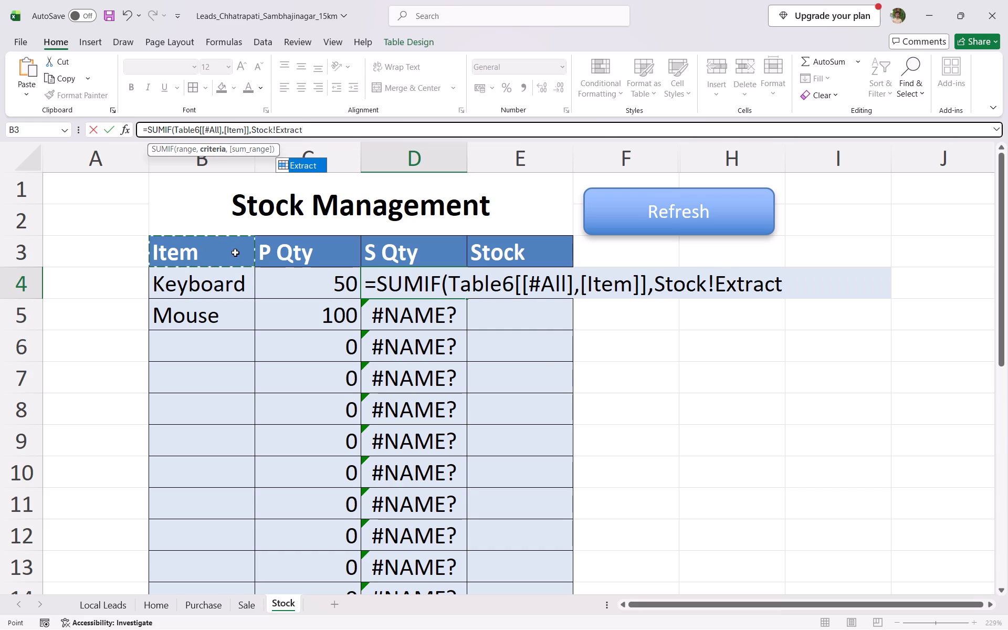
key(comma)
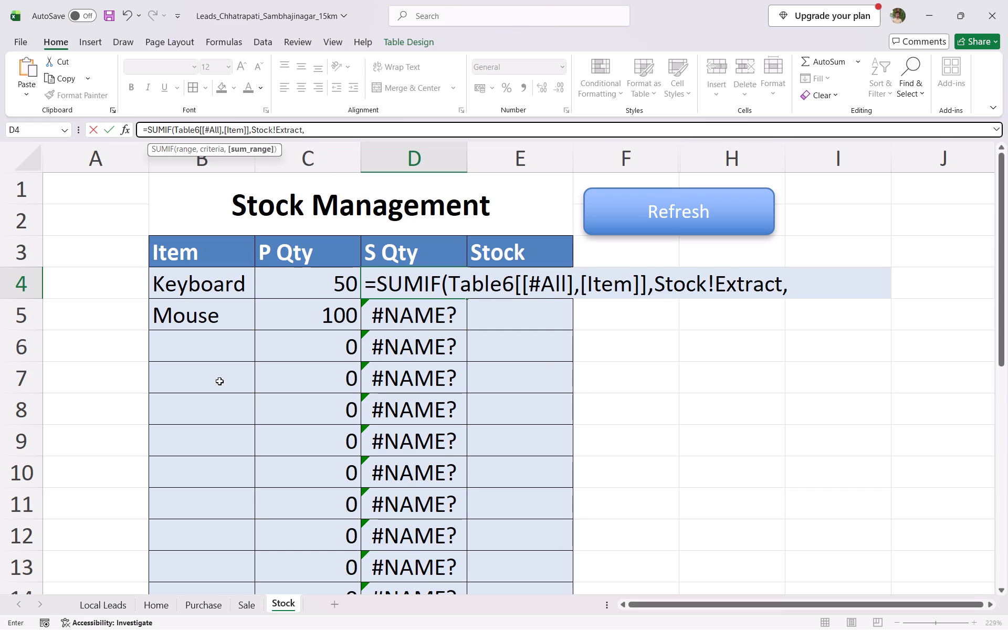
click(251, 597)
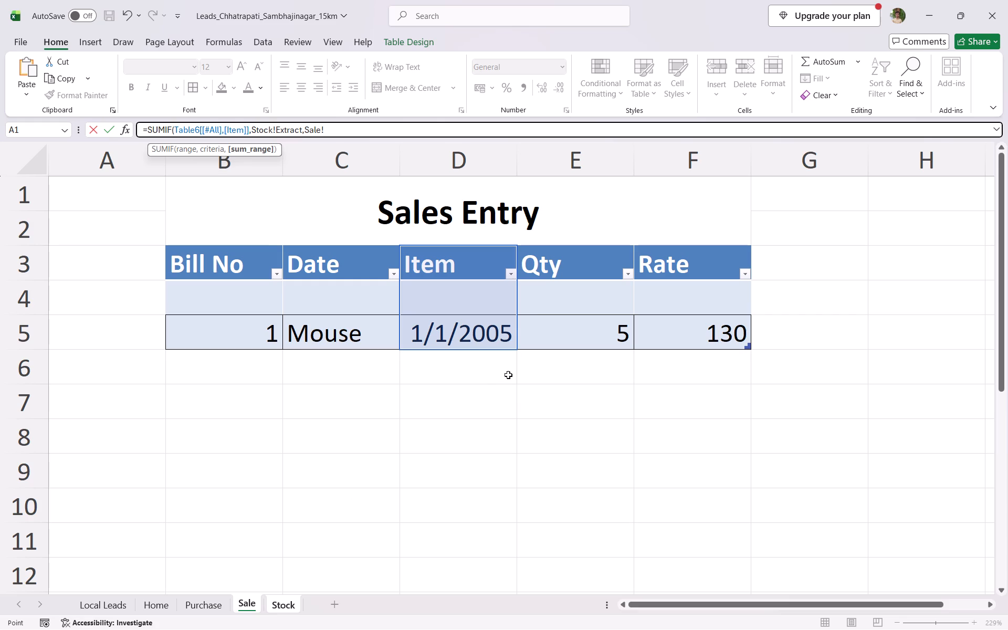
drag(588, 261, 584, 342)
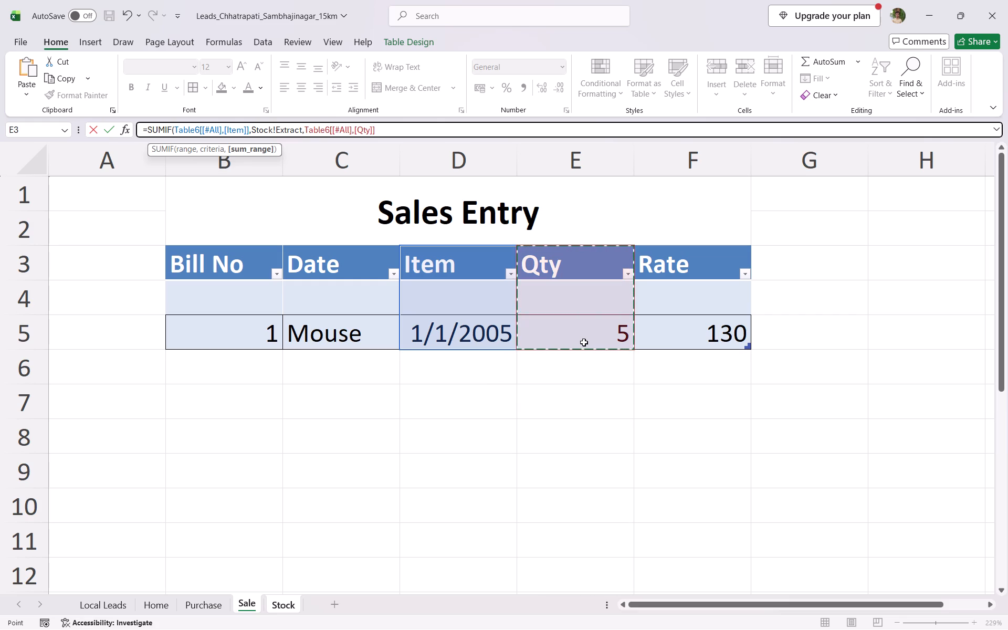
key(shift+parenright)
key(Return)
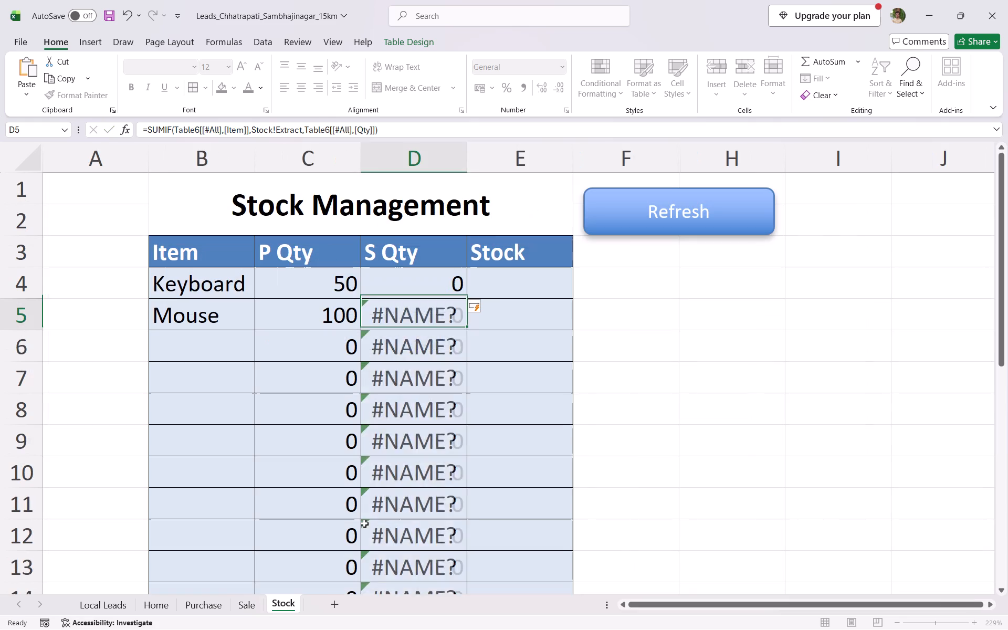
click(588, 282)
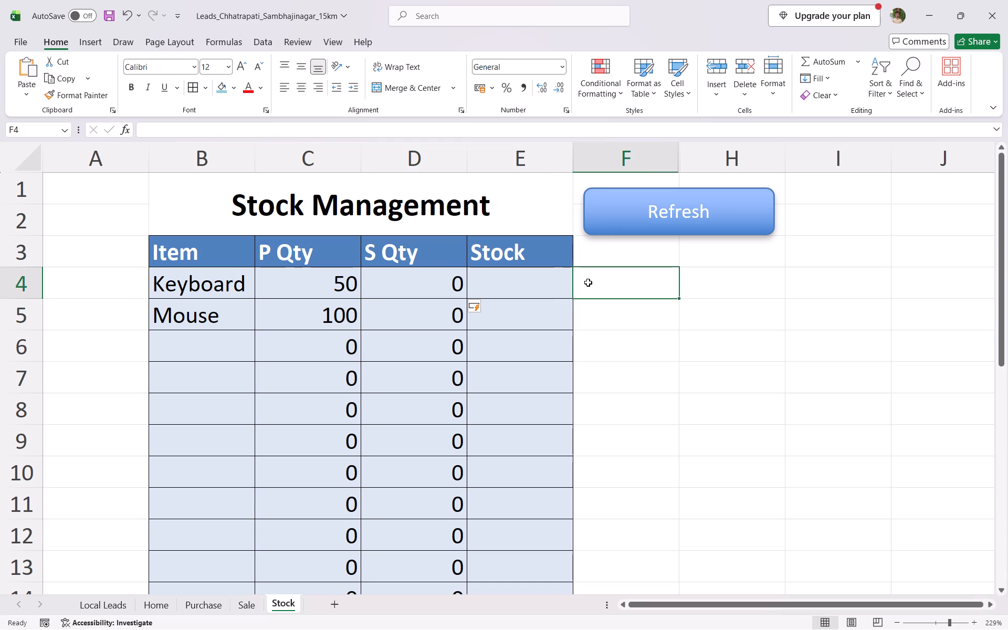
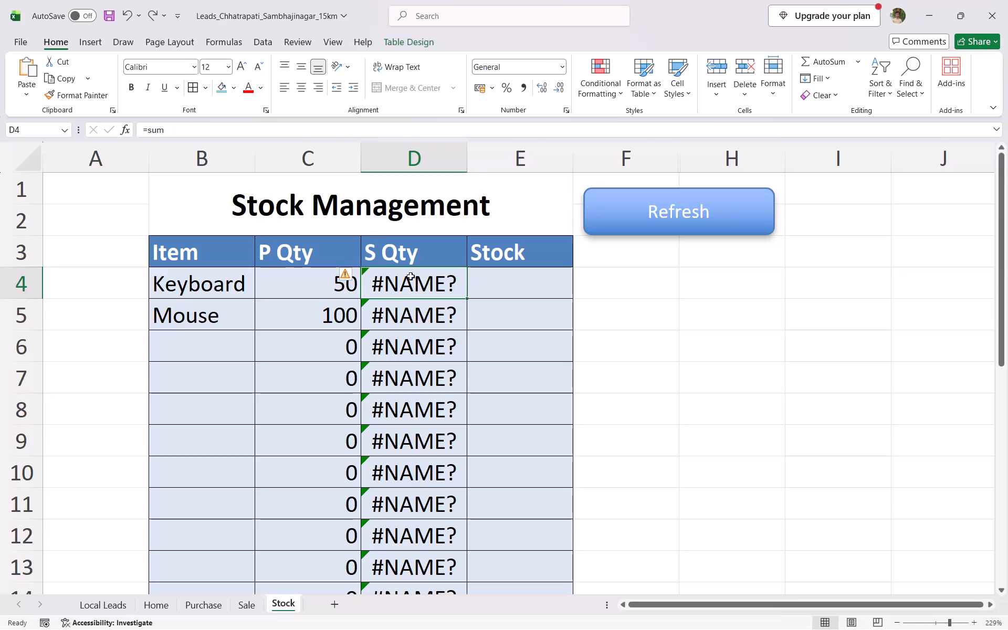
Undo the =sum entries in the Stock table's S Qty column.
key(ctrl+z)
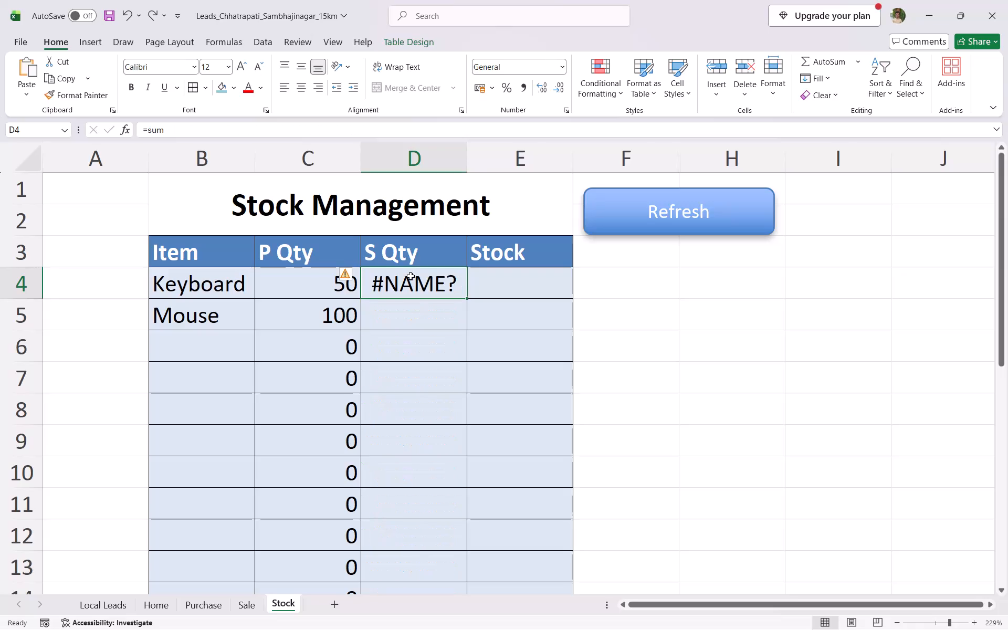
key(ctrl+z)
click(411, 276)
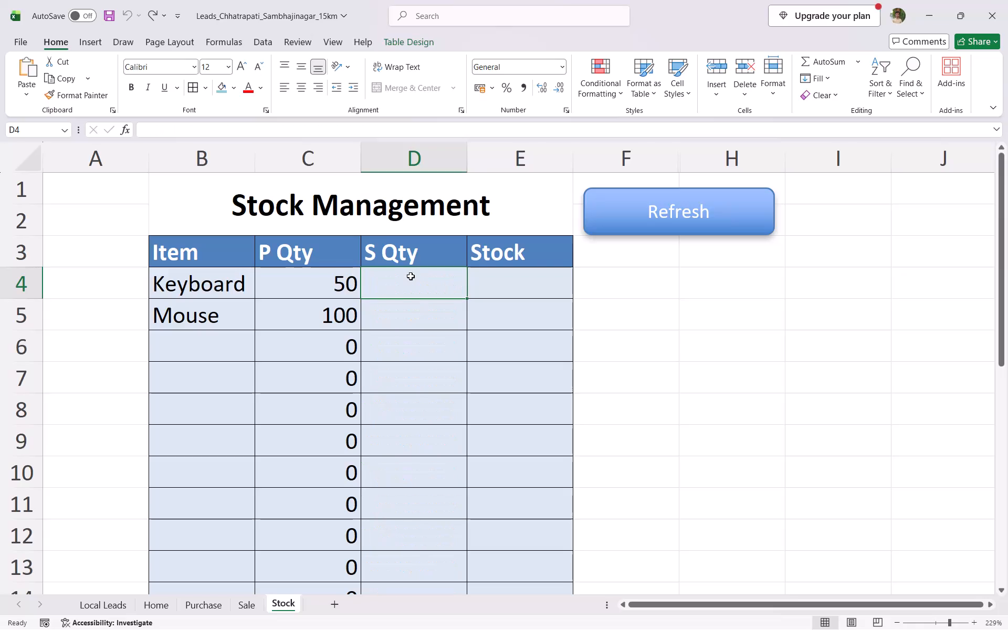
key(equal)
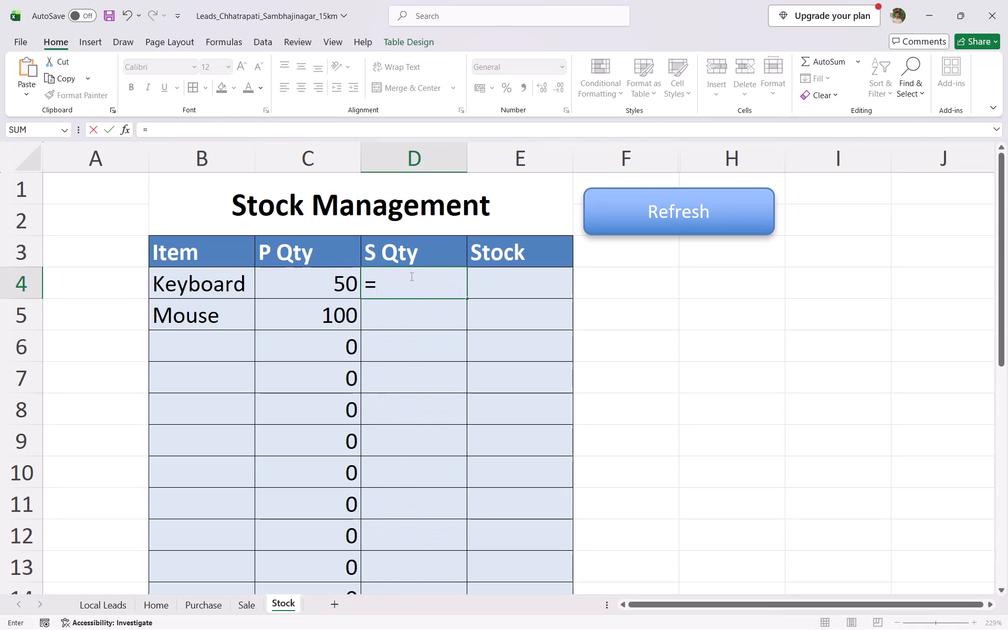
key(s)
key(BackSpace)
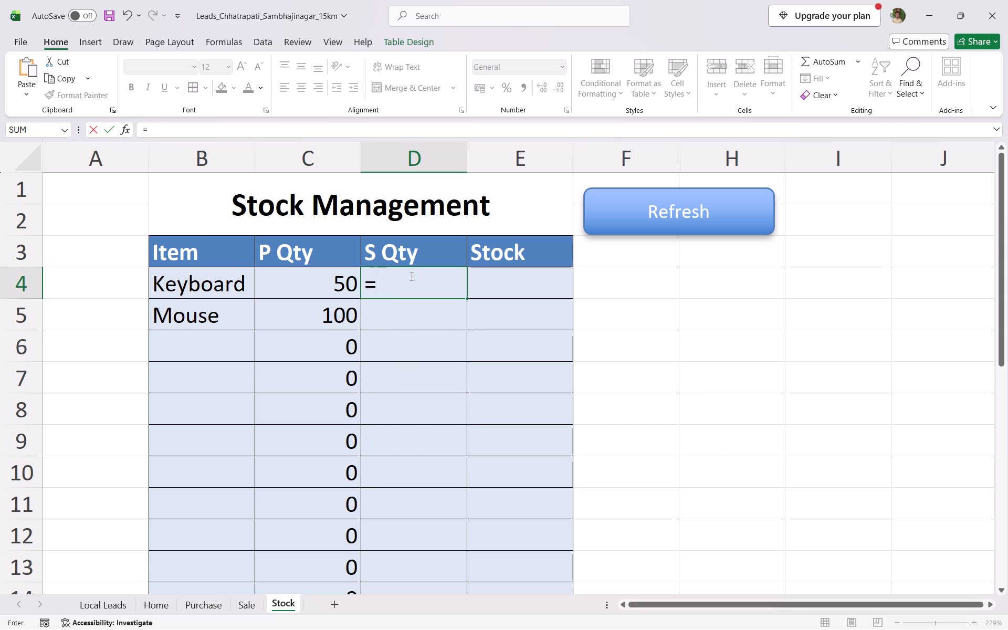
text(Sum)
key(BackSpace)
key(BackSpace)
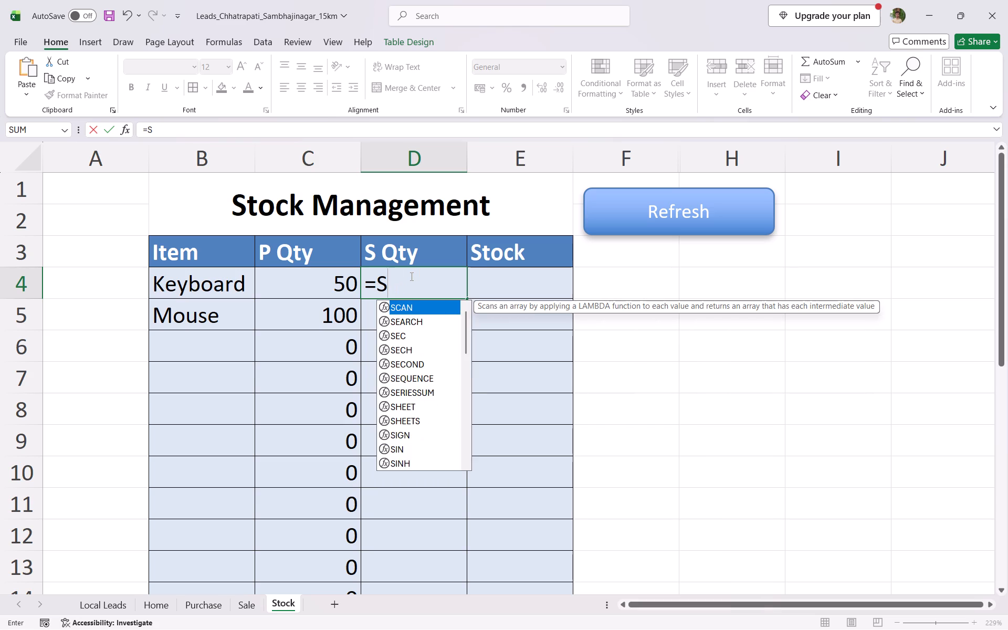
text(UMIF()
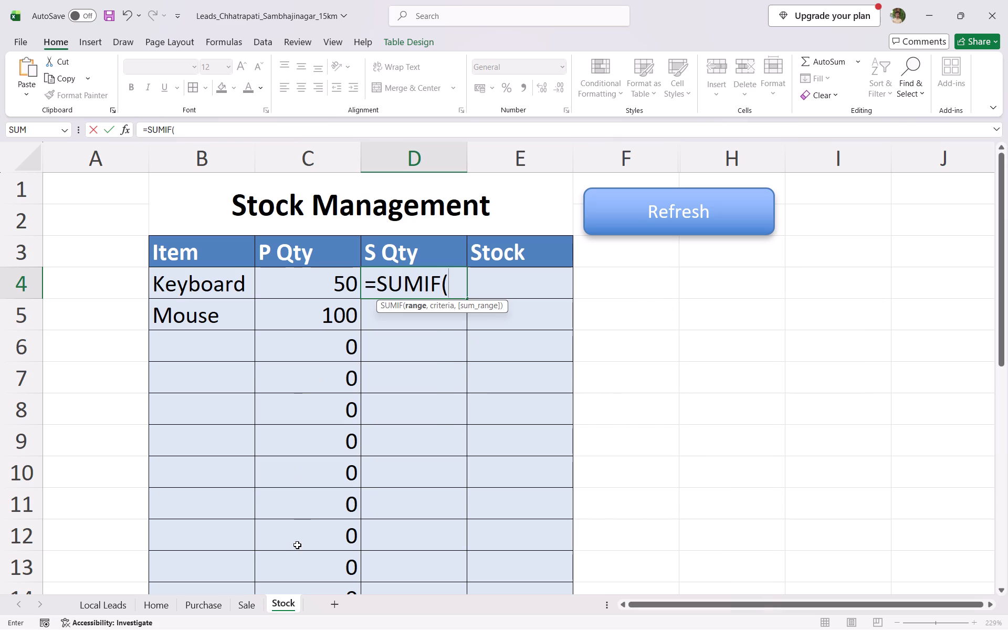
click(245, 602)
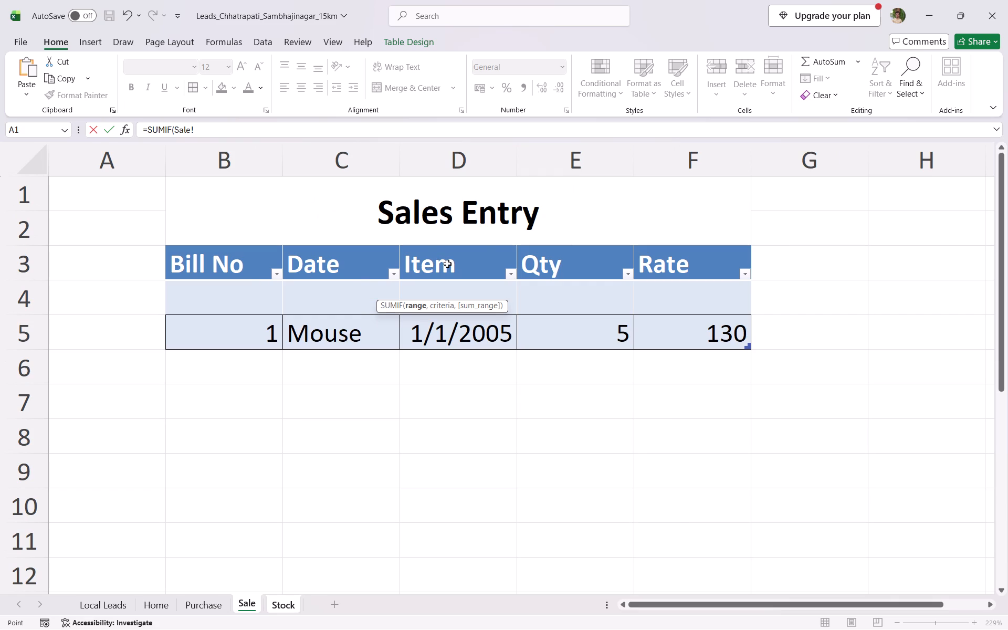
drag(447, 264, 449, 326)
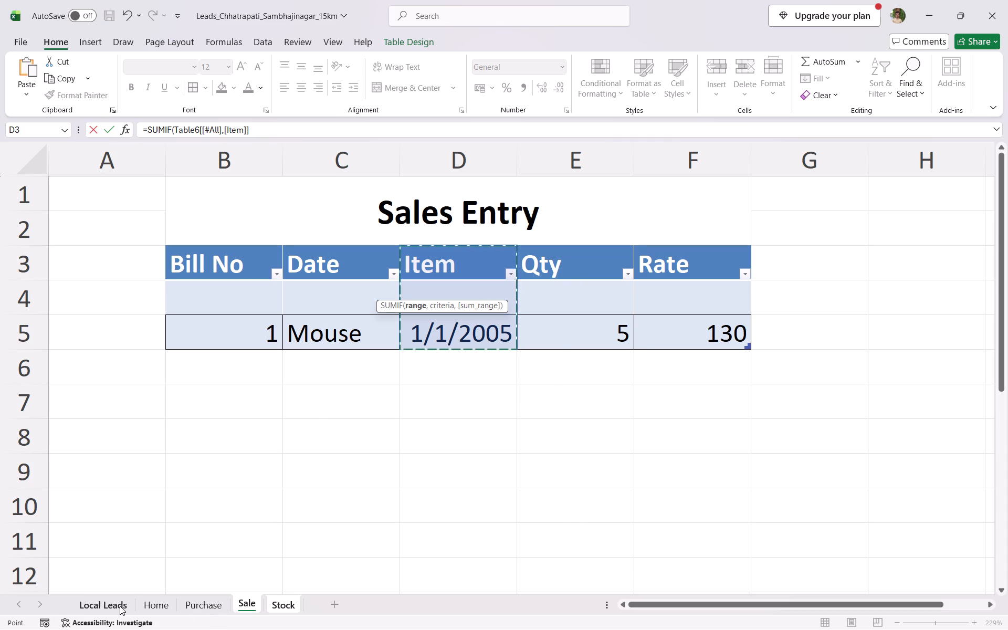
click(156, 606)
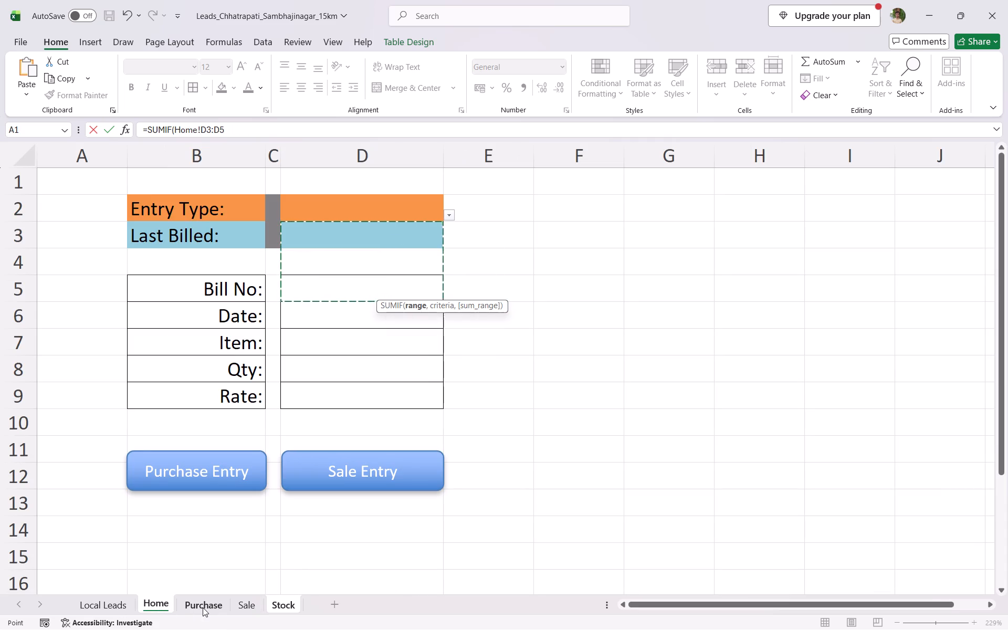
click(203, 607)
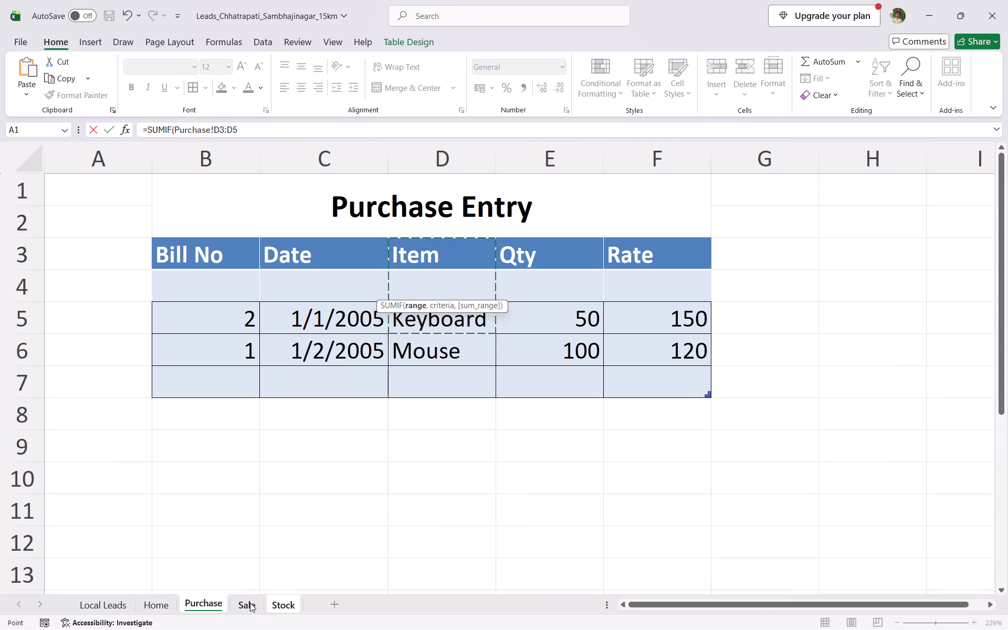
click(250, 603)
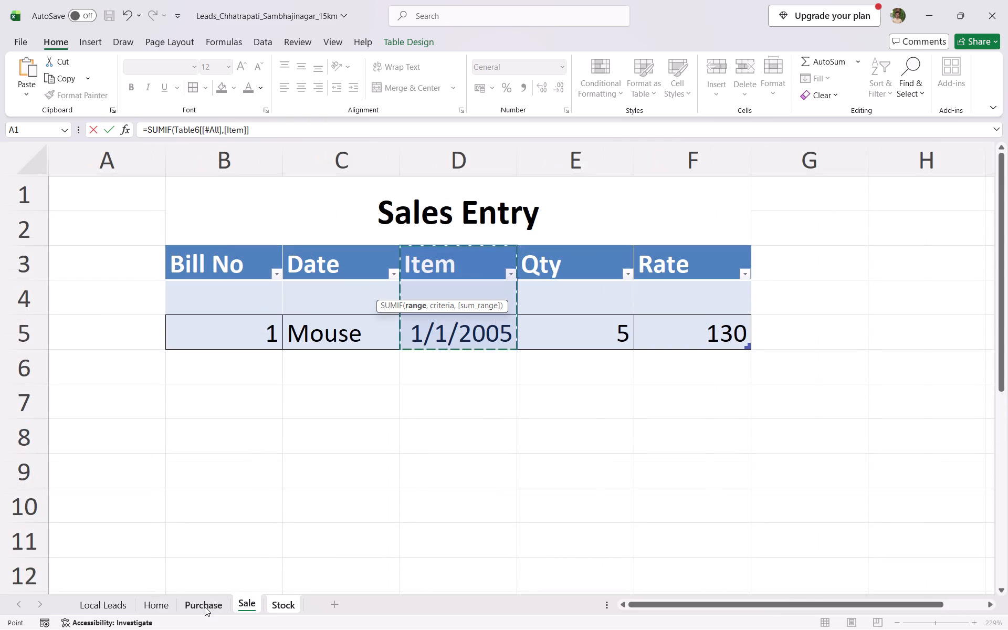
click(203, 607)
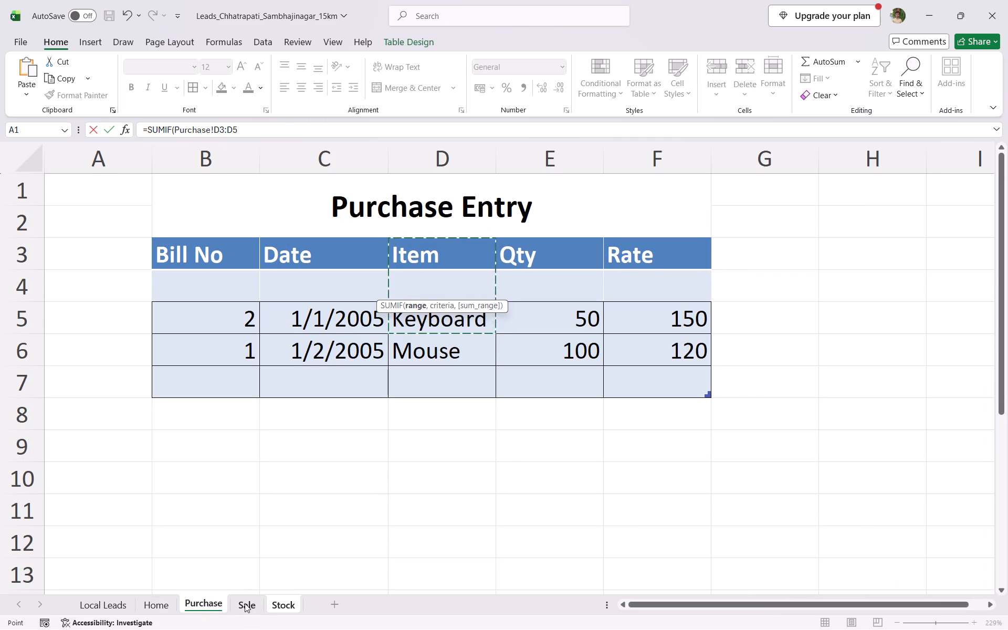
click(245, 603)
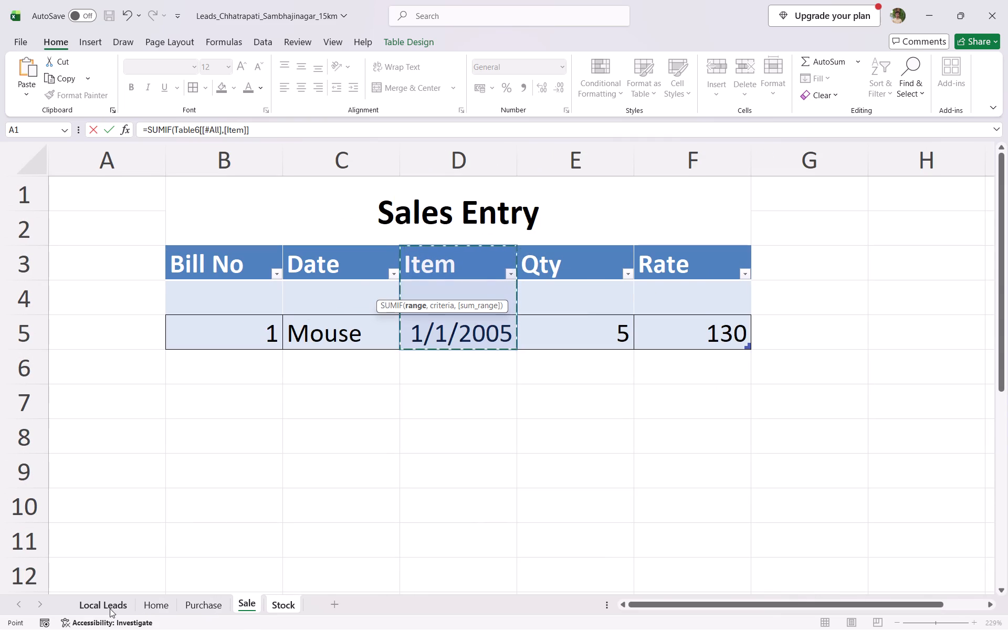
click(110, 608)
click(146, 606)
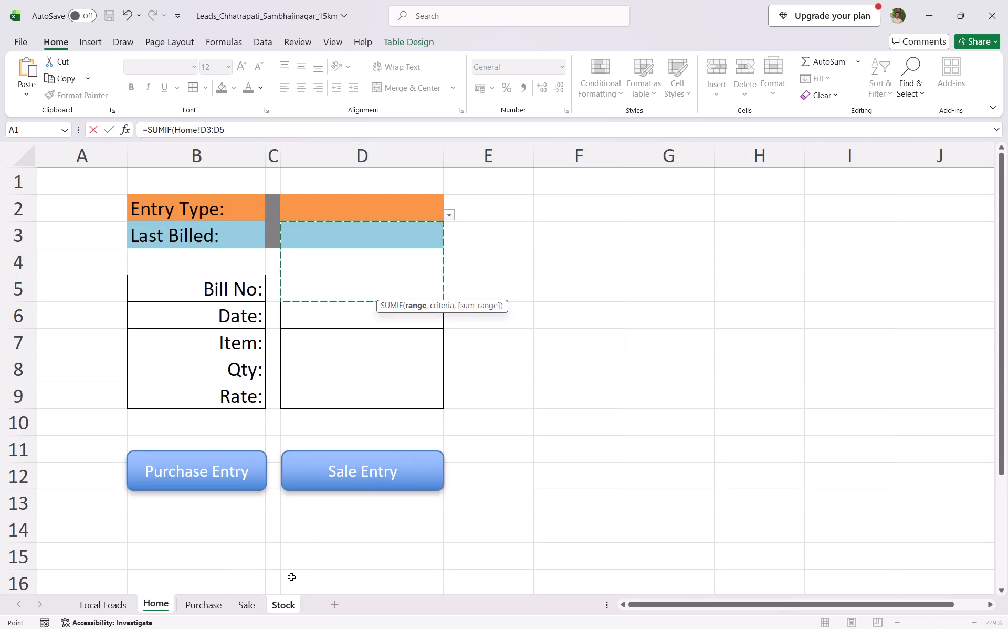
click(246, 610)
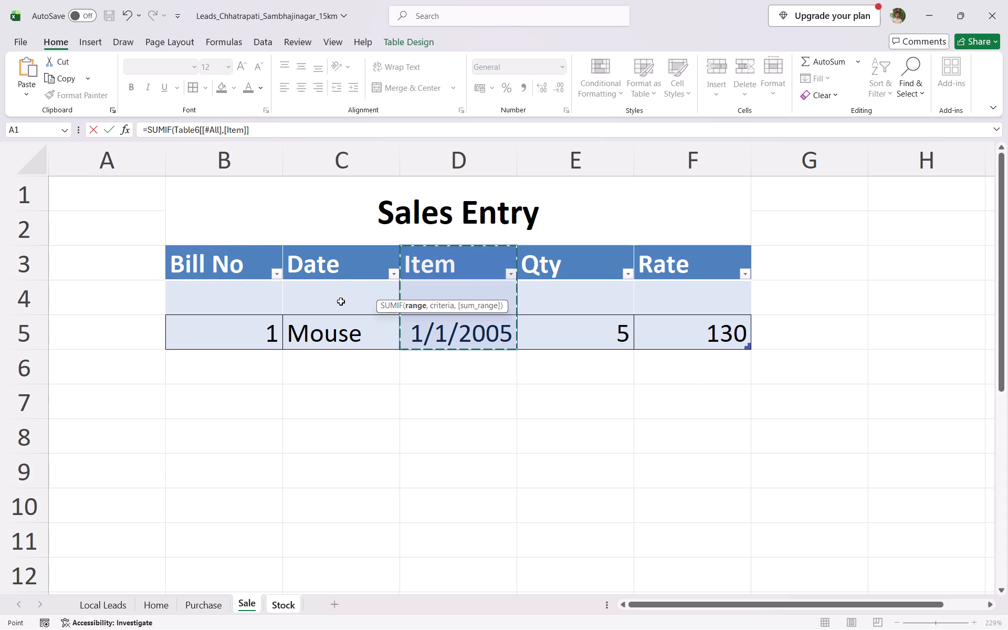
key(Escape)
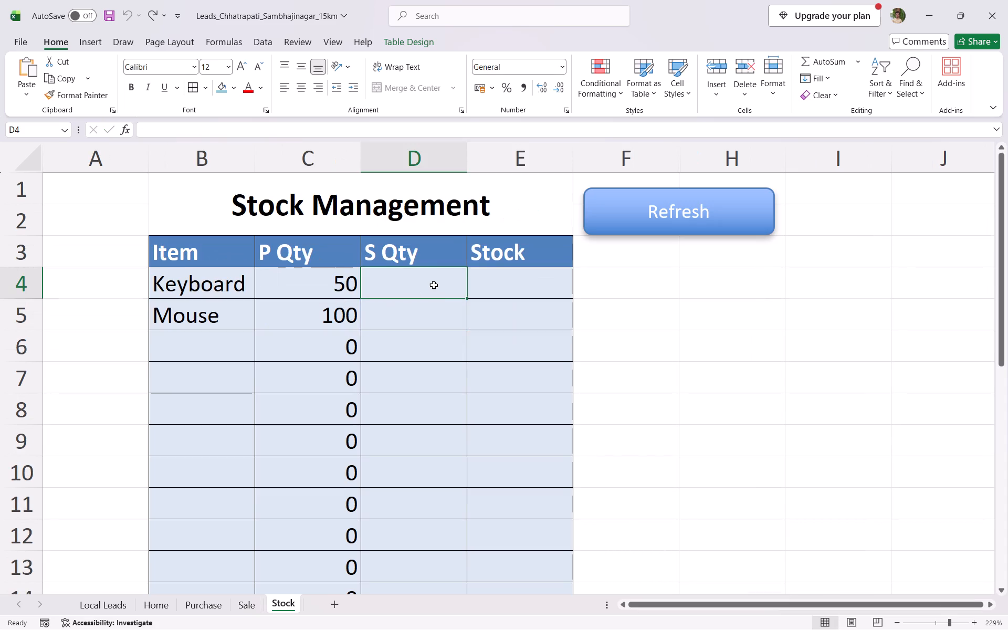
Redo the undone changes until the S Qty column again holds the SUMIF formula based on the Sale table's Item and Qty columns.
key(ctrl+shift+z)
key(ctrl+shift+z)
key(ctrl+shift+z)
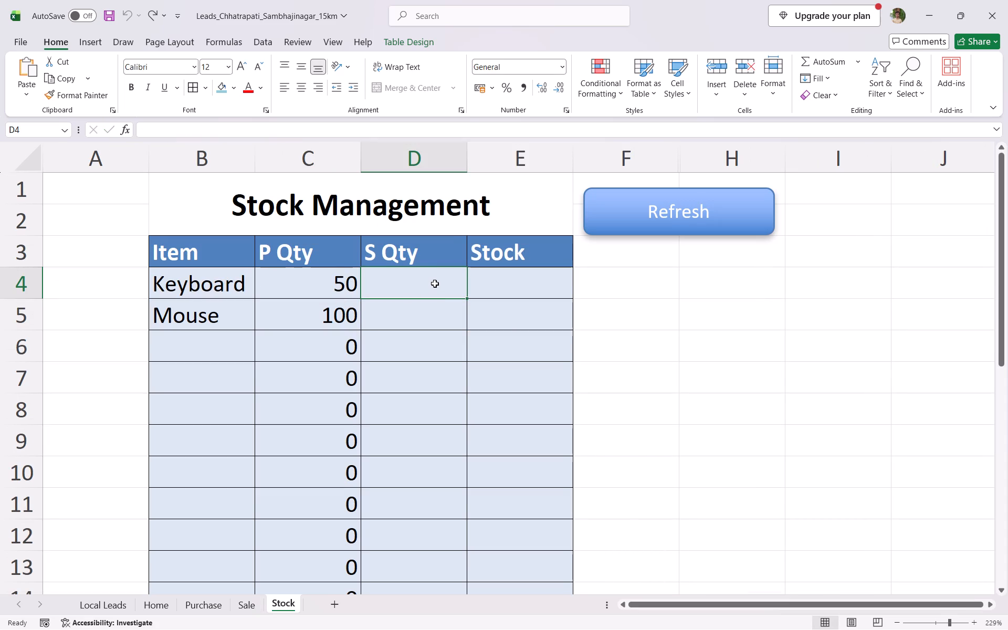
click(435, 283)
key(ctrl+shift+z)
key(ctrl+shift+z)
key(ctrl+shift+z)
click(422, 315)
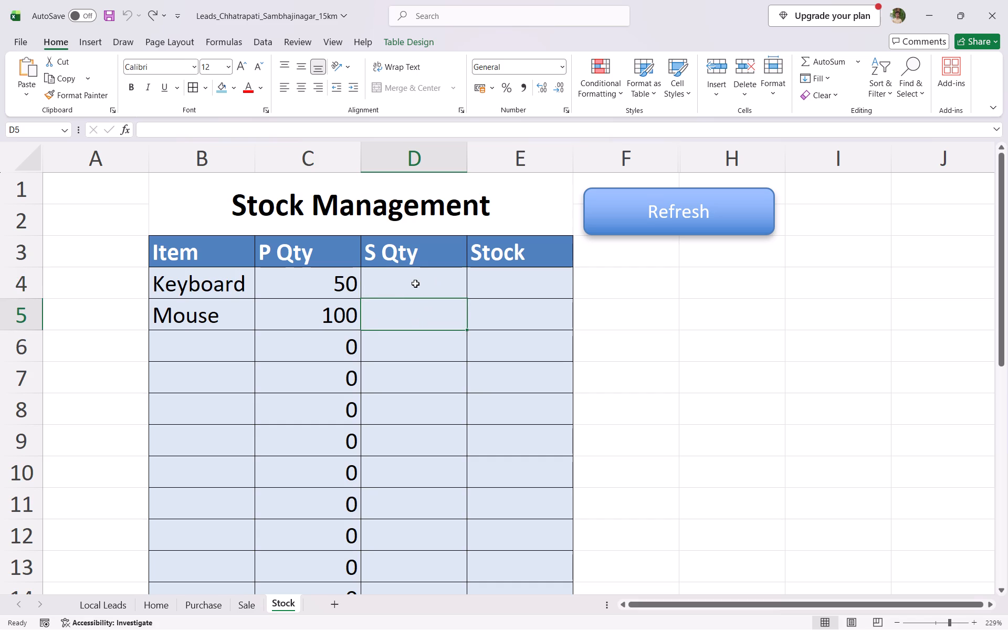
click(415, 283)
click(147, 9)
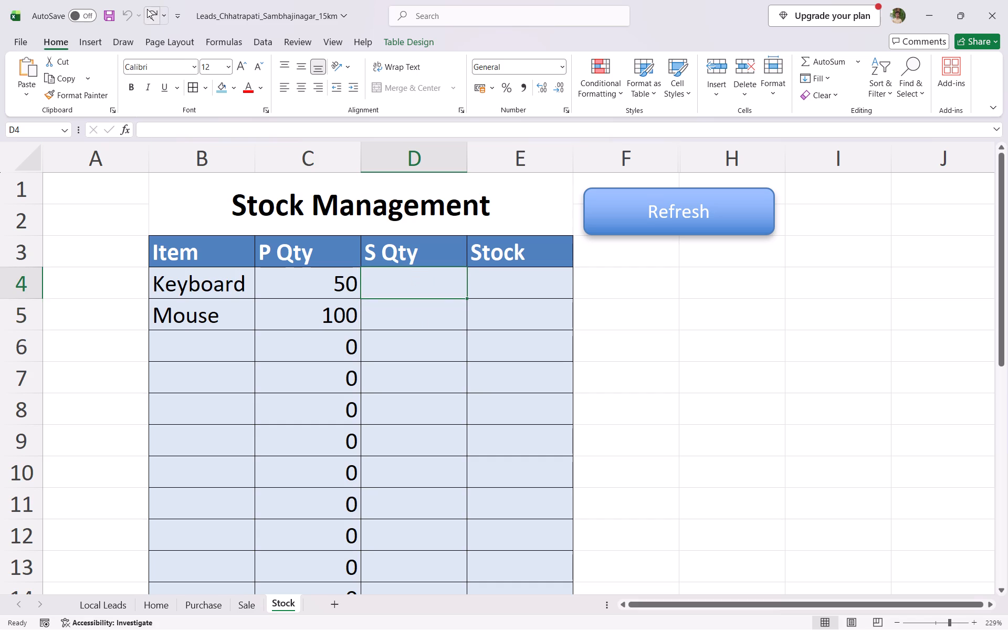
click(150, 12)
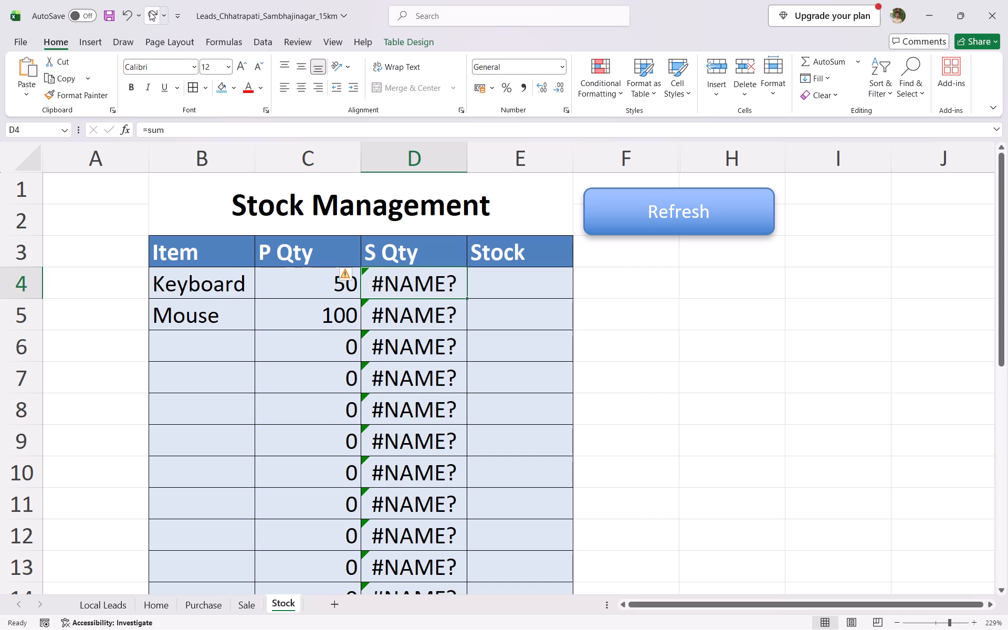
click(150, 12)
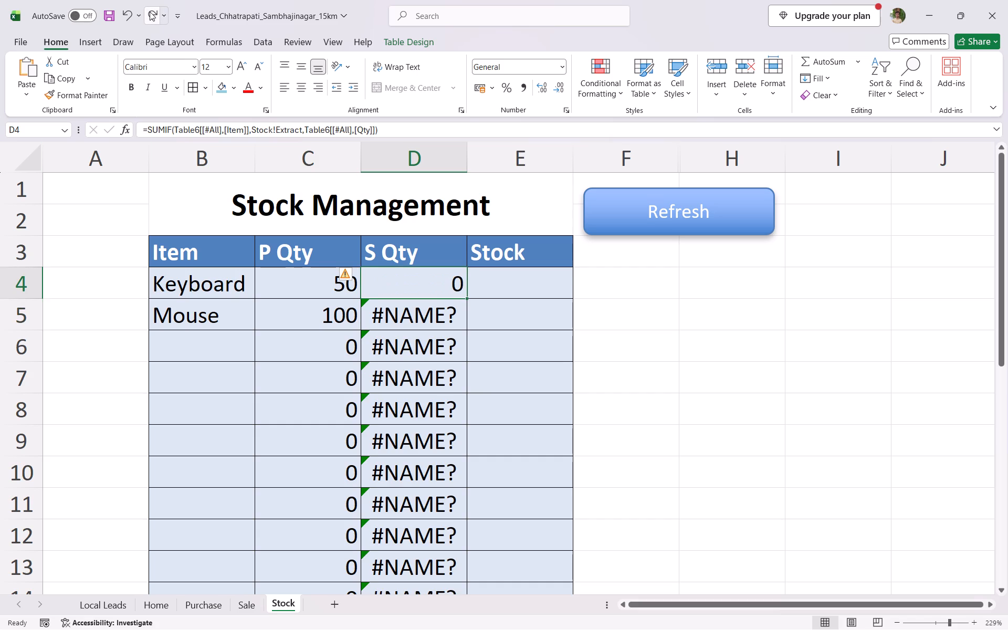
click(150, 12)
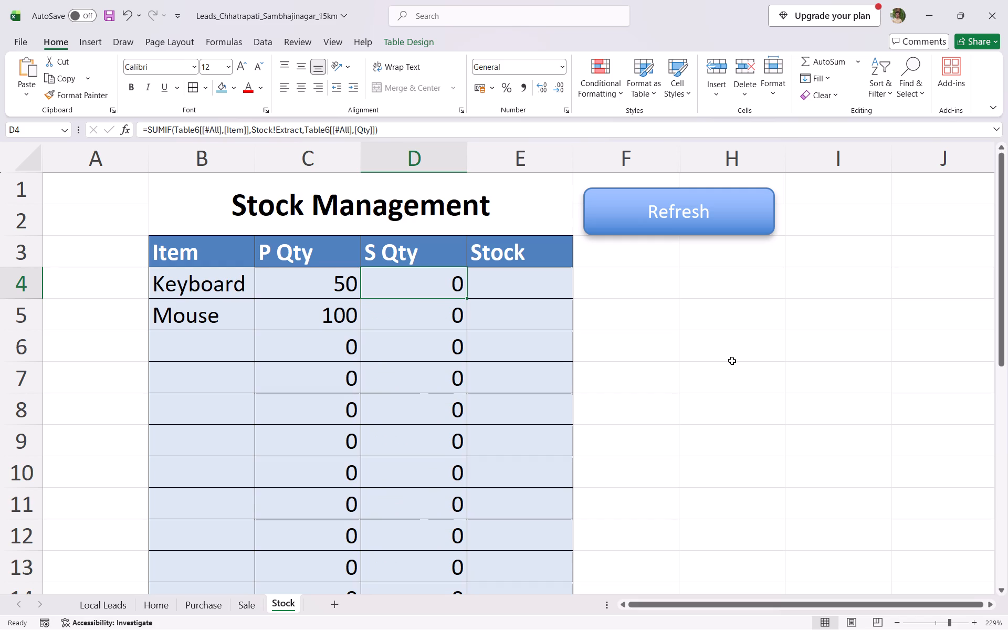
click(732, 361)
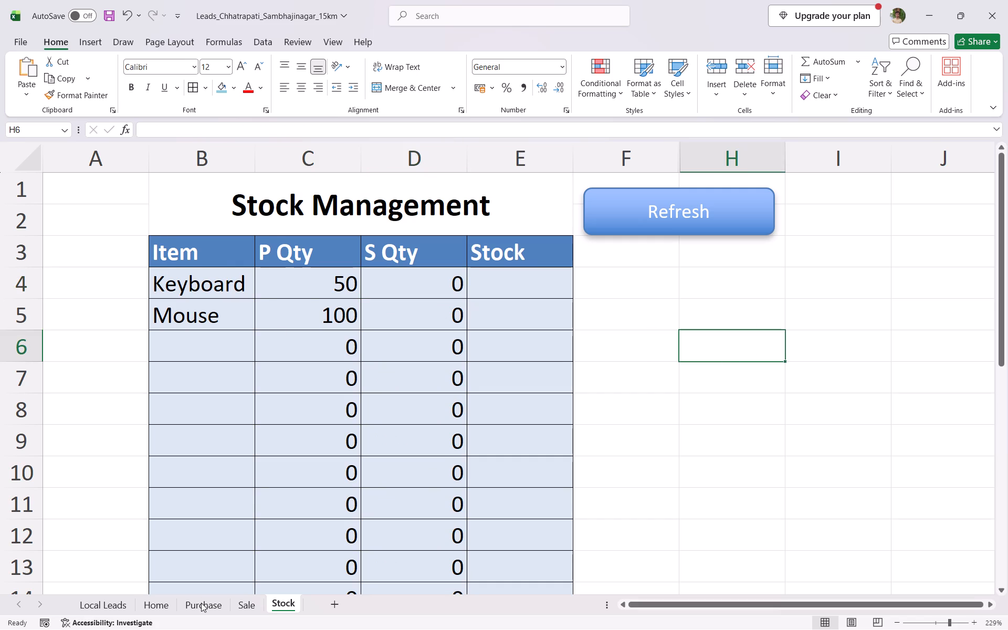
In the Home entry form, enter 1 as the Bill No and 01/02/2005 as the date.
click(201, 603)
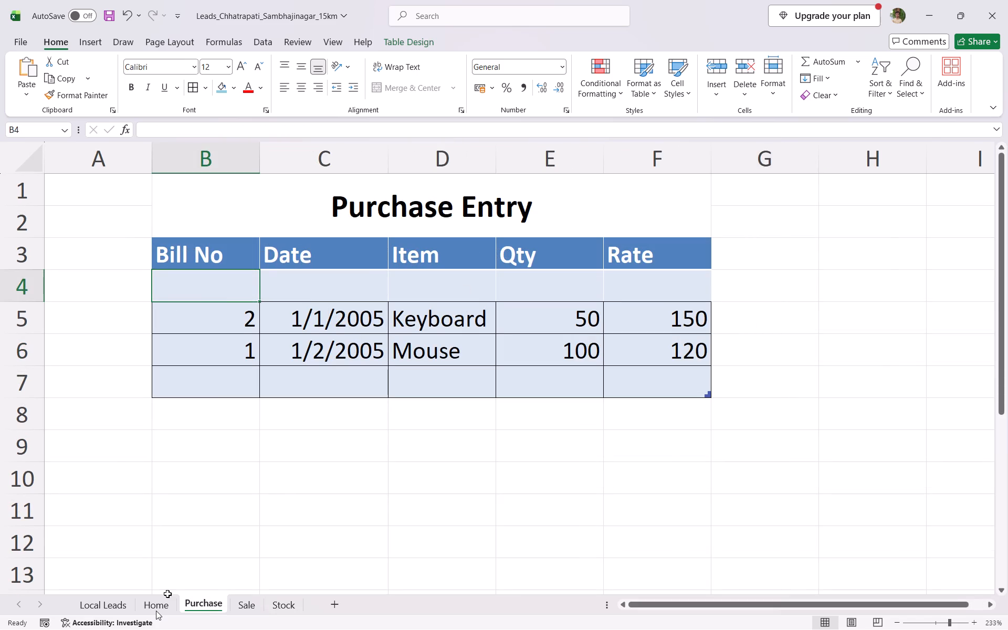
click(156, 611)
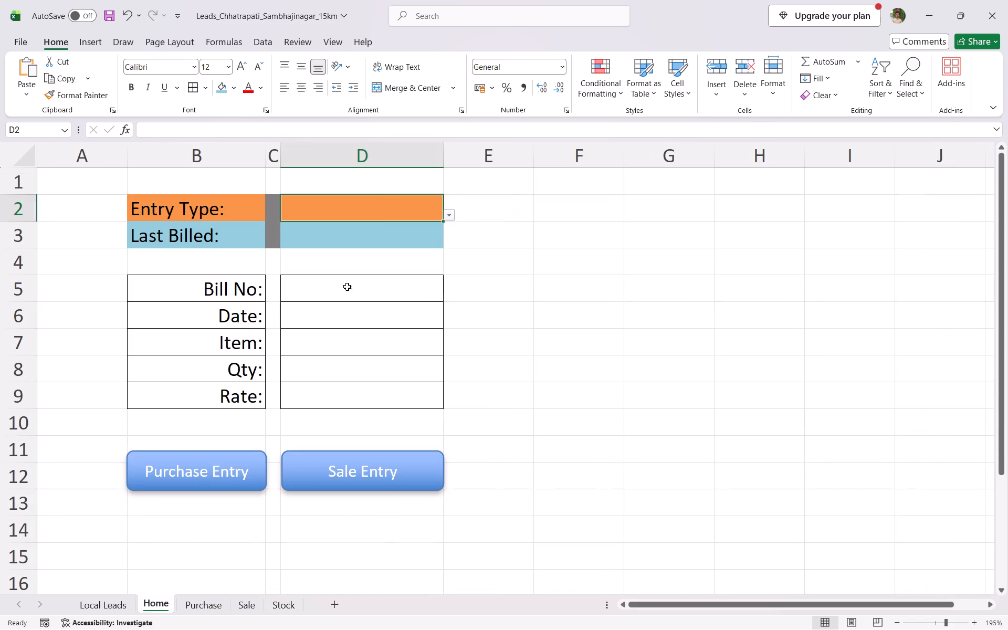
click(347, 283)
key(1)
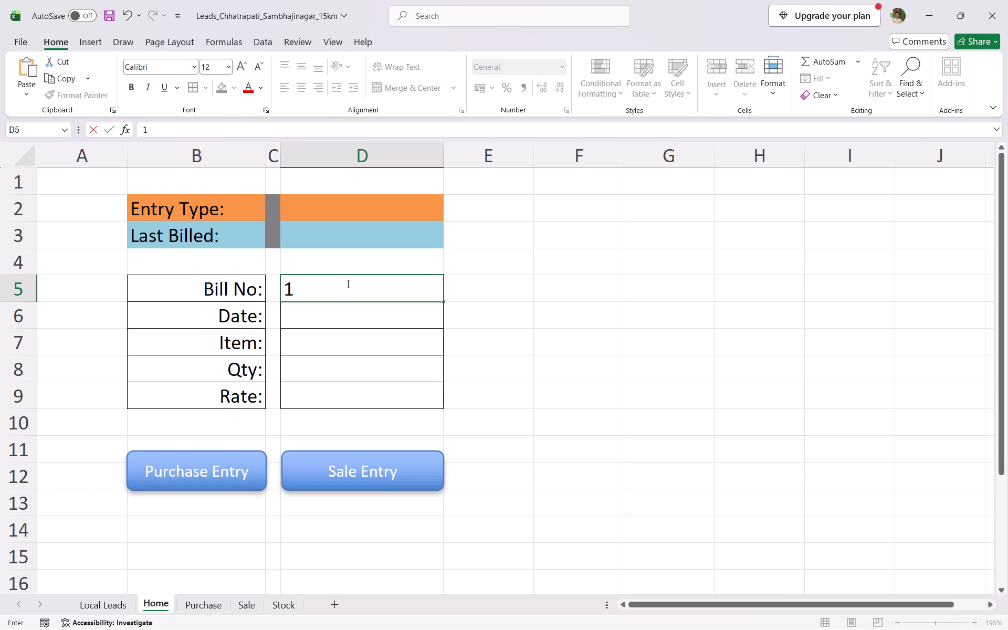
key(Return)
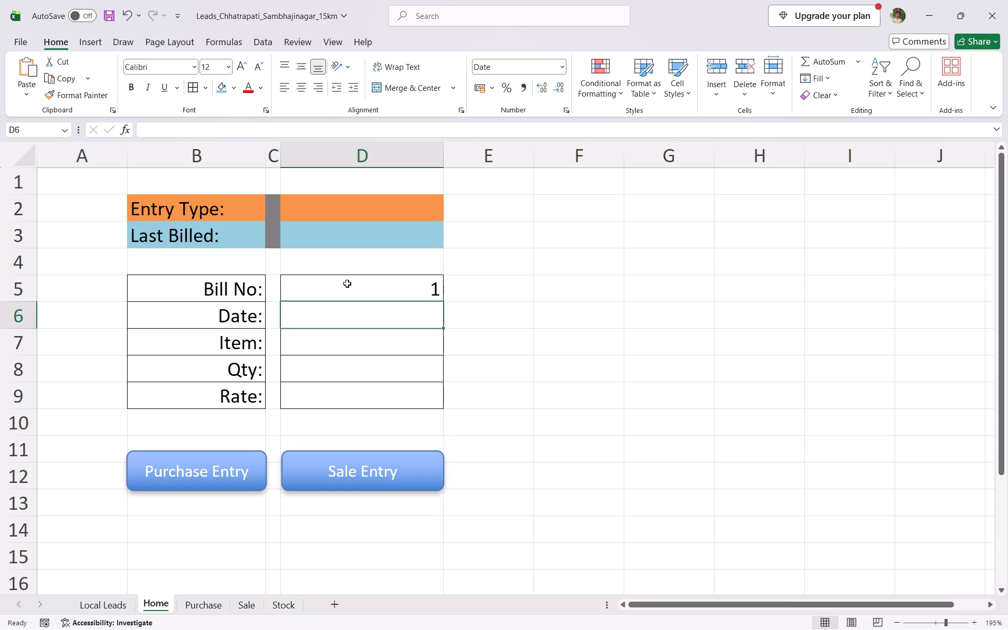
text(01)
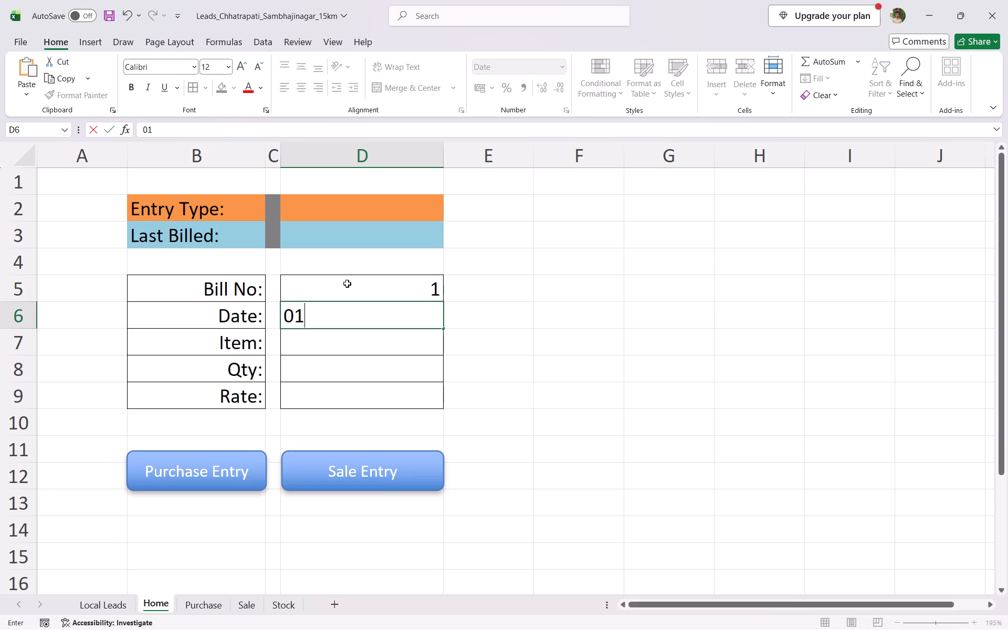
key(slash)
text(02)
text(/2005)
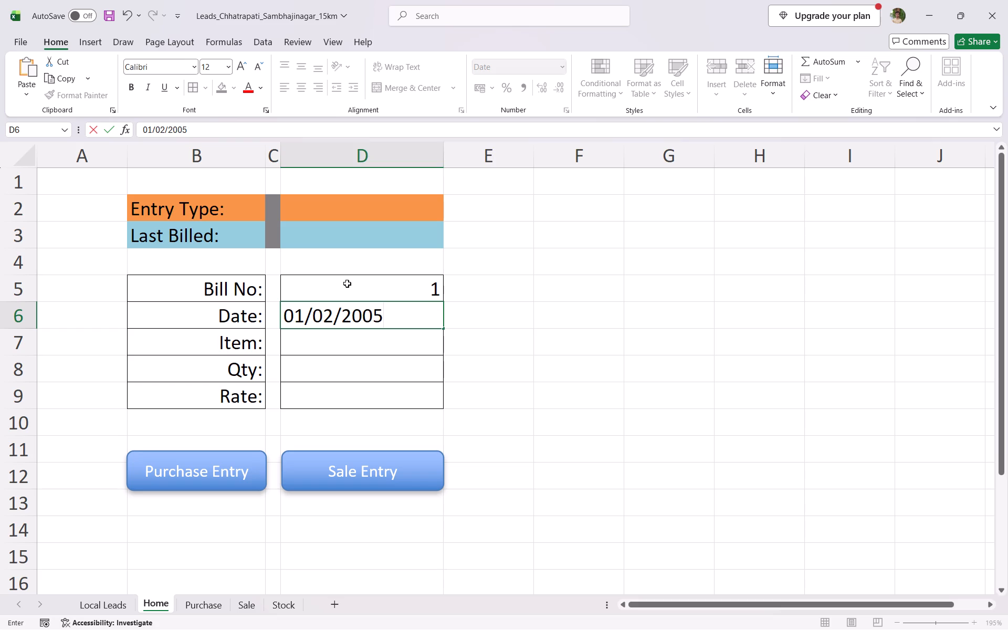
key(Tab)
Fill the rest of the Home form with item Mouse, quantity 5 and rate 120.
key(Down)
key(Left)
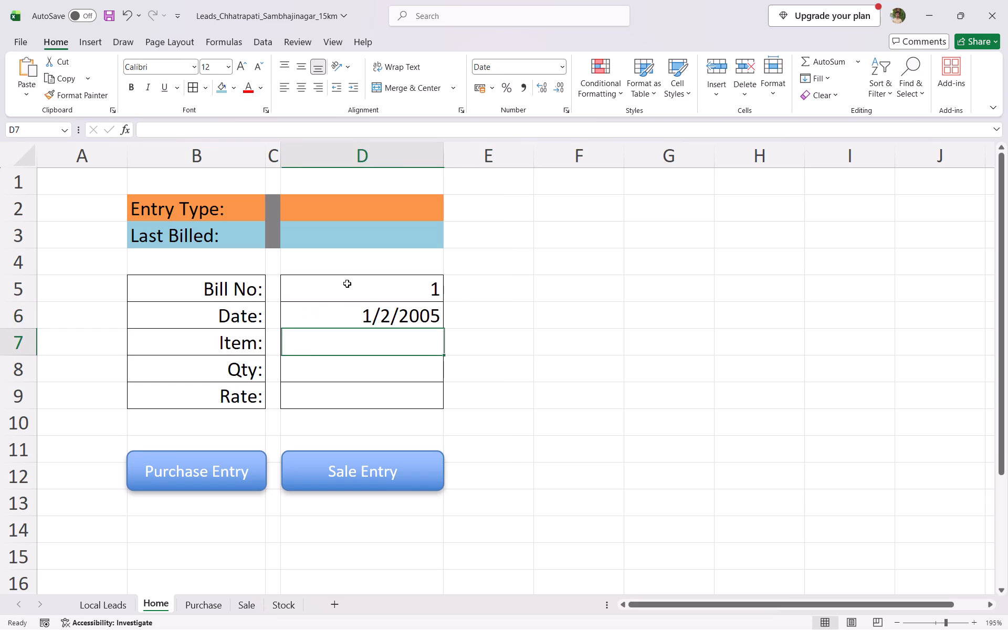
text(Mouse)
key(Tab)
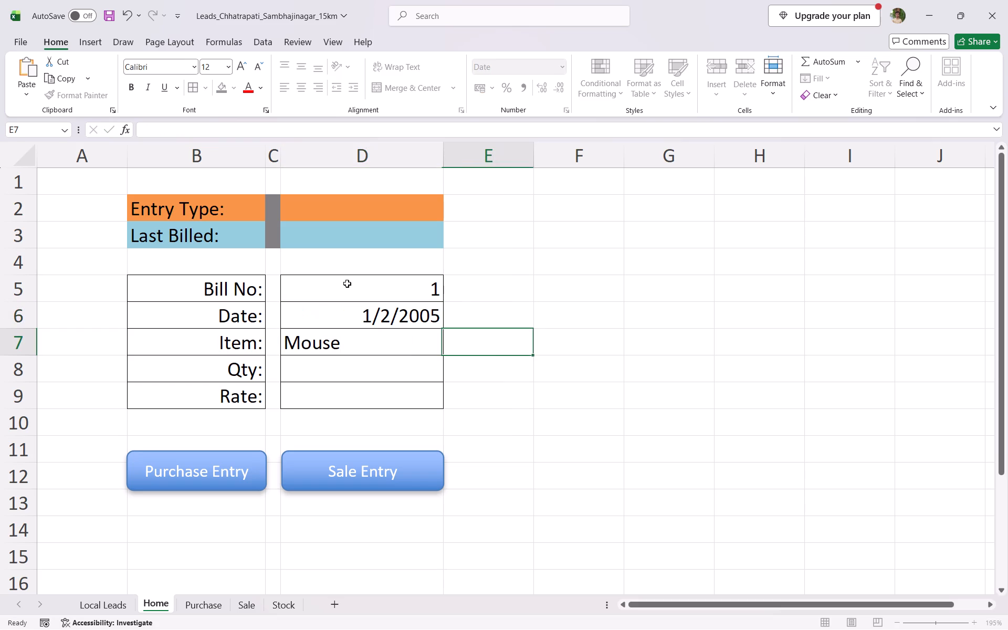
key(Down)
key(Left)
key(5)
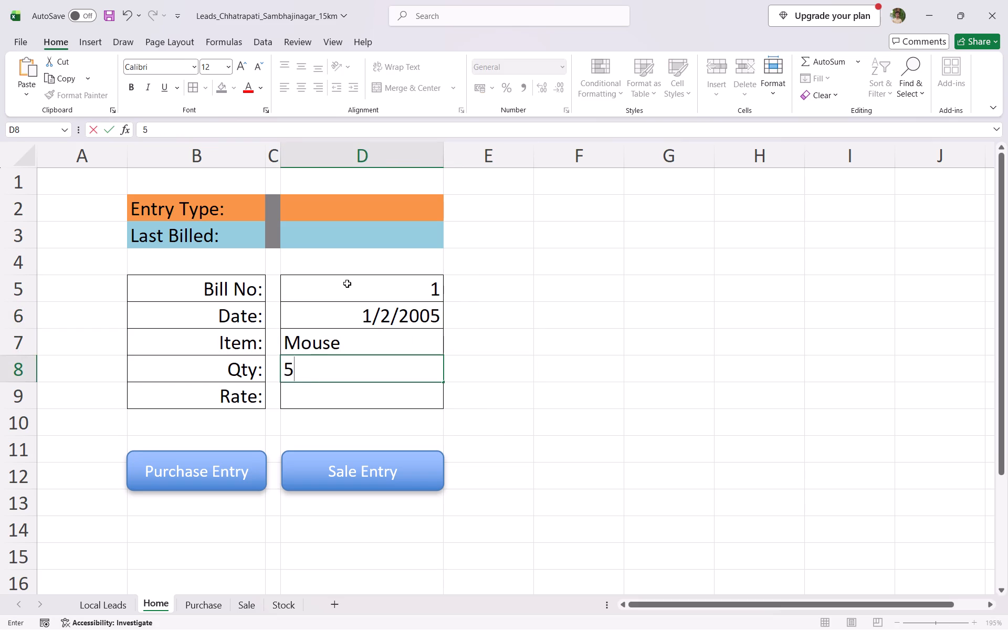
key(Return)
text(120)
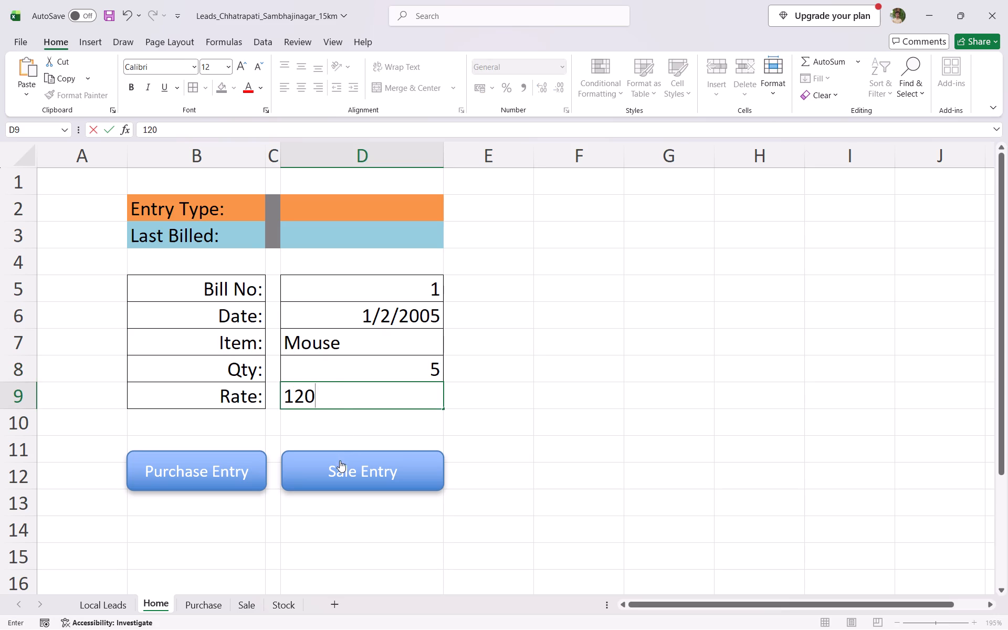
Record the Home form data as a sale entry and open the Sale sheet.
click(340, 460)
click(256, 600)
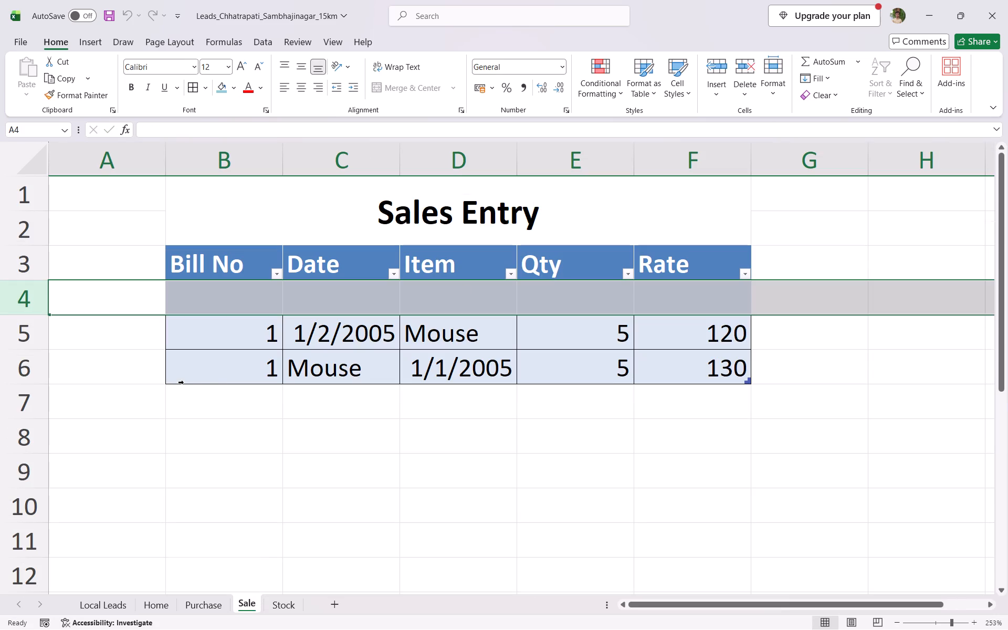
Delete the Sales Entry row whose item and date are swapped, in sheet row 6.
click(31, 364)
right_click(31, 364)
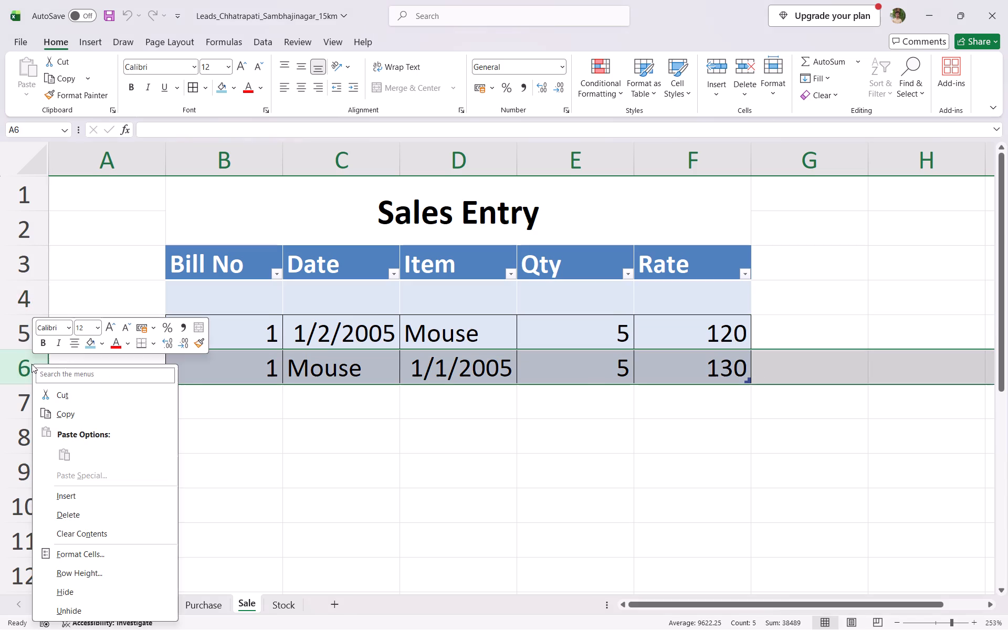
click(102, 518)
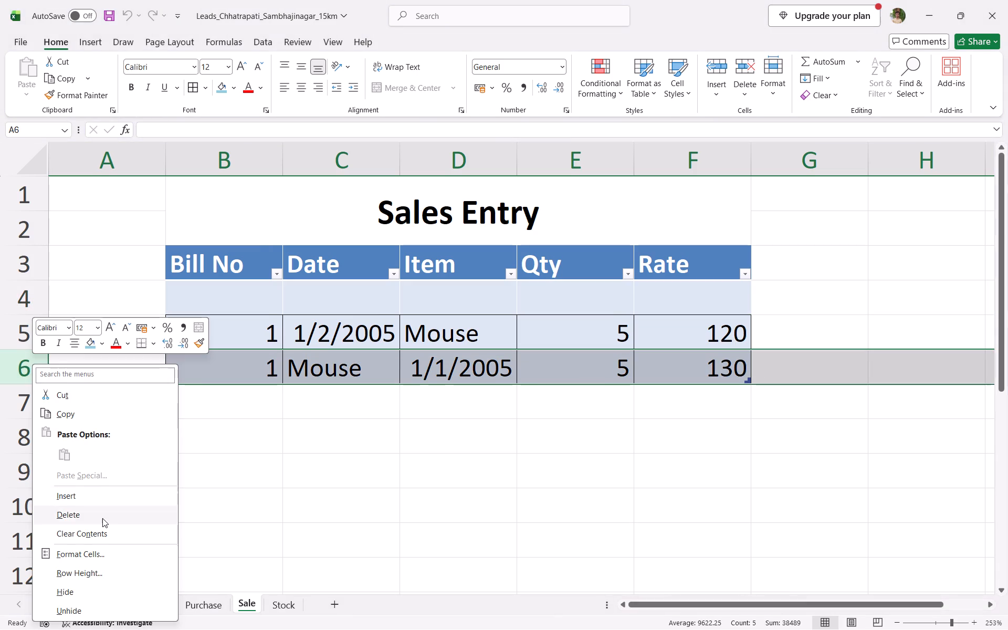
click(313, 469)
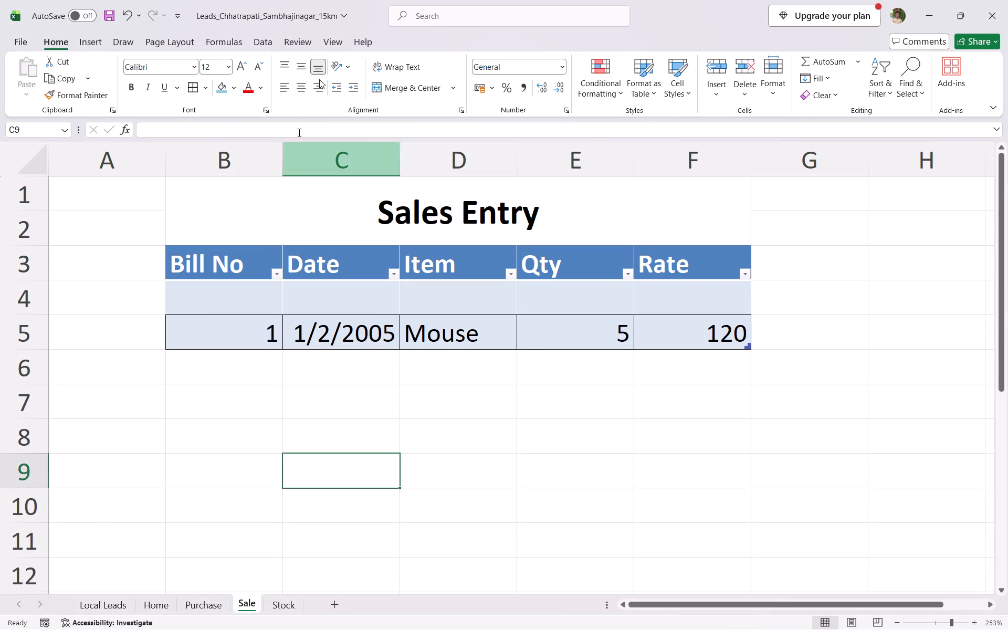
Check the S Qty cells for Keyboard and Mouse on the Stock sheet.
click(292, 602)
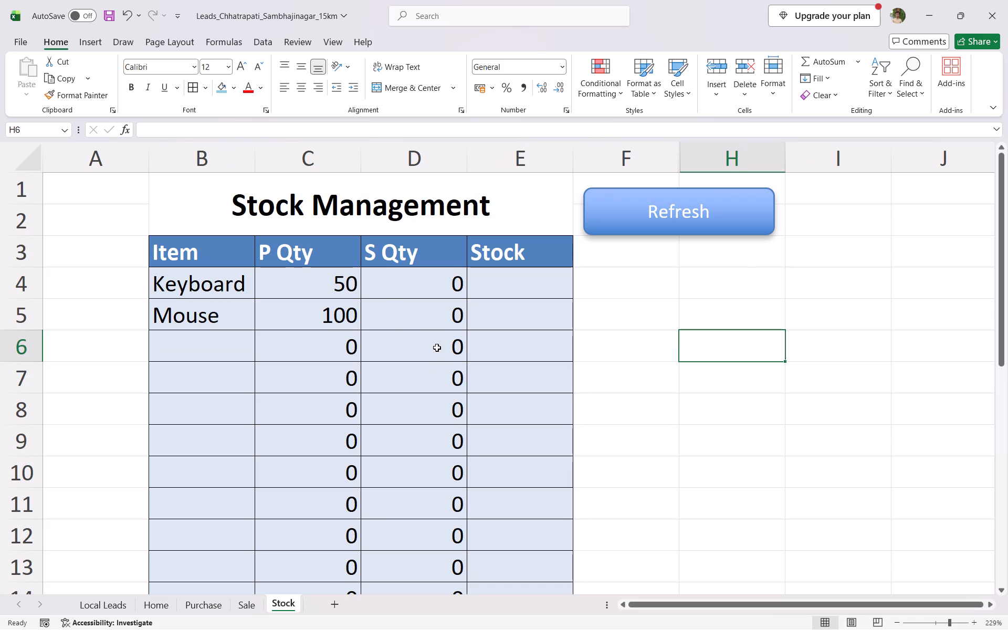
click(436, 348)
click(438, 300)
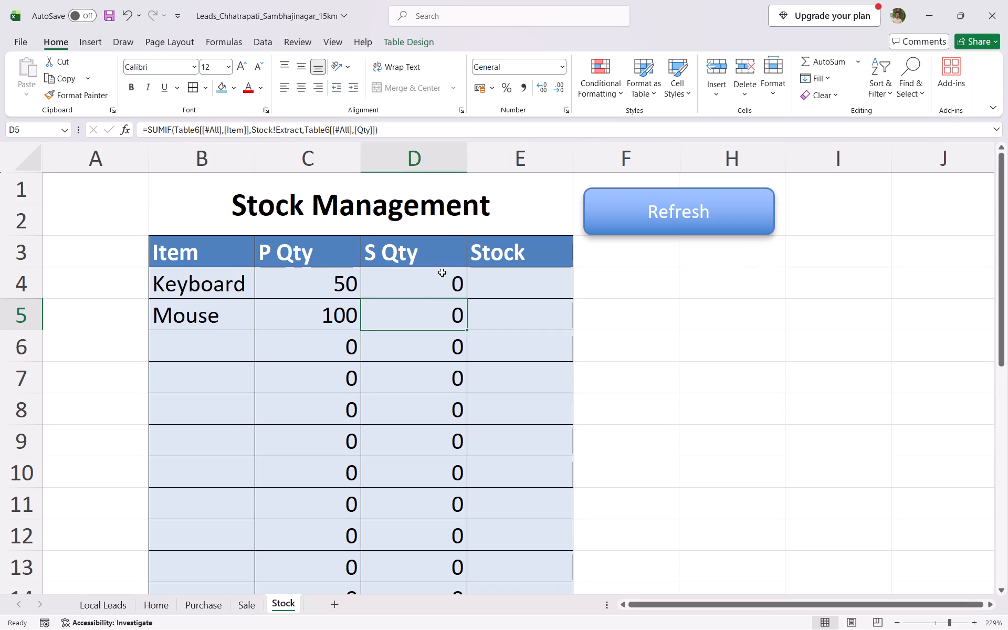
click(442, 272)
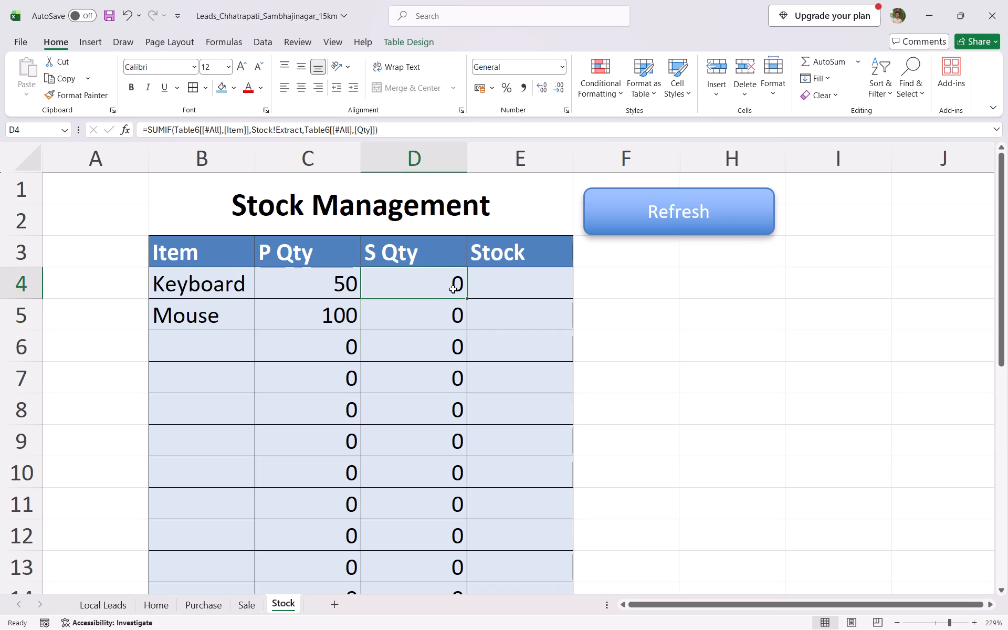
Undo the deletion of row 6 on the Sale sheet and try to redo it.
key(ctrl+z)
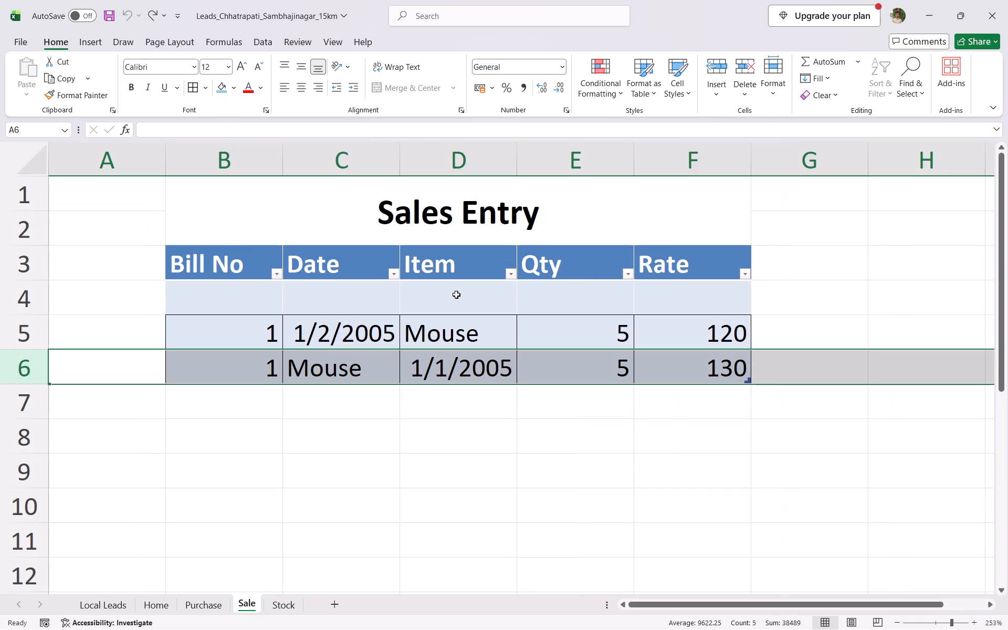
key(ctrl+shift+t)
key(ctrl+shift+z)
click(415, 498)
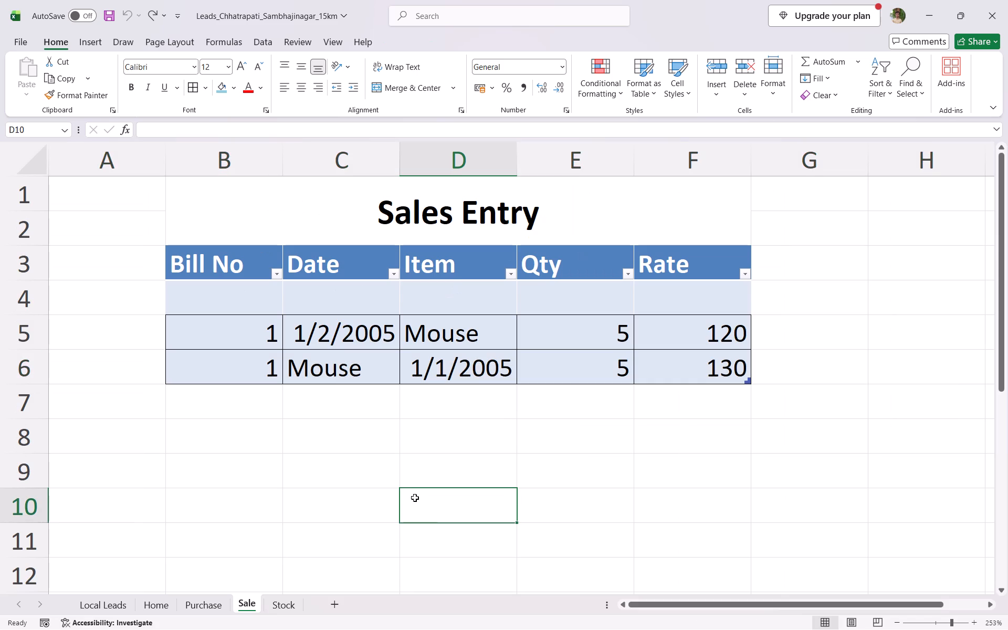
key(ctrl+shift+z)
Clear and delete row 6 of the Sale sheet, the sale entry with item and date swapped.
click(23, 361)
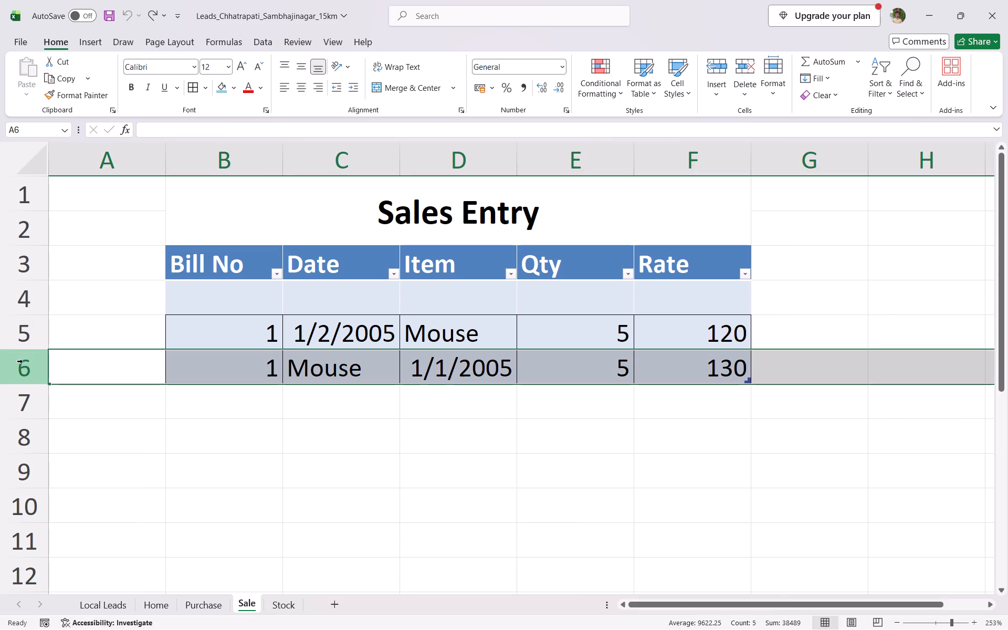
key(Delete)
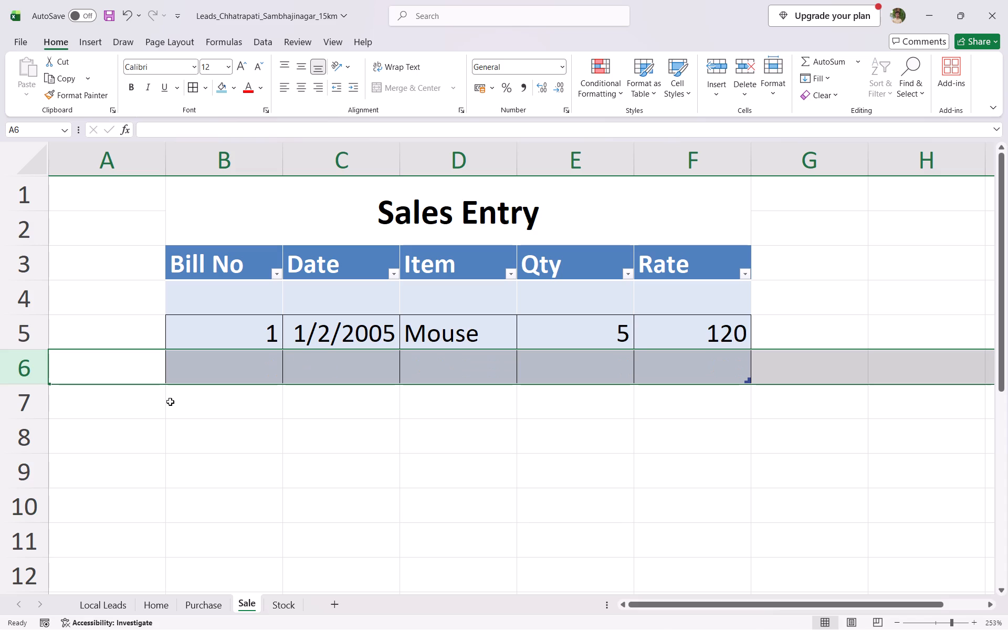
right_click(39, 356)
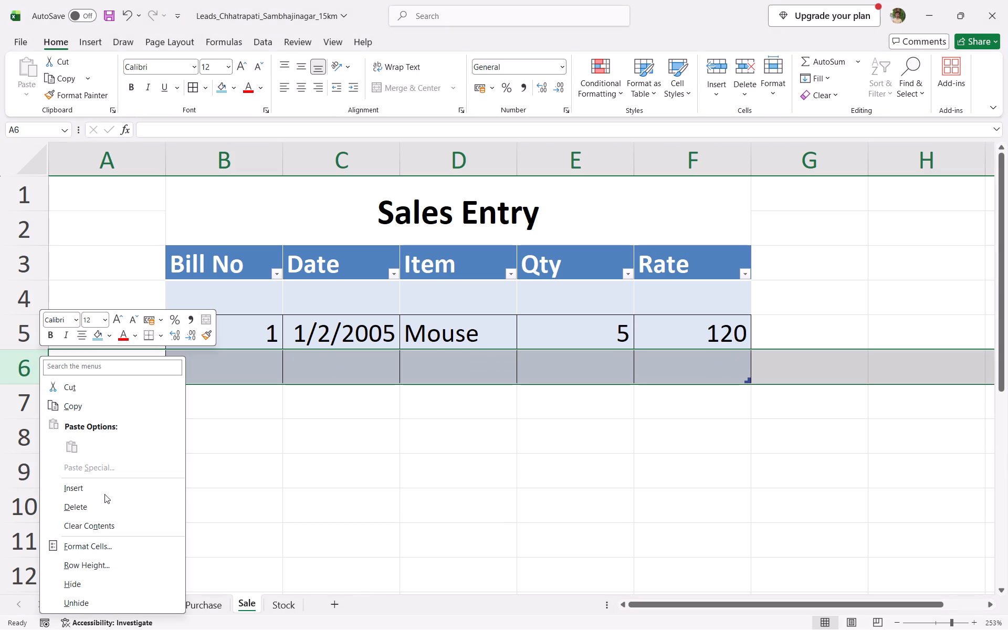
click(103, 511)
click(283, 439)
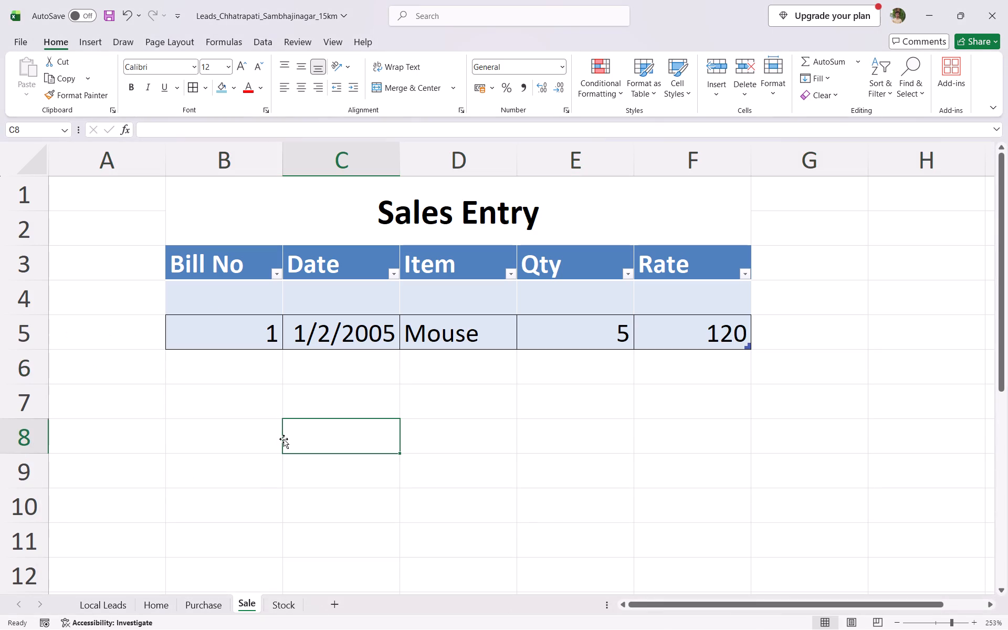
On the Stock sheet, clear the SUMIF formula from the Mouse row's S Qty cell.
click(283, 605)
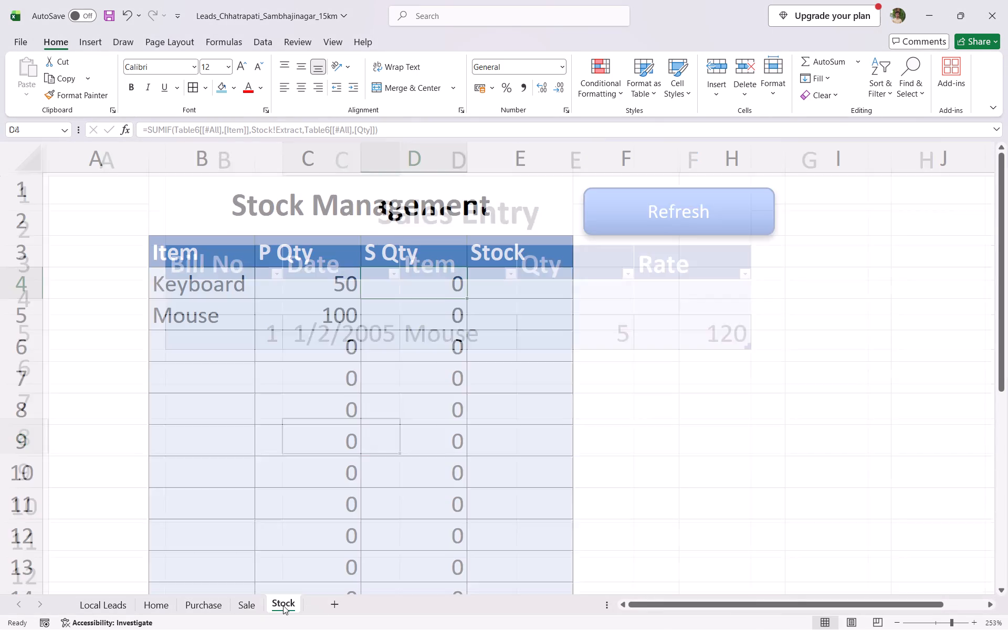
click(451, 287)
drag(451, 287, 451, 291)
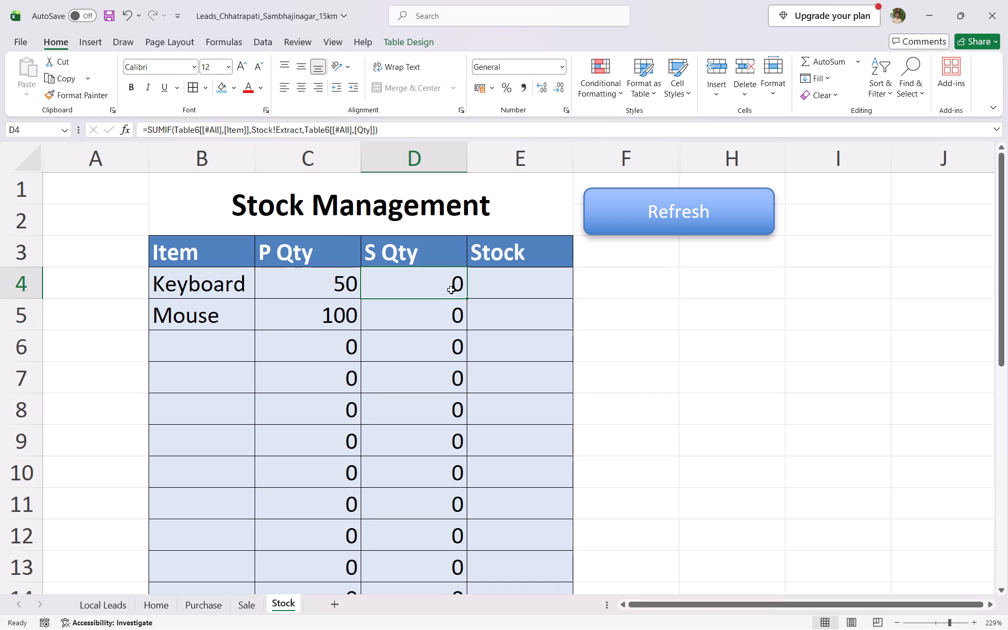
drag(451, 291, 454, 359)
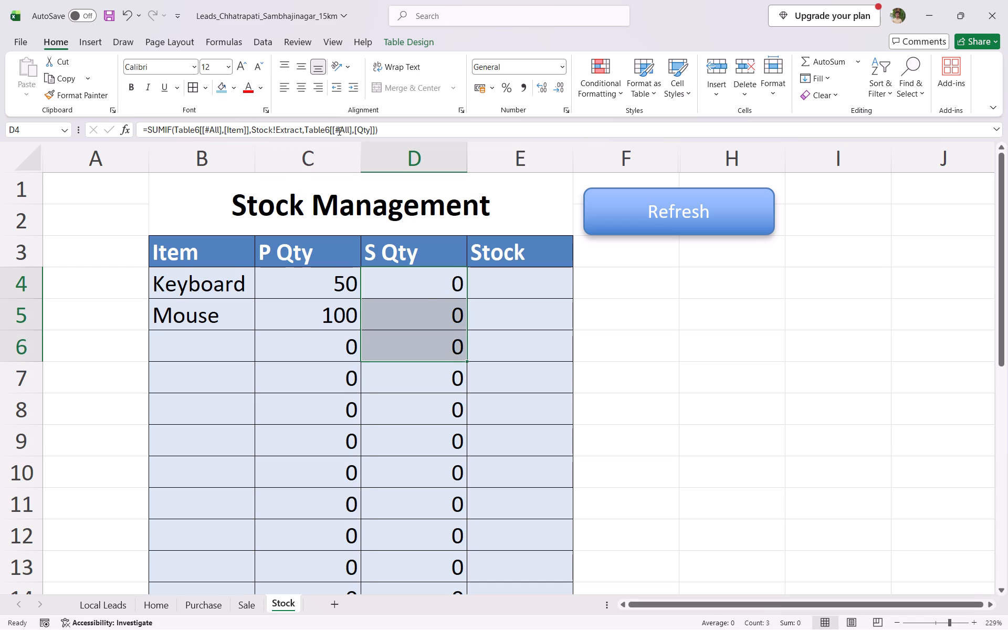
click(392, 124)
key(BackSpace)
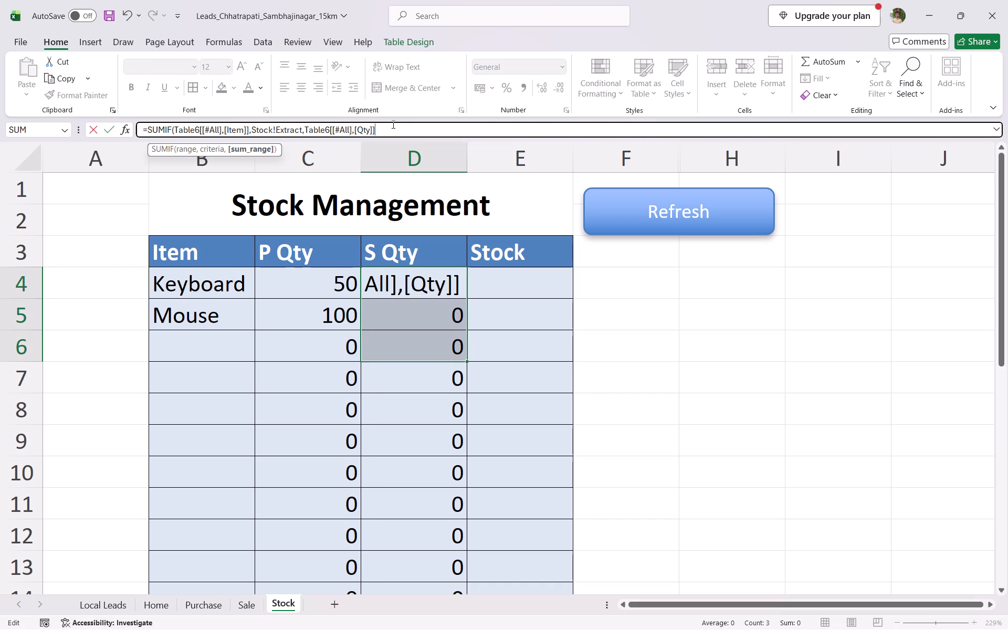
key(Return)
click(392, 124)
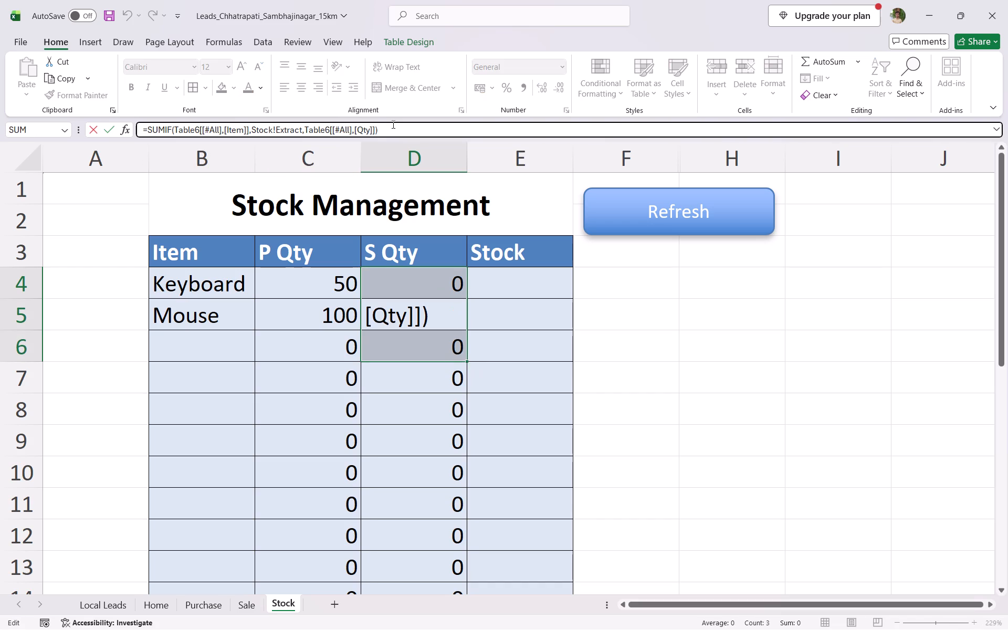
key(ctrl+a)
key(BackSpace)
key(Return)
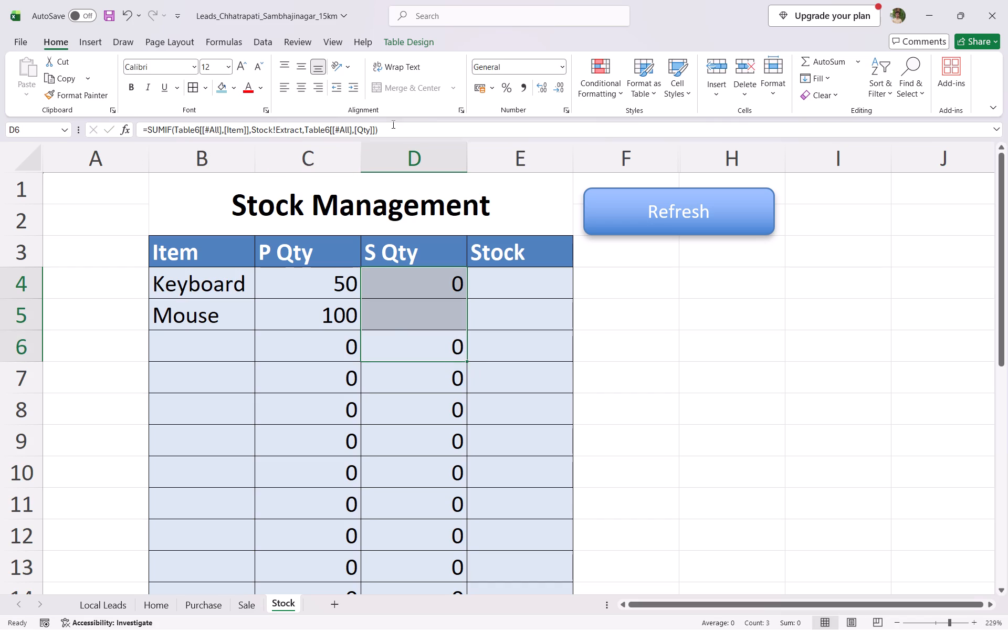
click(410, 324)
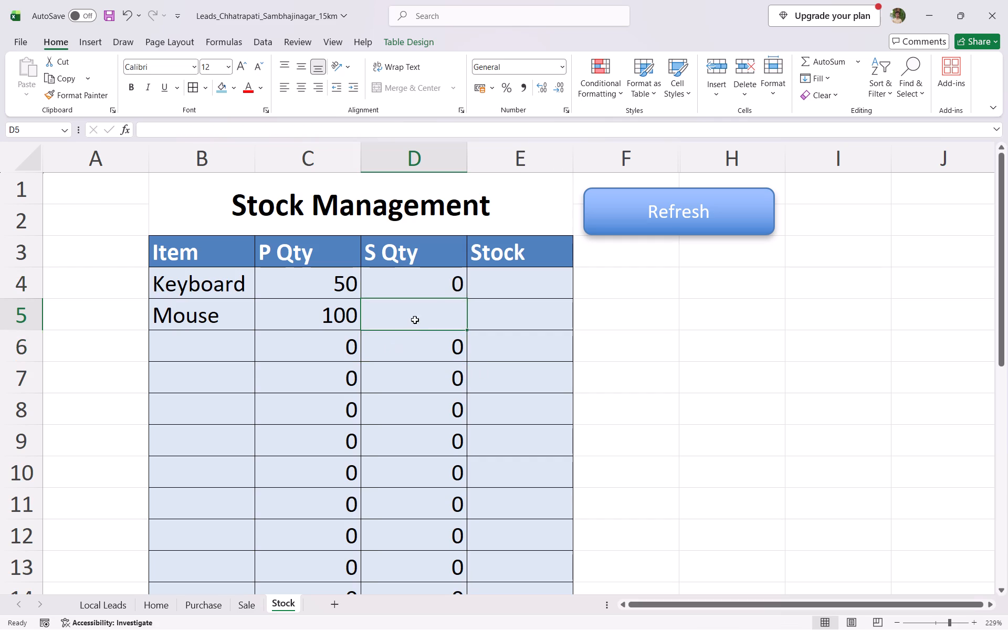
Clear the SUMIF formula from the Keyboard row's S Qty cell and fill the blank down the column to row 25.
click(444, 288)
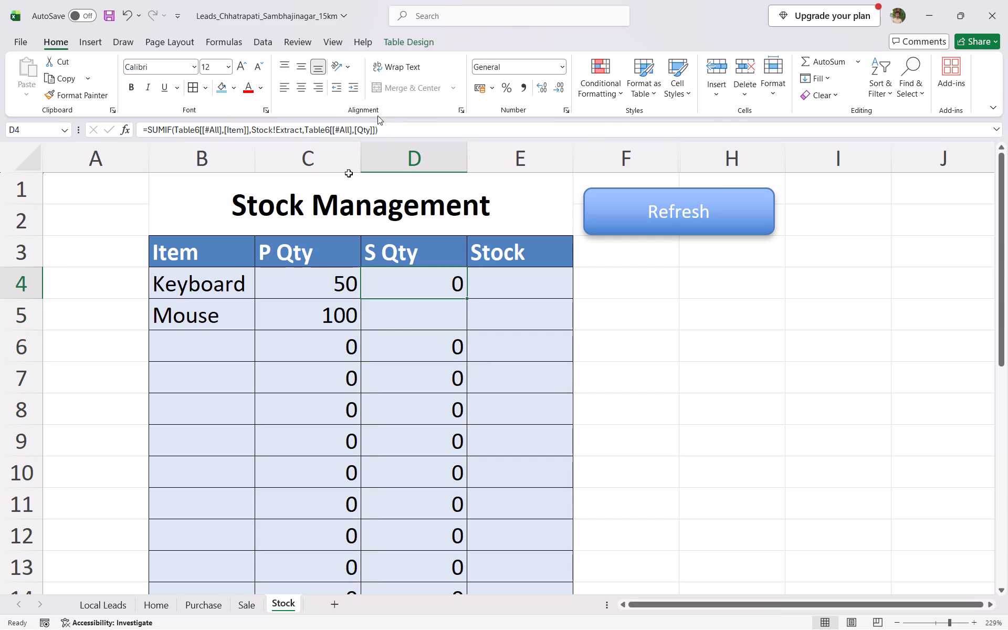
click(385, 136)
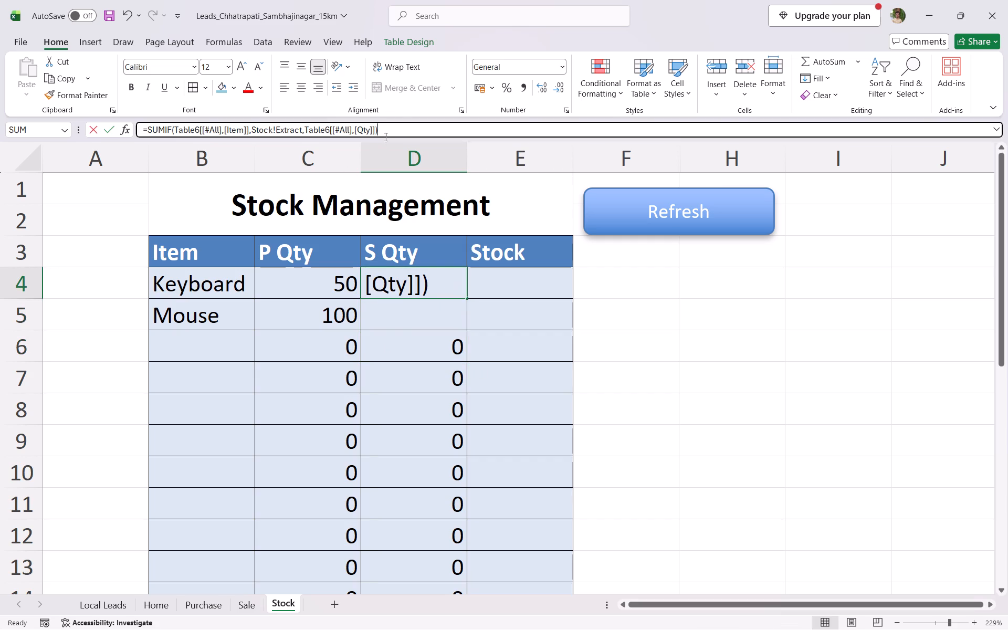
key(ctrl+a)
key(BackSpace)
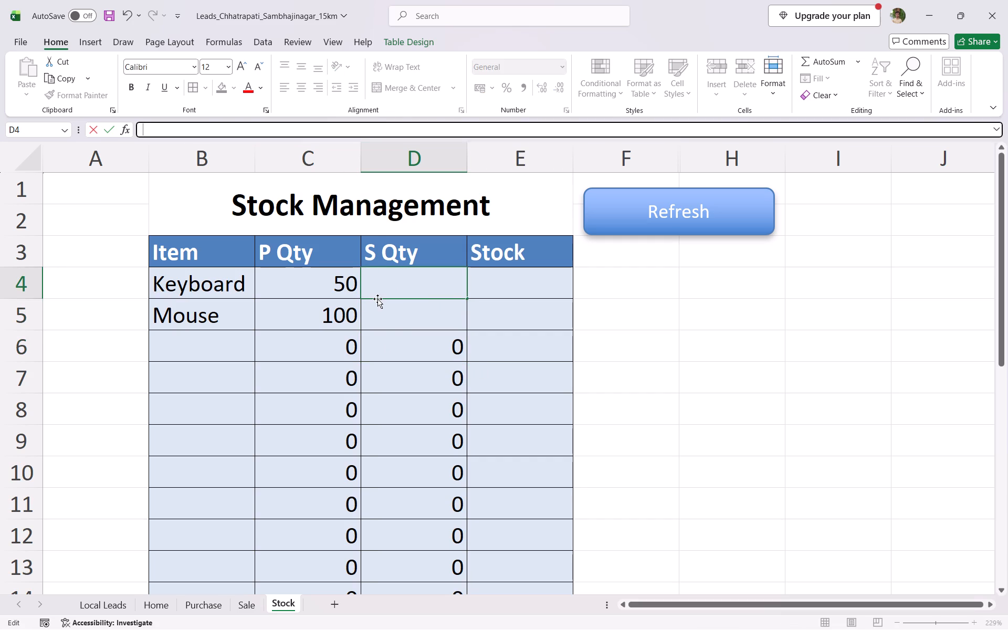
click(417, 289)
drag(469, 299, 470, 603)
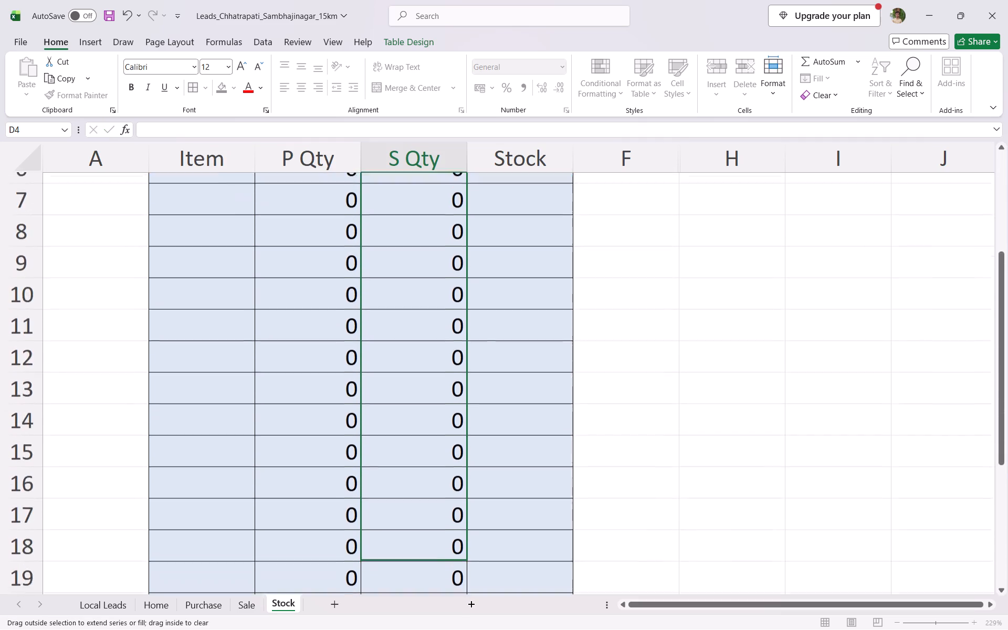
drag(470, 603, 452, 546)
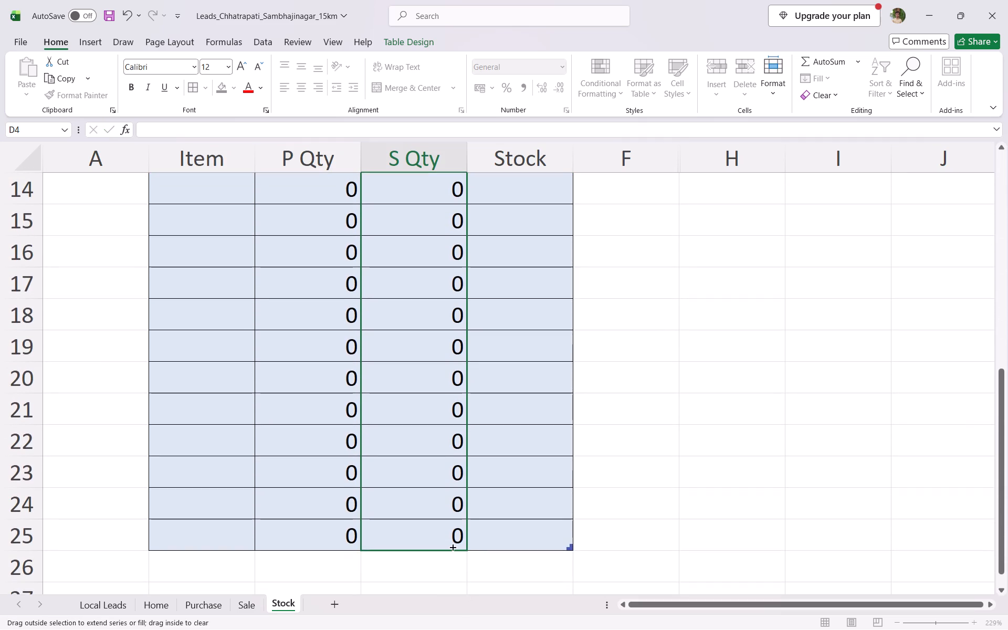
drag(452, 546, 452, 545)
scroll(458, 387, up, 3)
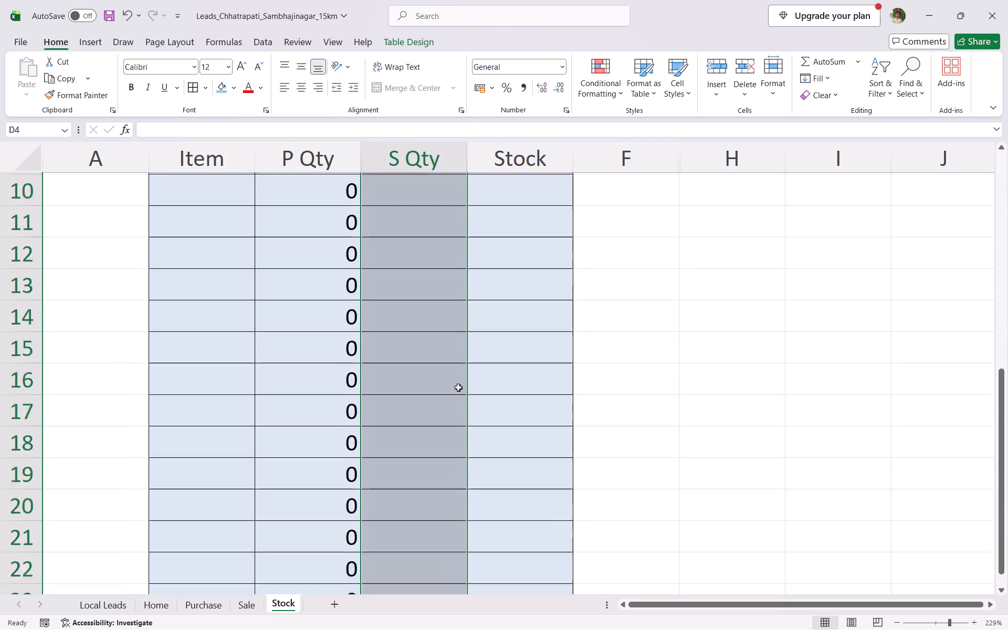
scroll(458, 387, up, 2)
click(429, 293)
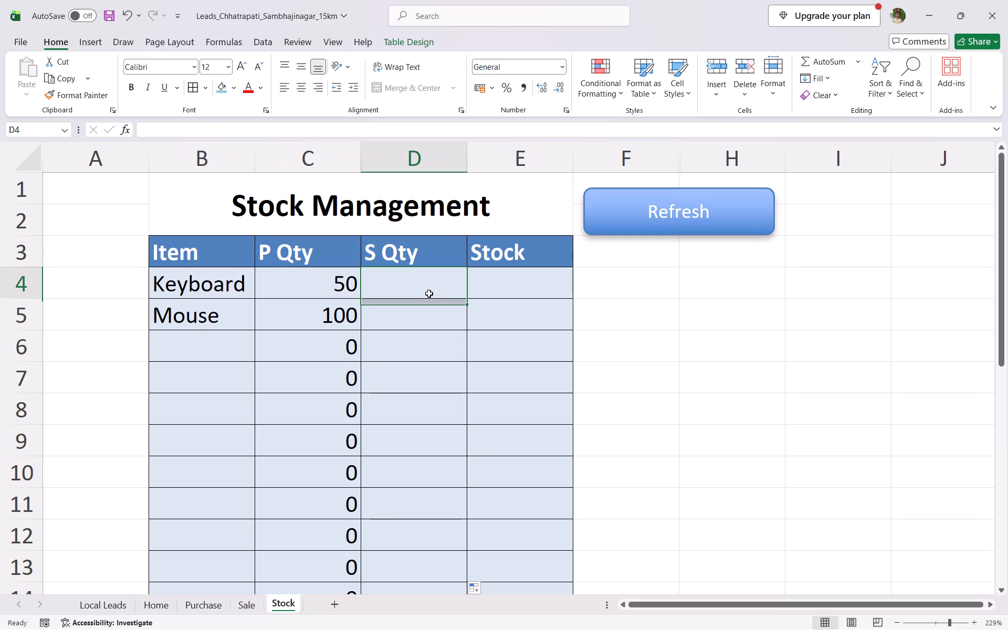
click(429, 293)
key(equal)
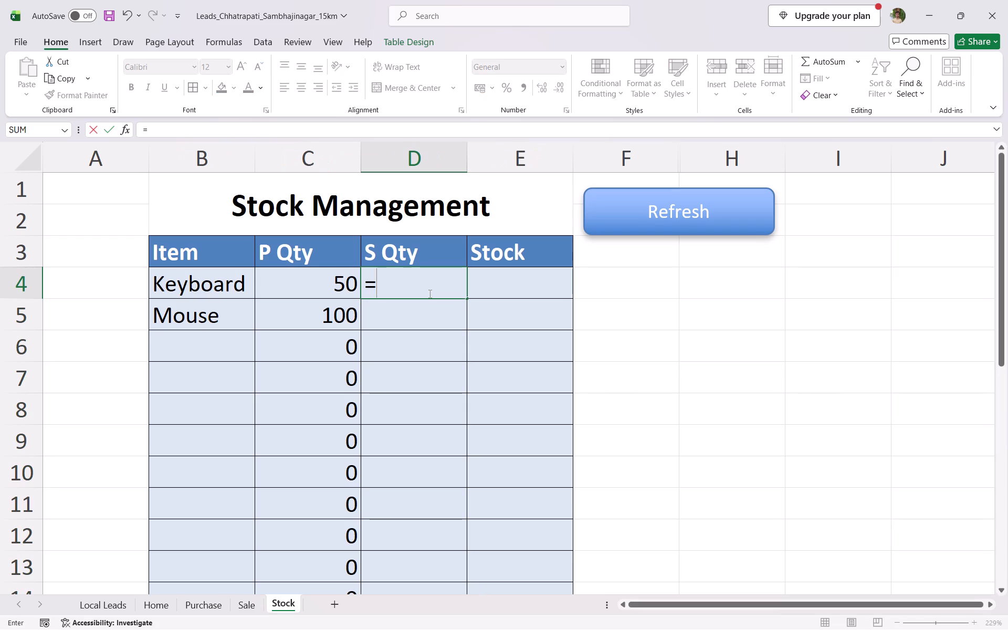
text(SUM)
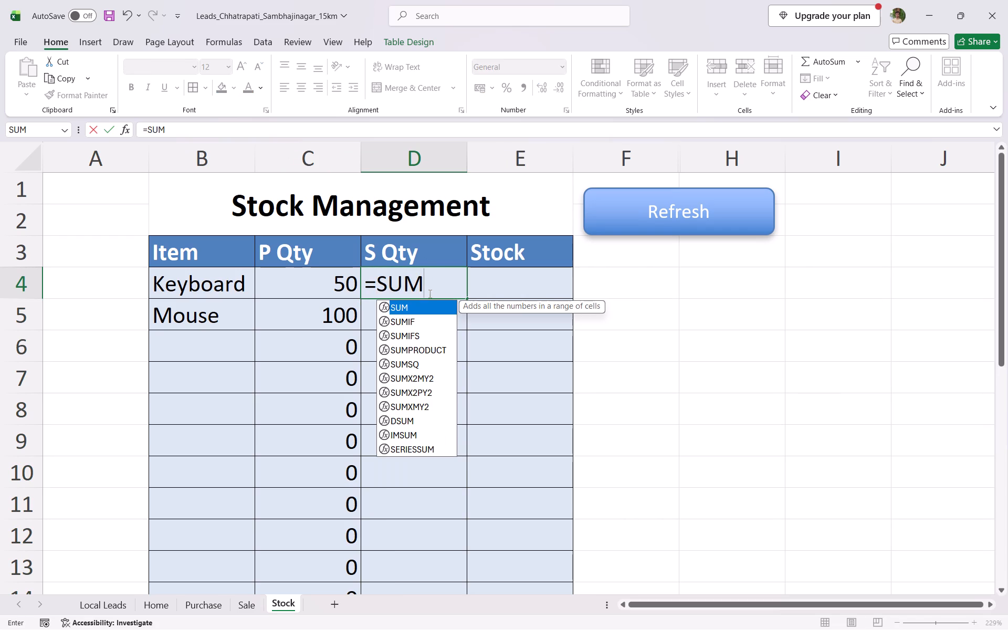
text(IF()
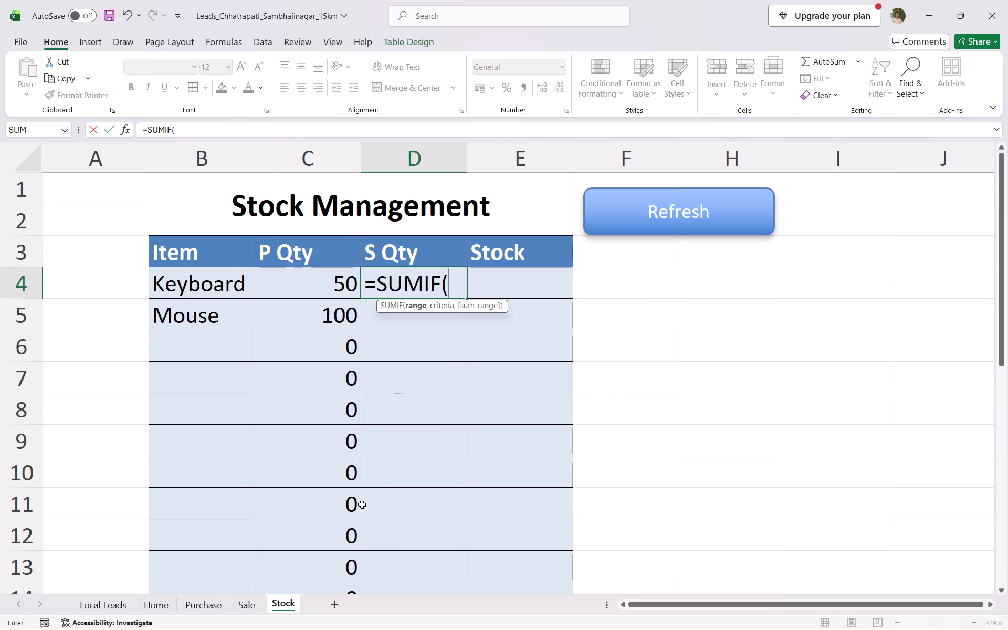
click(239, 601)
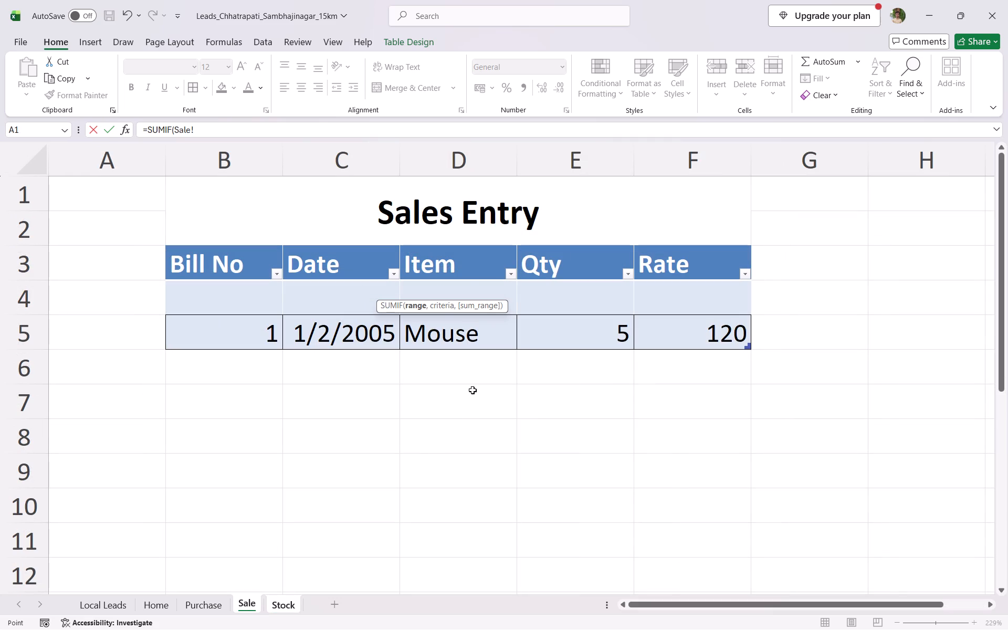
drag(468, 259, 456, 325)
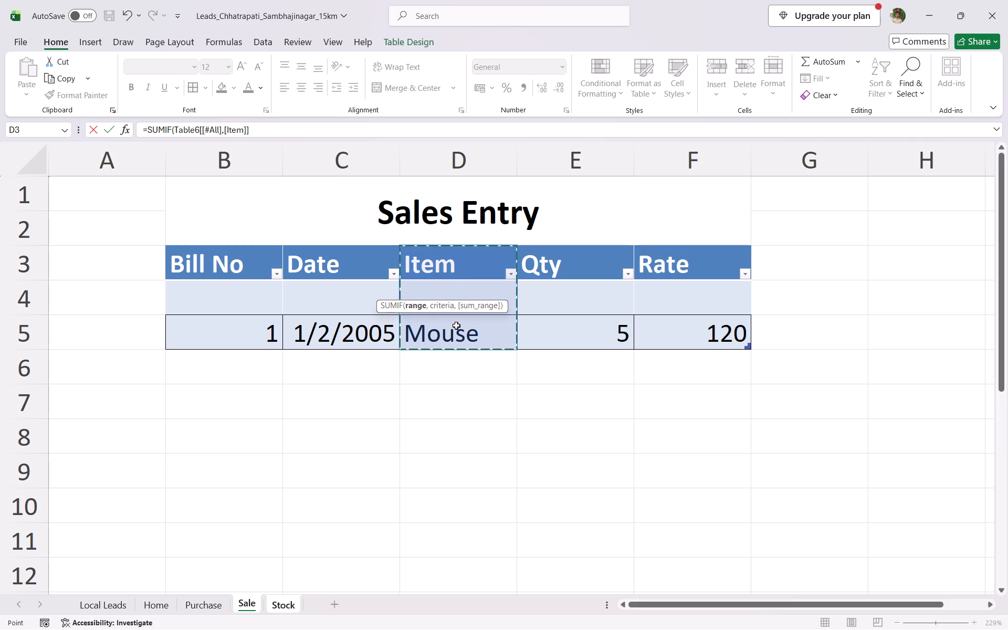
click(367, 128)
key(comma)
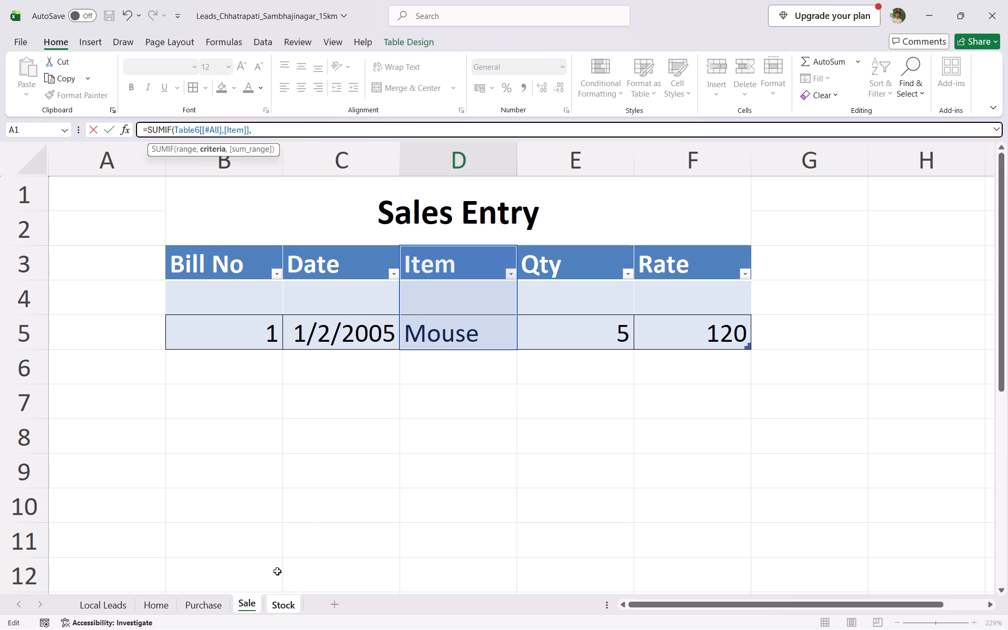
click(286, 608)
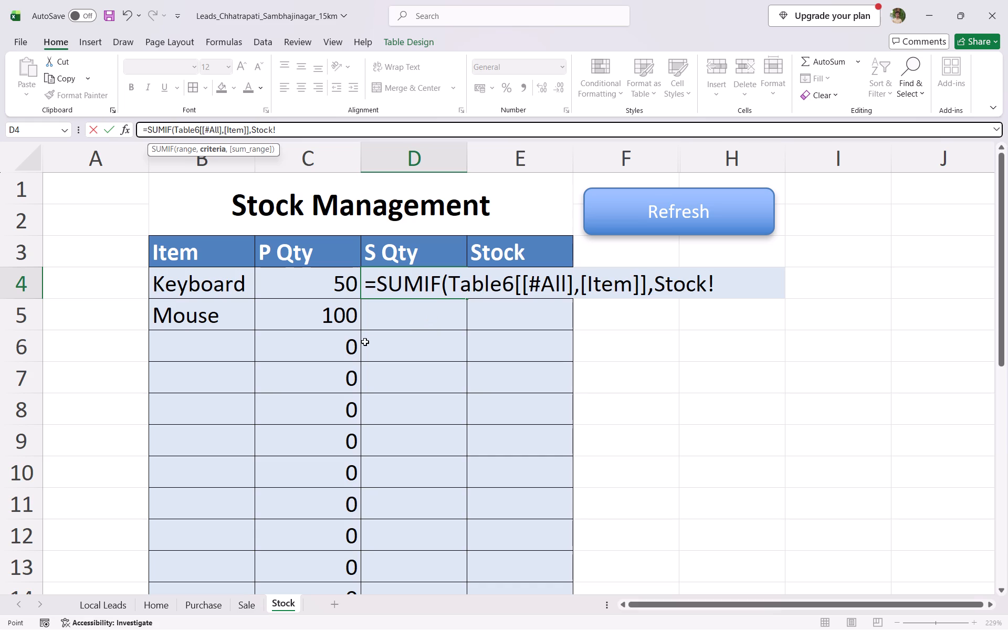
click(210, 280)
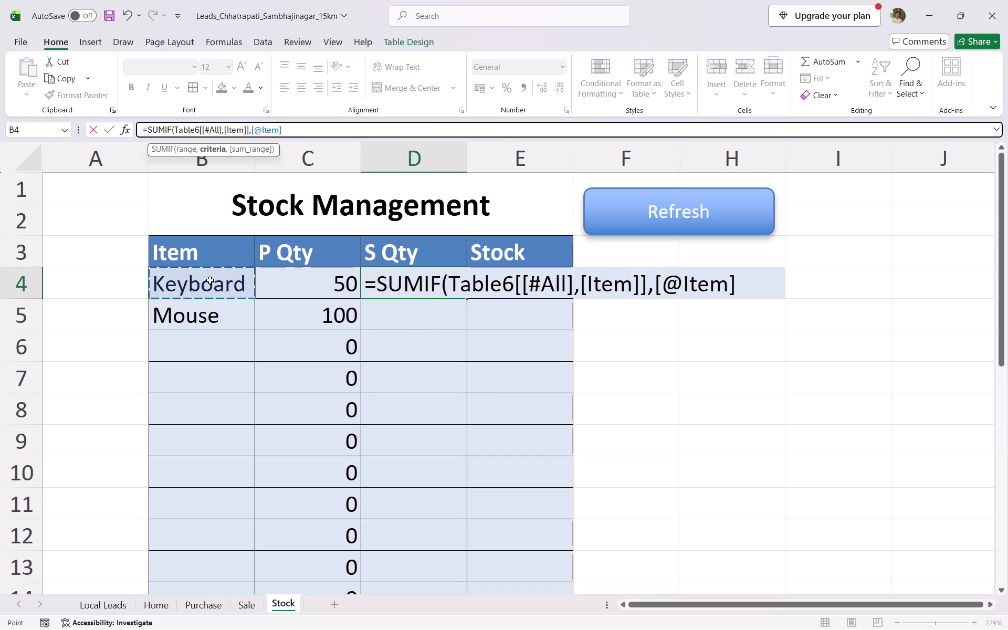
key(comma)
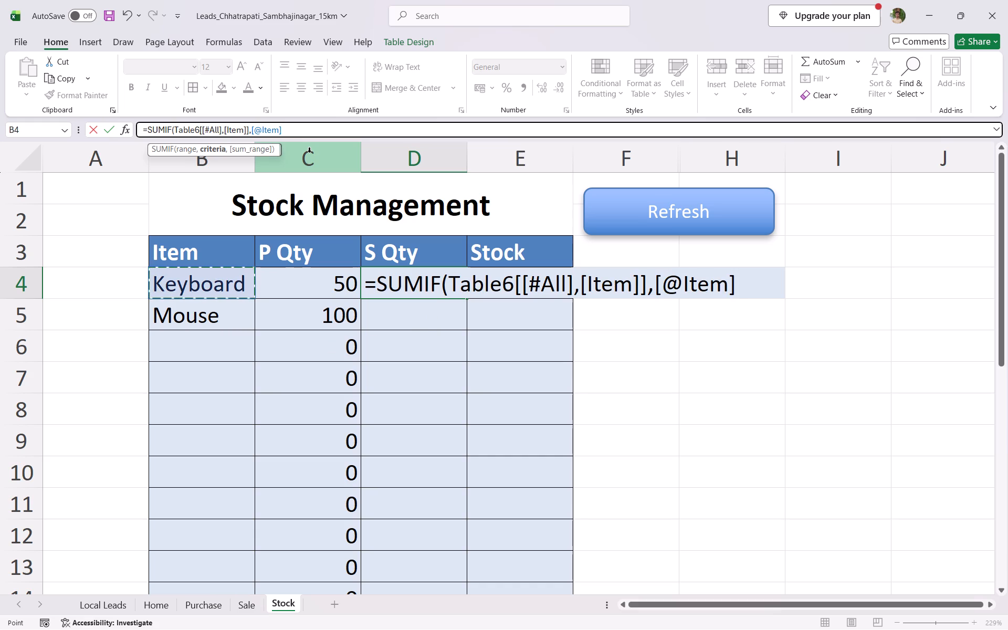
click(246, 604)
drag(562, 266, 566, 342)
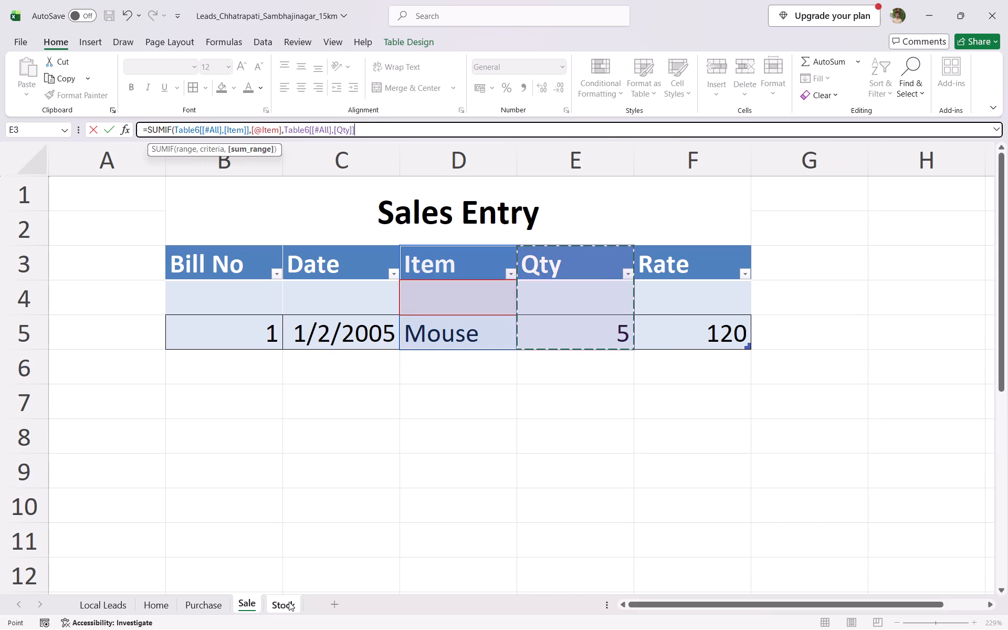
key(shift+parenright)
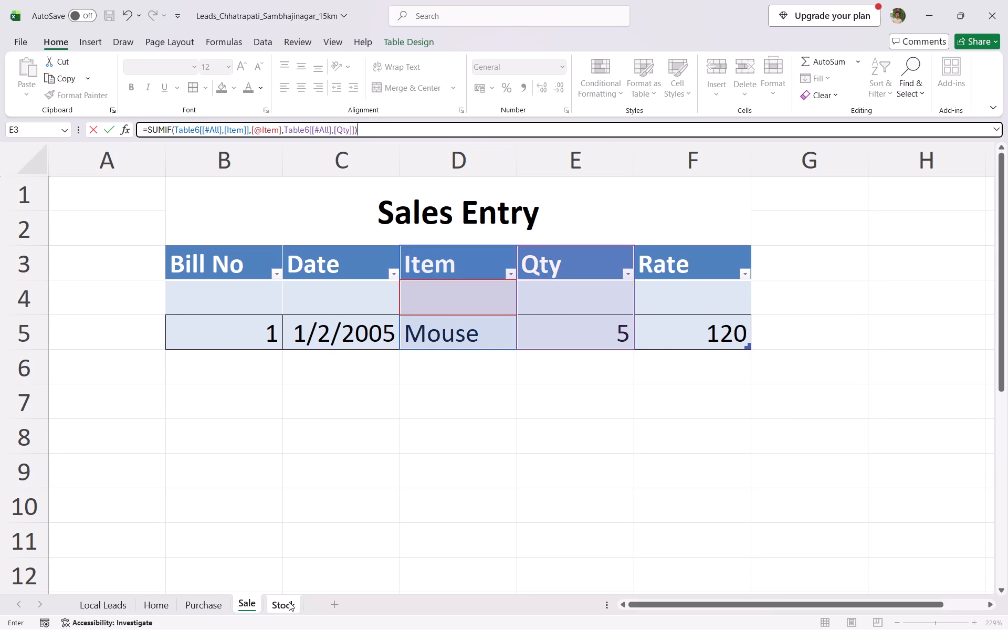
key(Return)
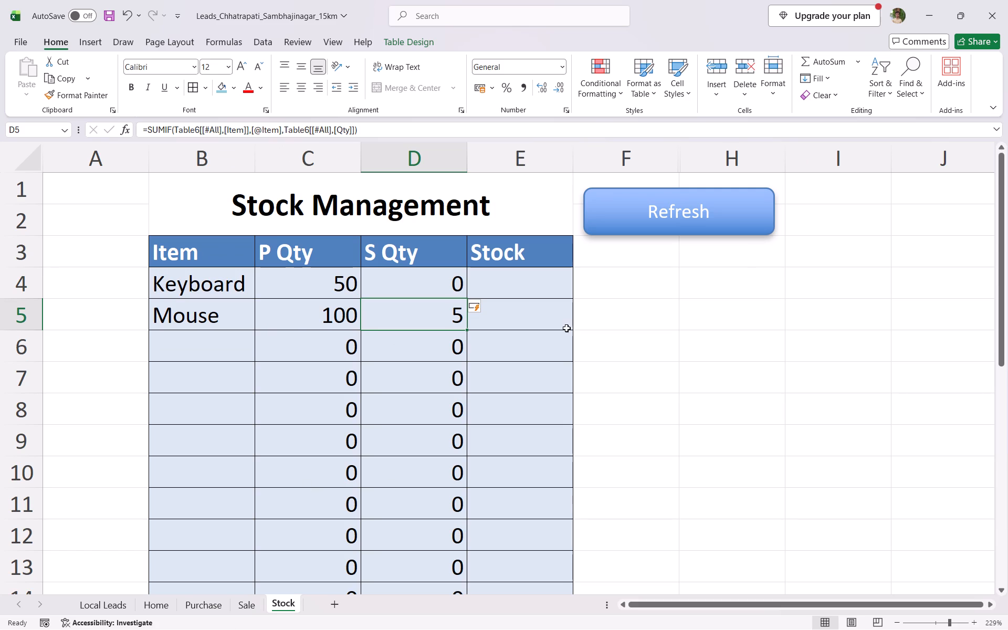
click(686, 300)
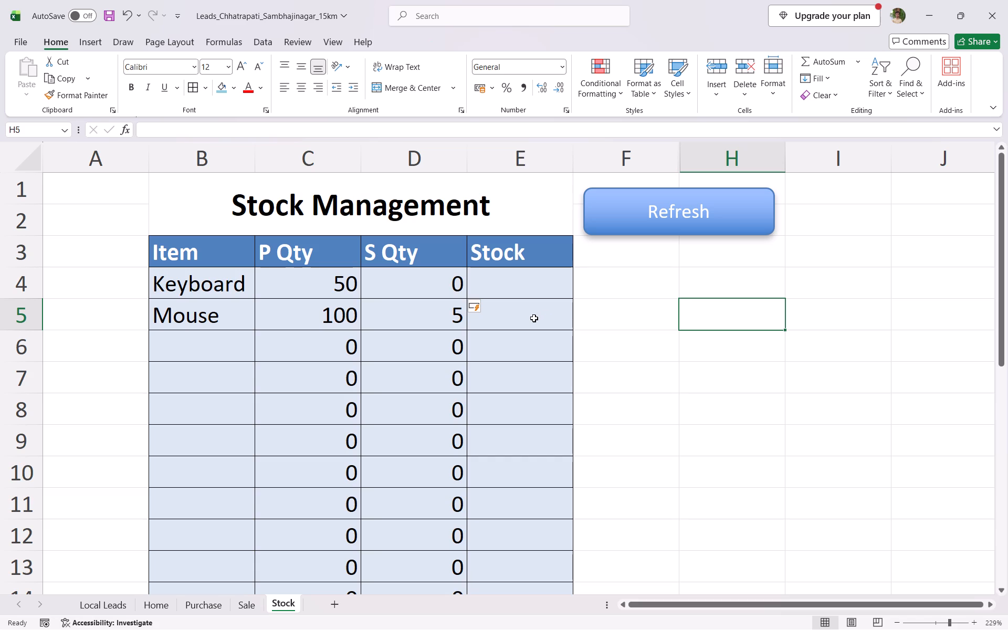
Fill the Stock column with the formula =[@[P Qty]]-[@[S Qty]] and check it down to the table's last row.
click(521, 290)
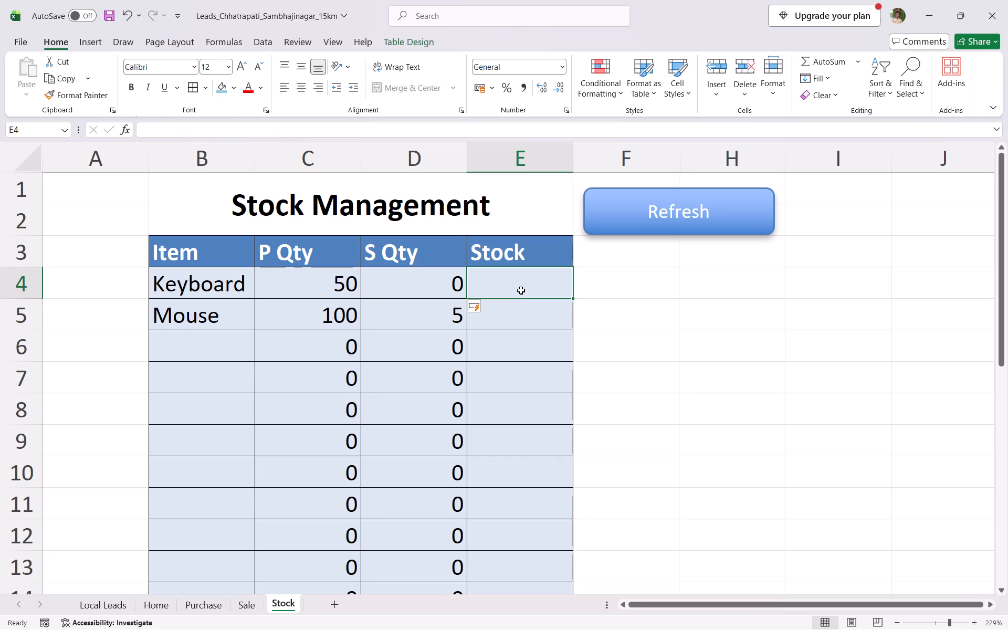
key(equal)
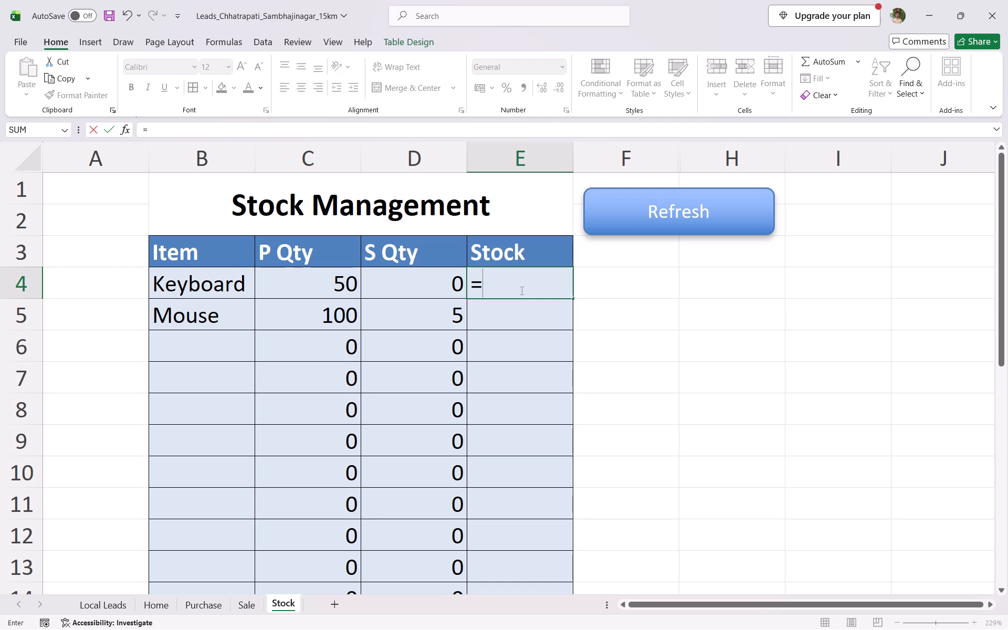
click(343, 272)
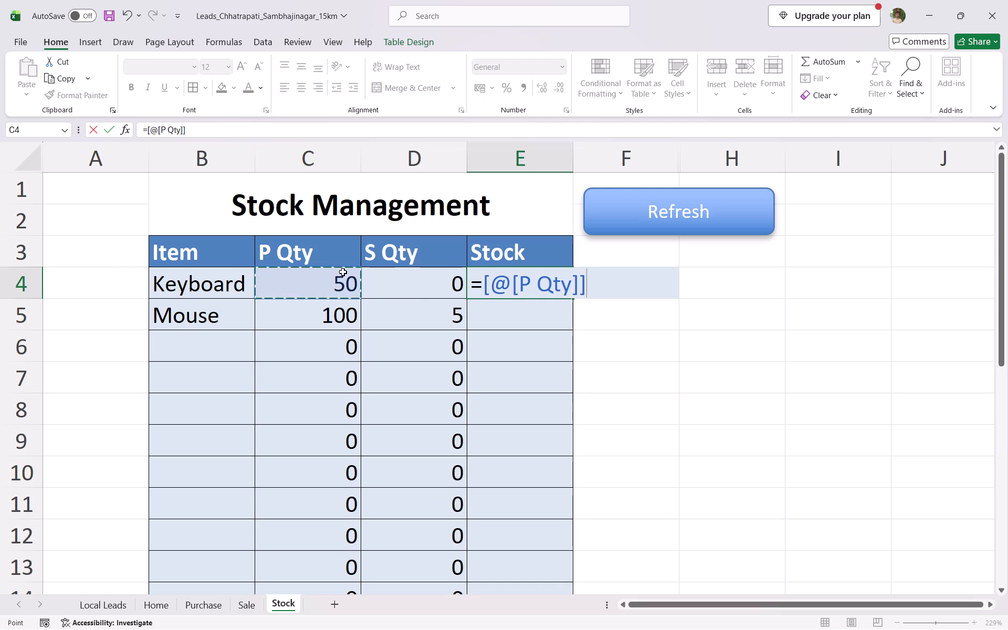
key(minus)
click(406, 289)
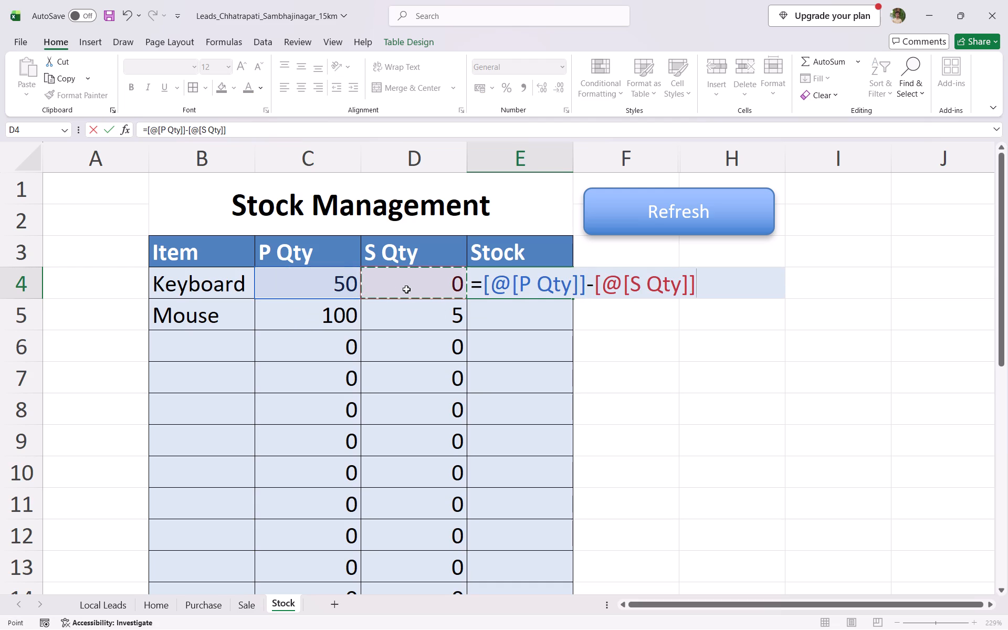
key(shift+parenright)
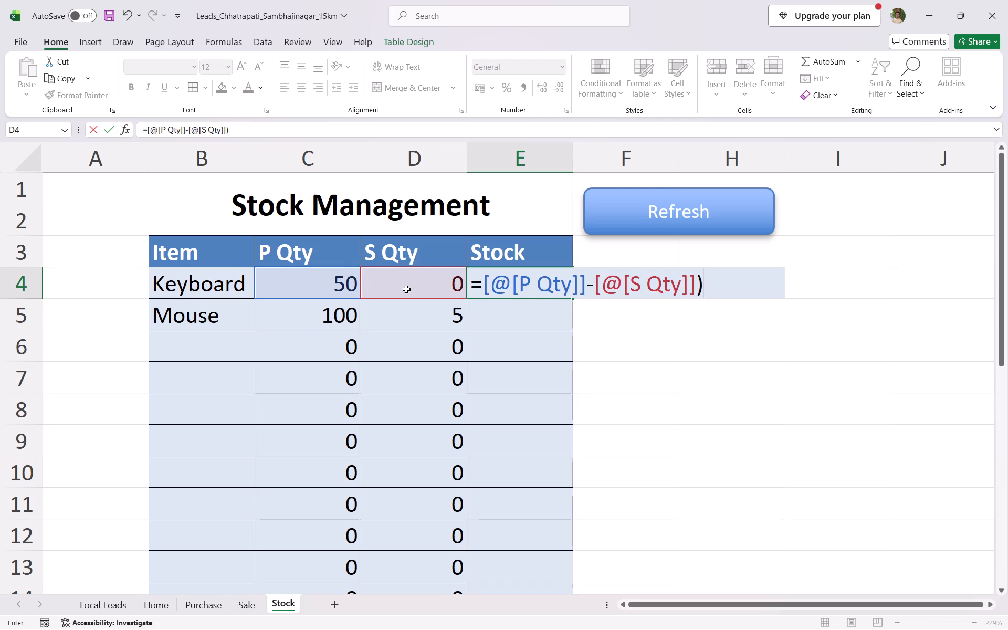
key(BackSpace)
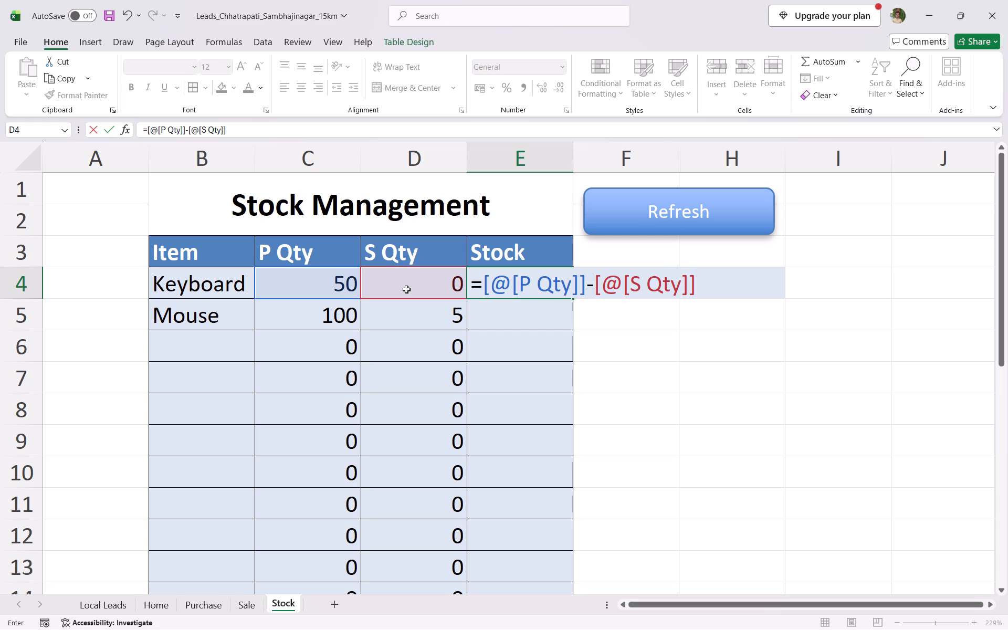
key(Return)
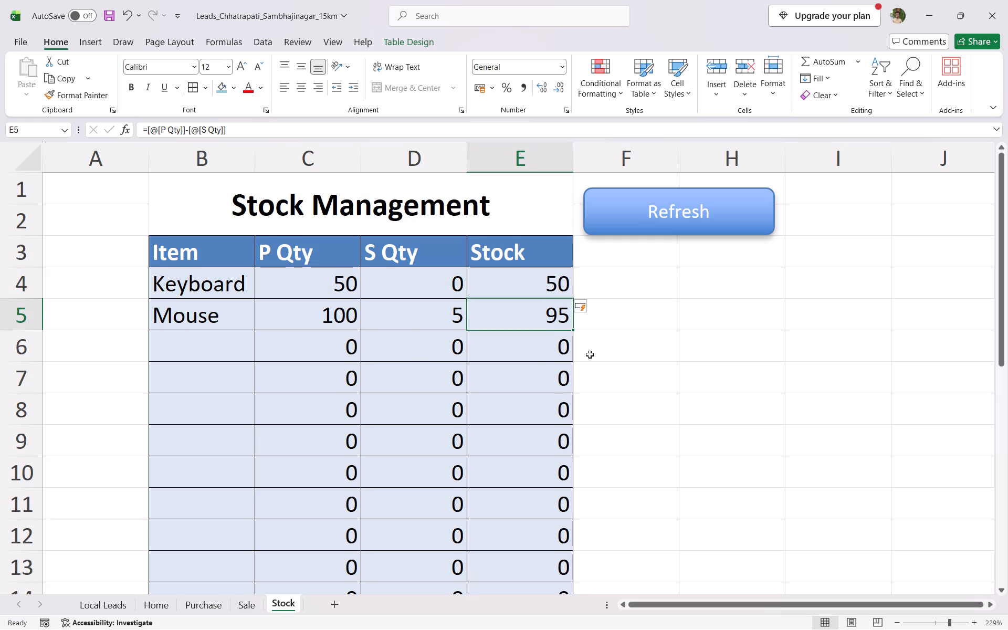
scroll(598, 353, down, 1)
scroll(598, 353, up, 1)
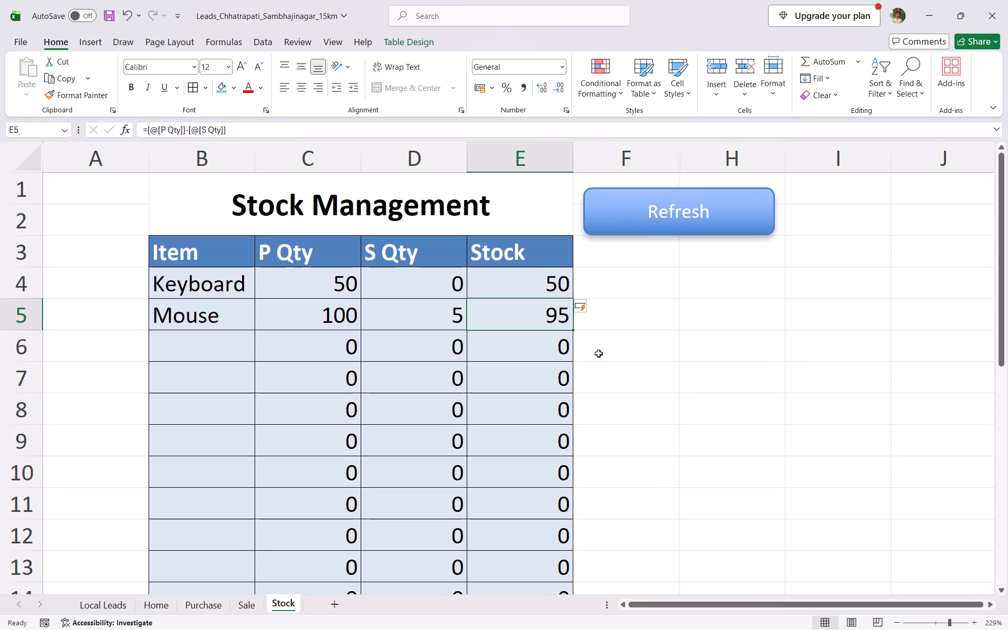
scroll(598, 353, down, 6)
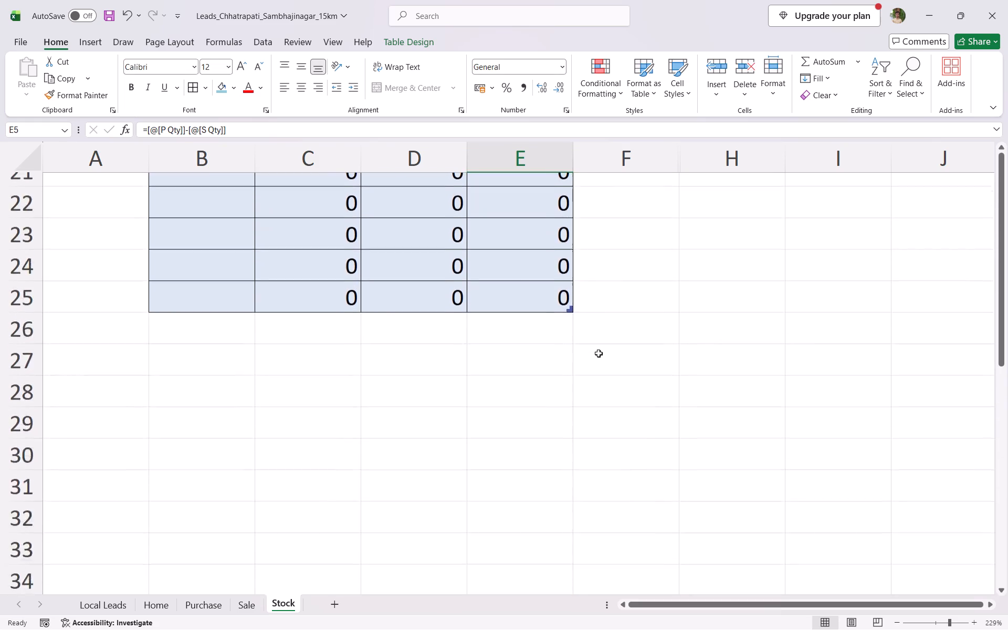
scroll(598, 353, up, 4)
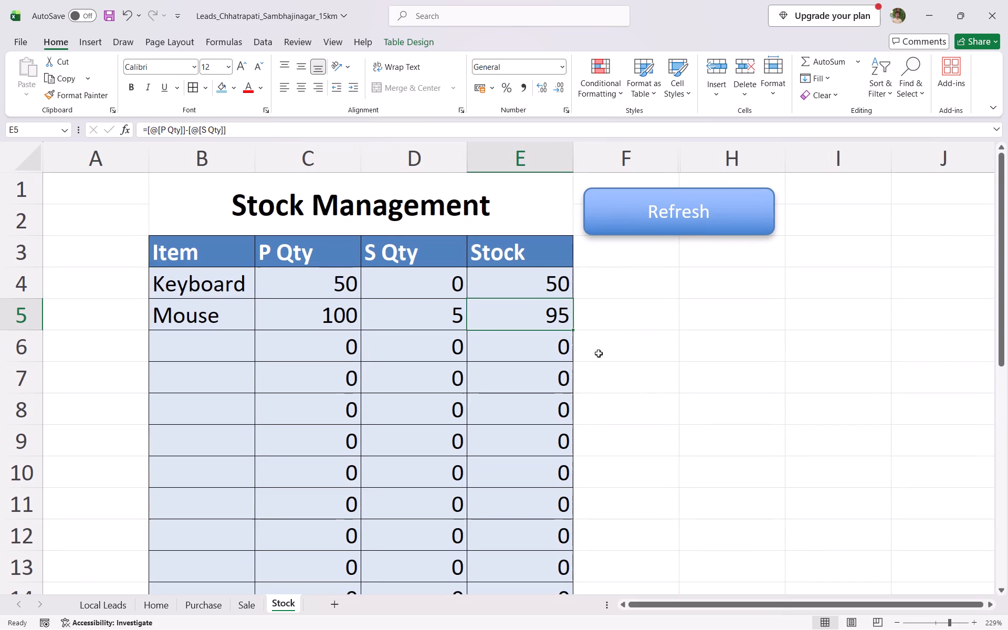
Run the Refresh macro on the Stock sheet.
click(668, 210)
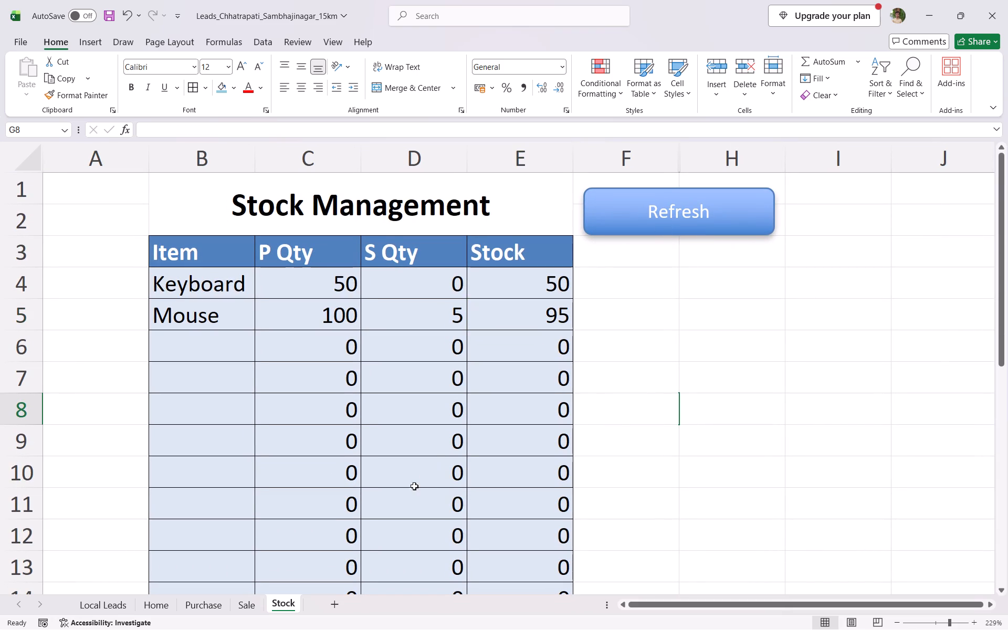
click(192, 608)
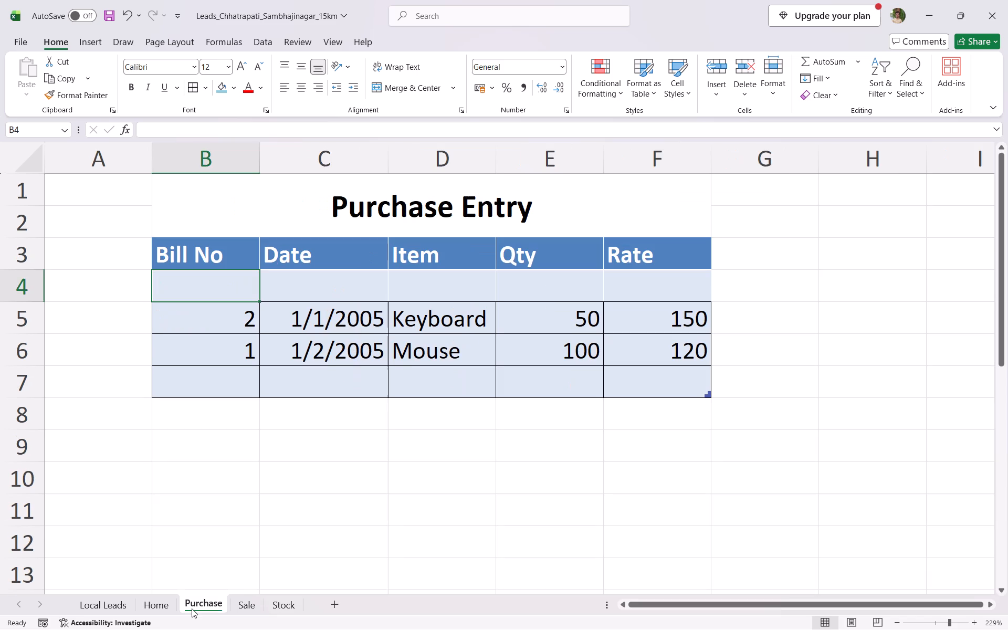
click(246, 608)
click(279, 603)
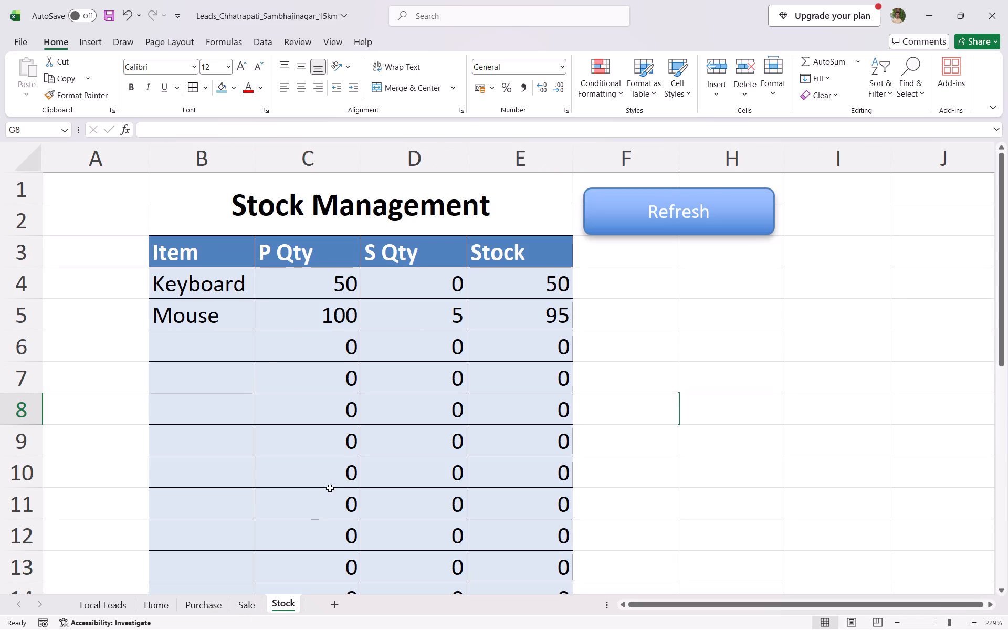
On the Home sheet, try Sale as the Entry Type, and settle on Purchase.
click(153, 598)
click(350, 240)
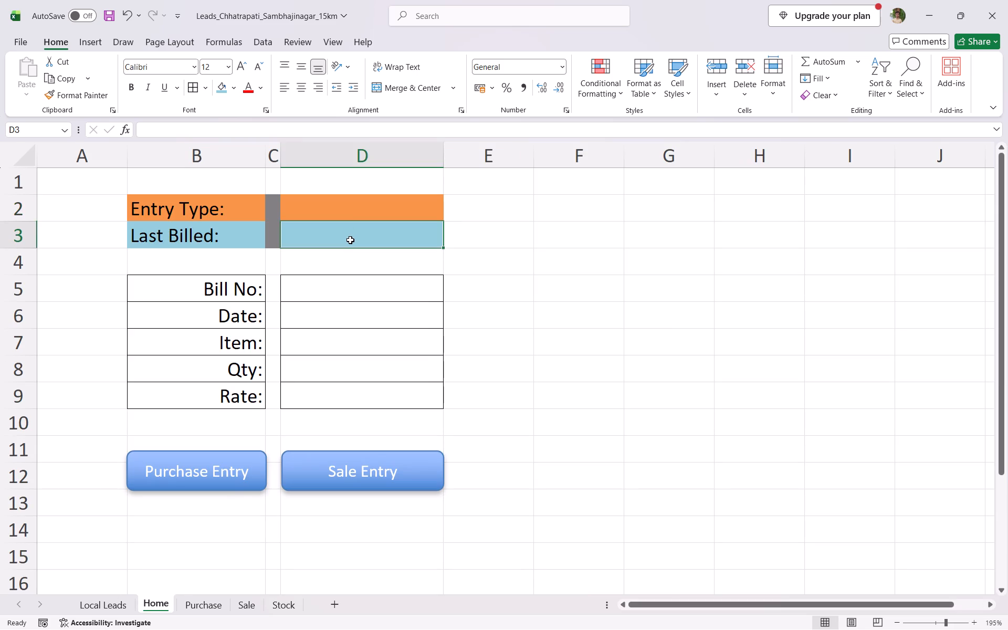
click(391, 207)
click(449, 216)
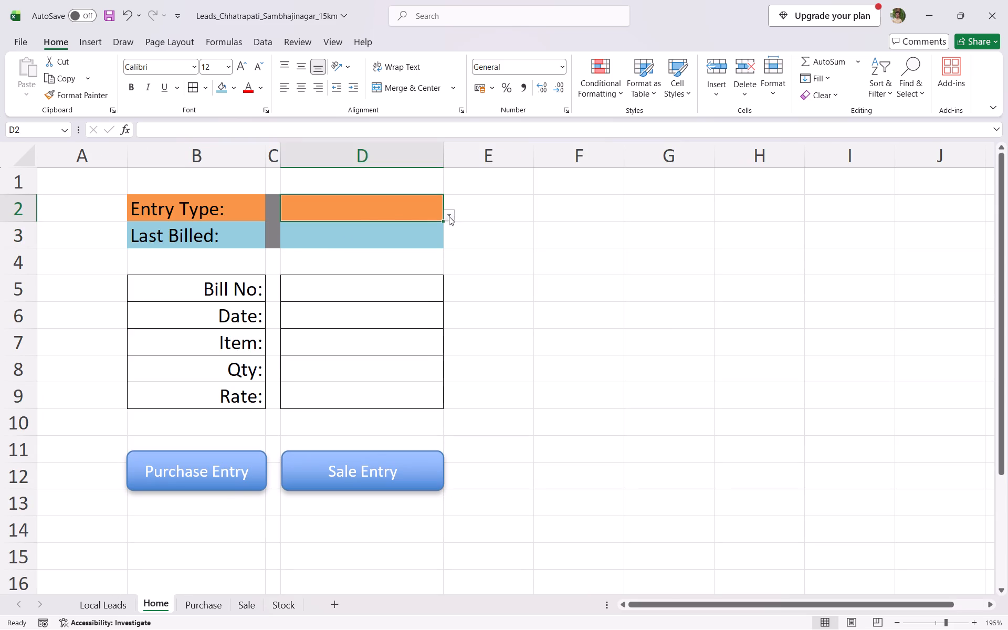
click(406, 227)
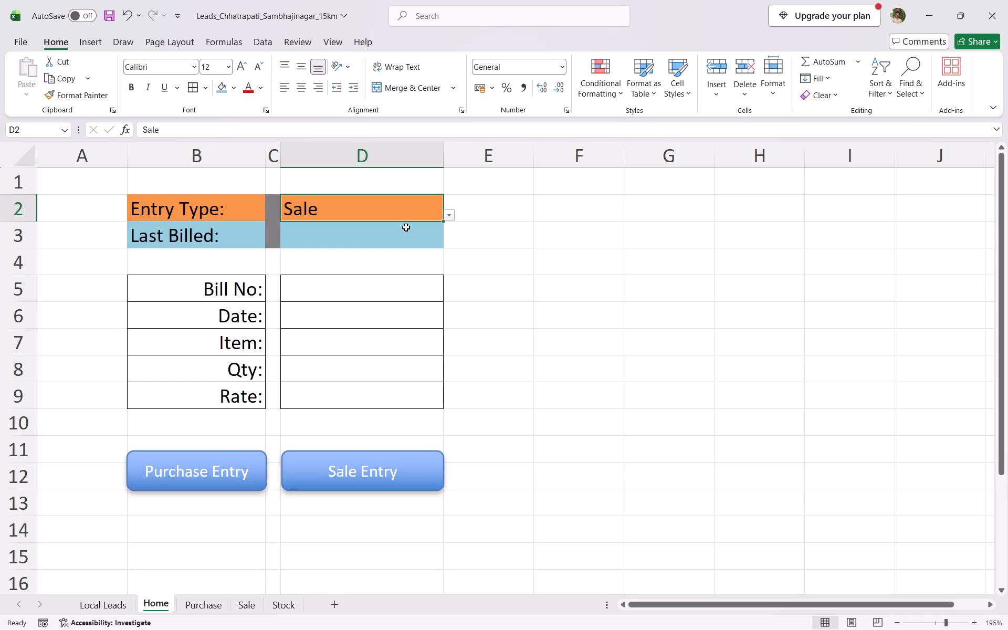
click(454, 214)
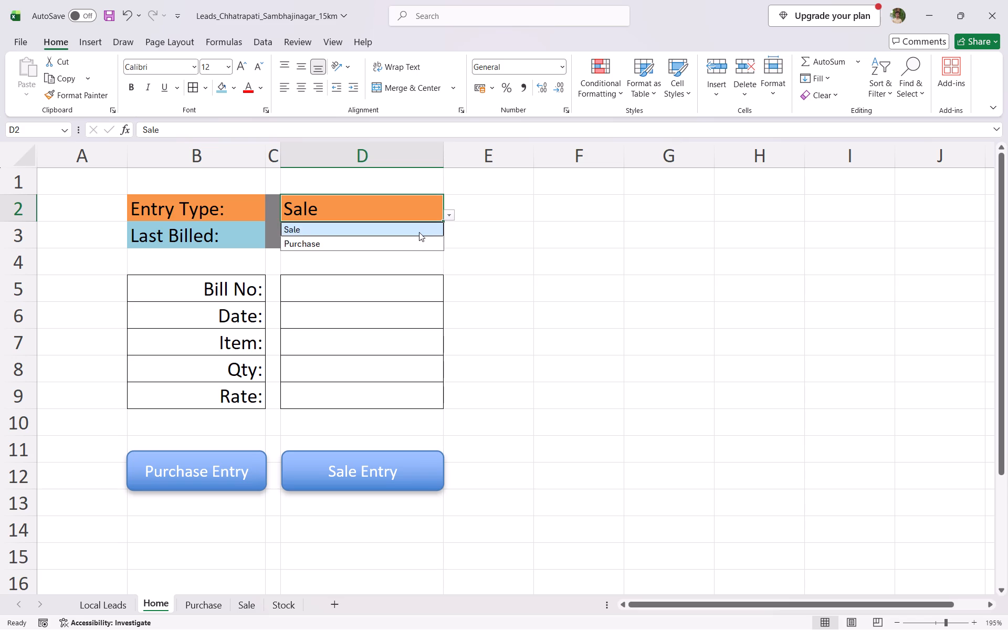
click(412, 240)
In the Home sheet's Last Billed cell, enter =MAX(Table5[Bill No]) to return the highest bill number from the Purchase table.
click(397, 239)
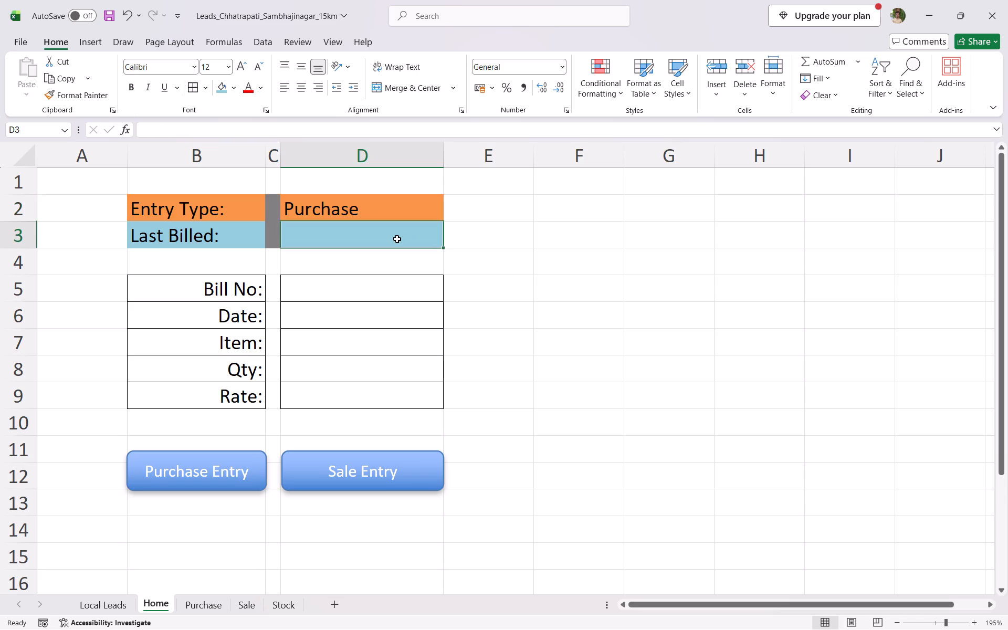
key(equal)
text(max)
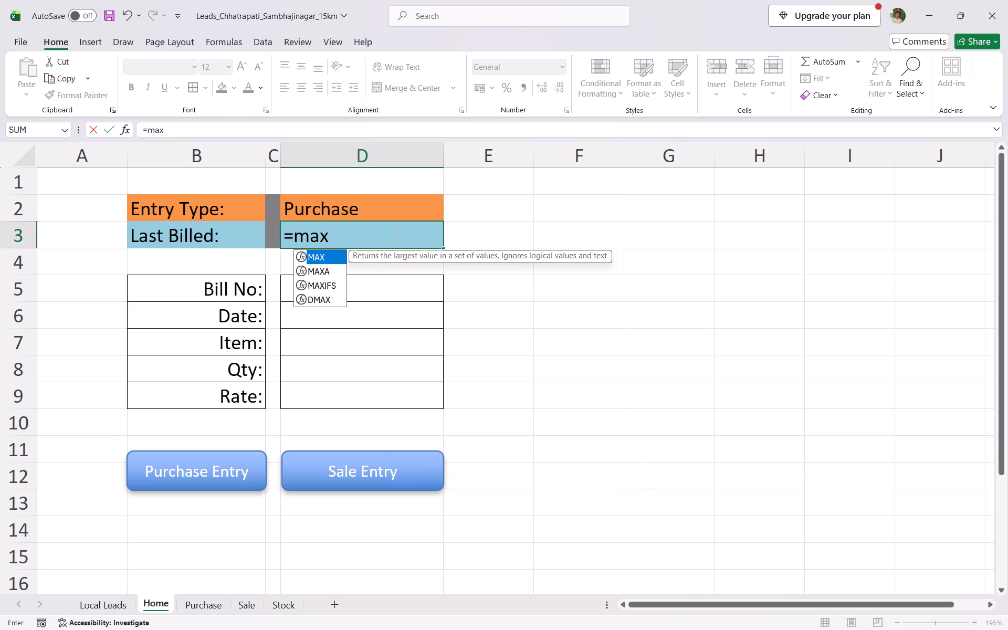
key(shift+parenleft)
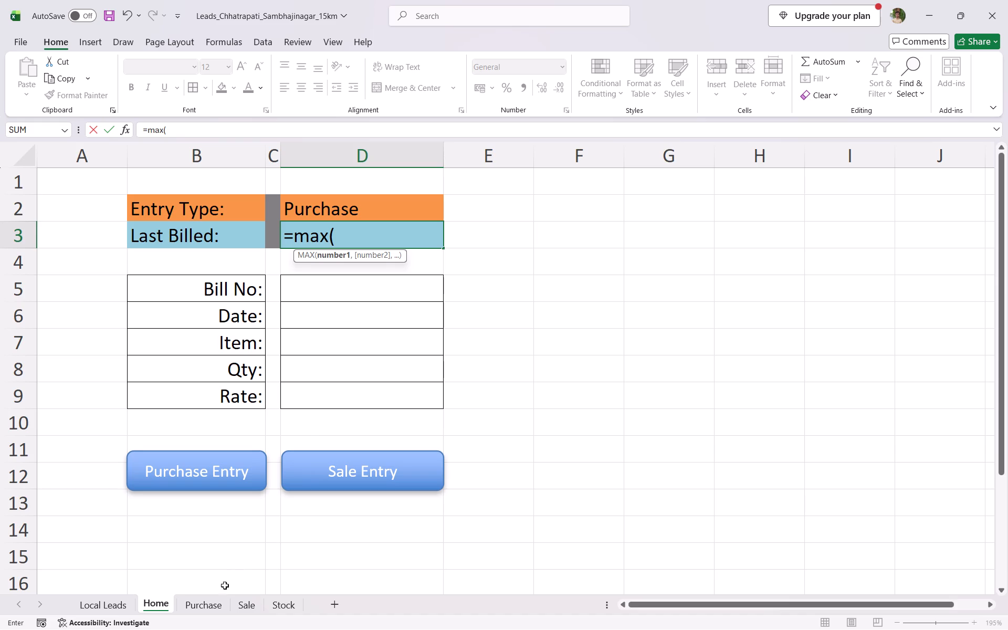
click(212, 606)
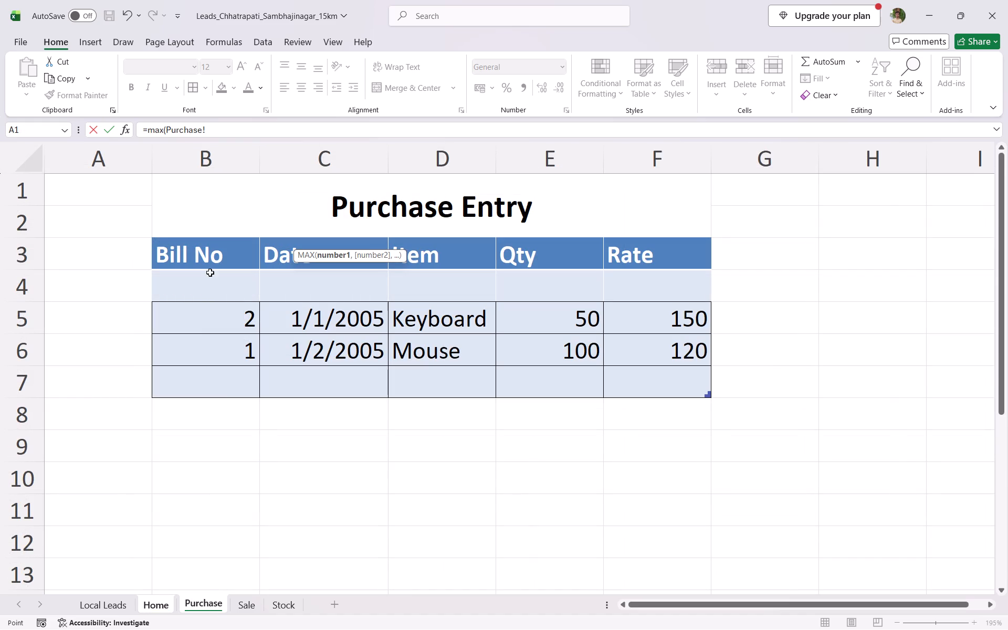
drag(211, 283, 215, 373)
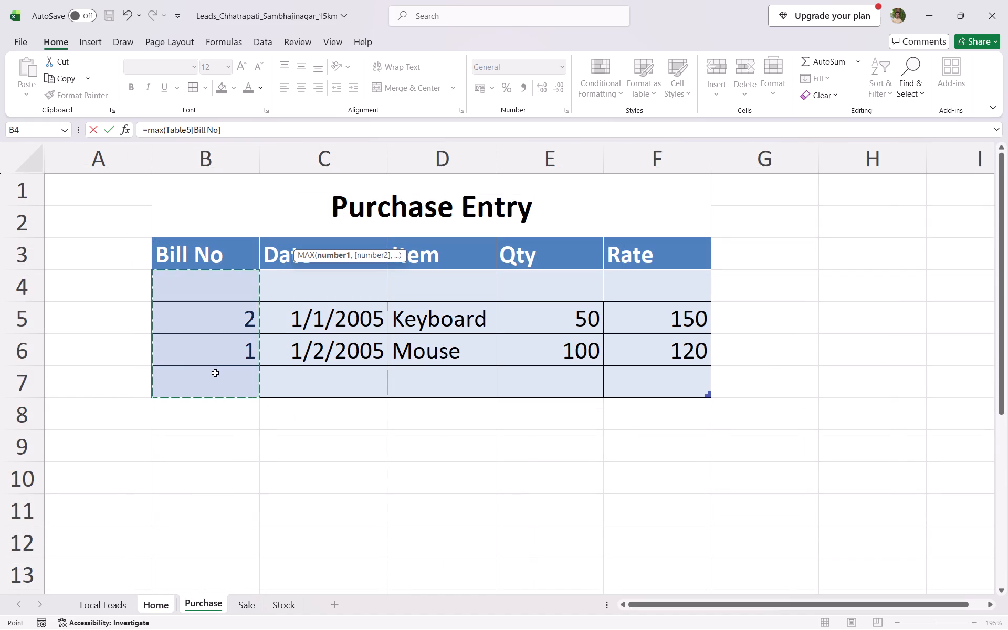
key(shift+parenright)
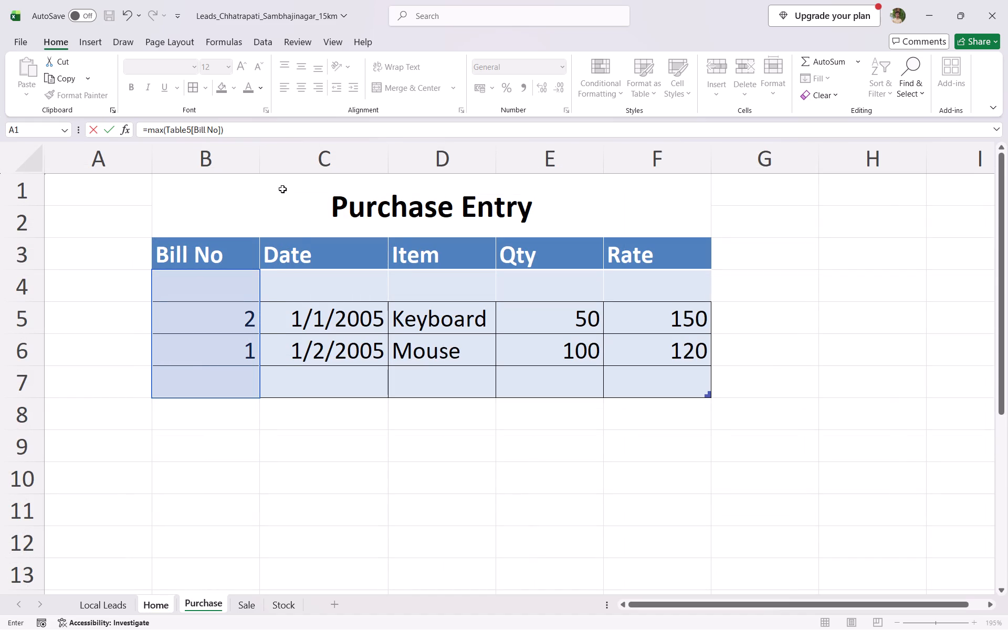
key(Return)
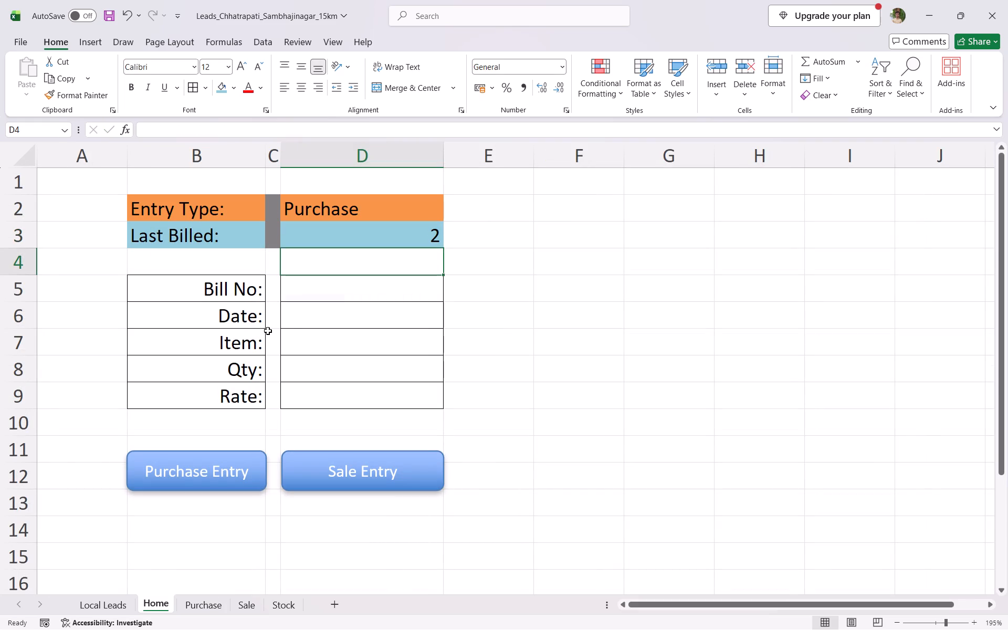
click(579, 314)
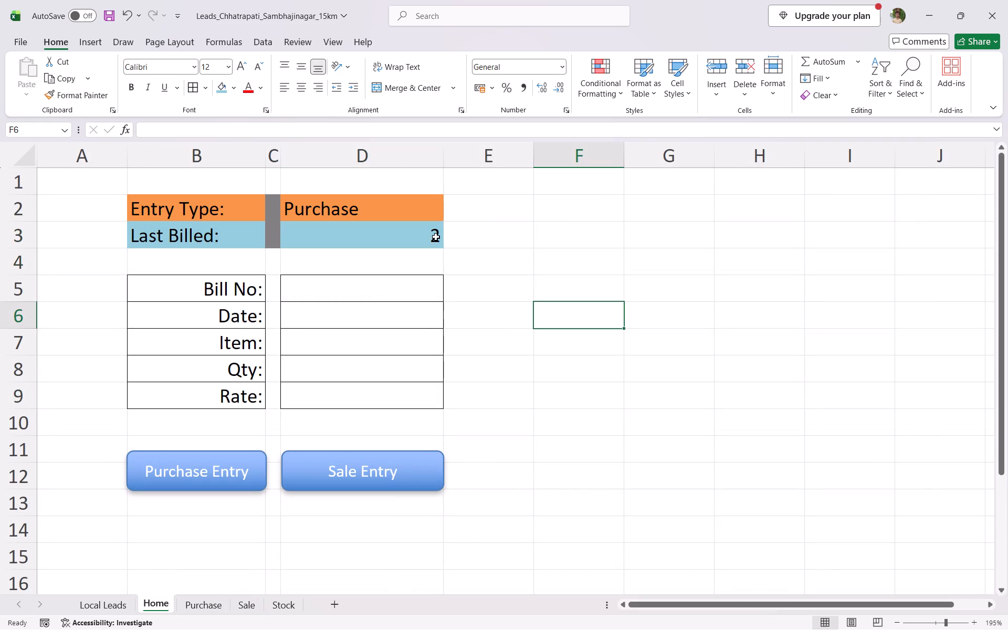
click(515, 271)
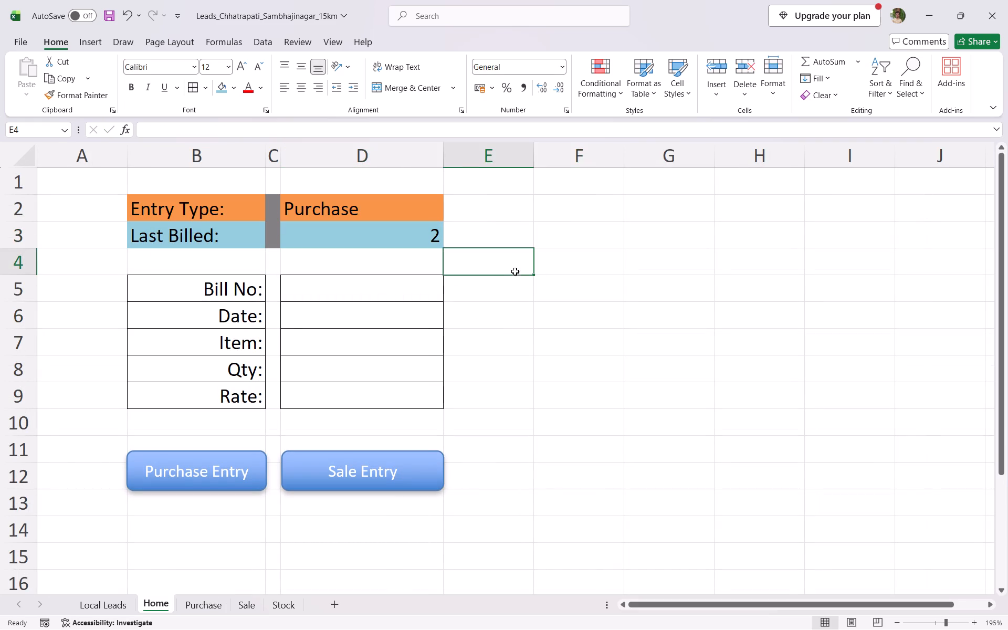
Switch the Entry Type on the Home sheet to Sale.
click(417, 239)
click(433, 202)
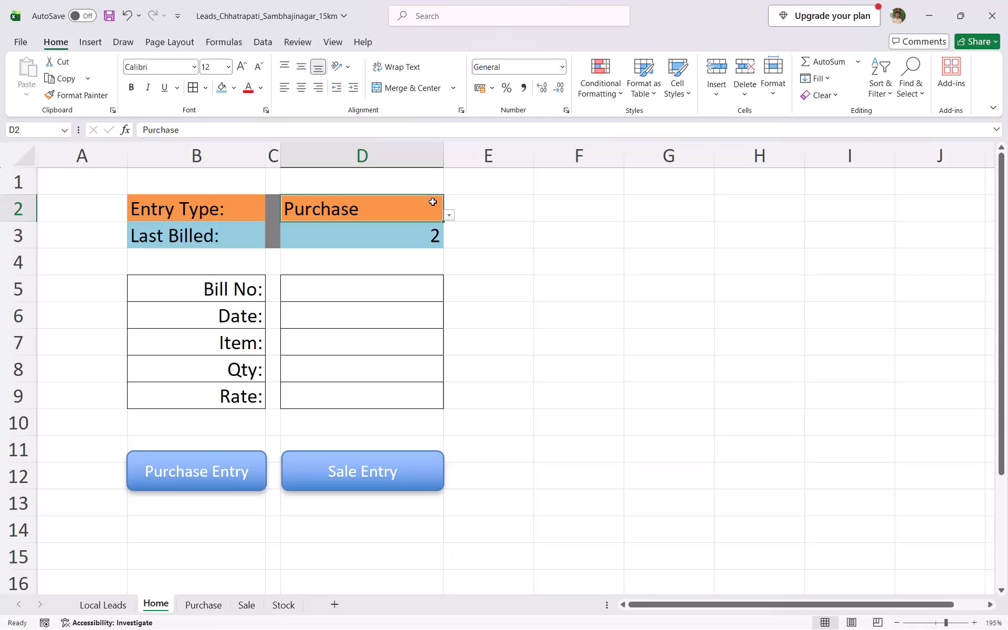
click(454, 215)
click(434, 229)
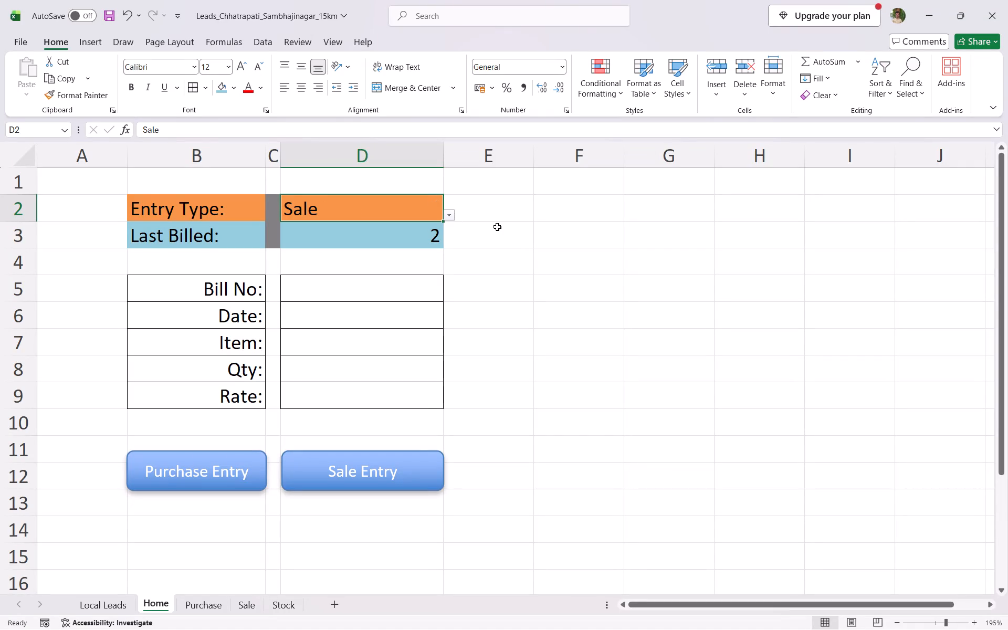
click(499, 262)
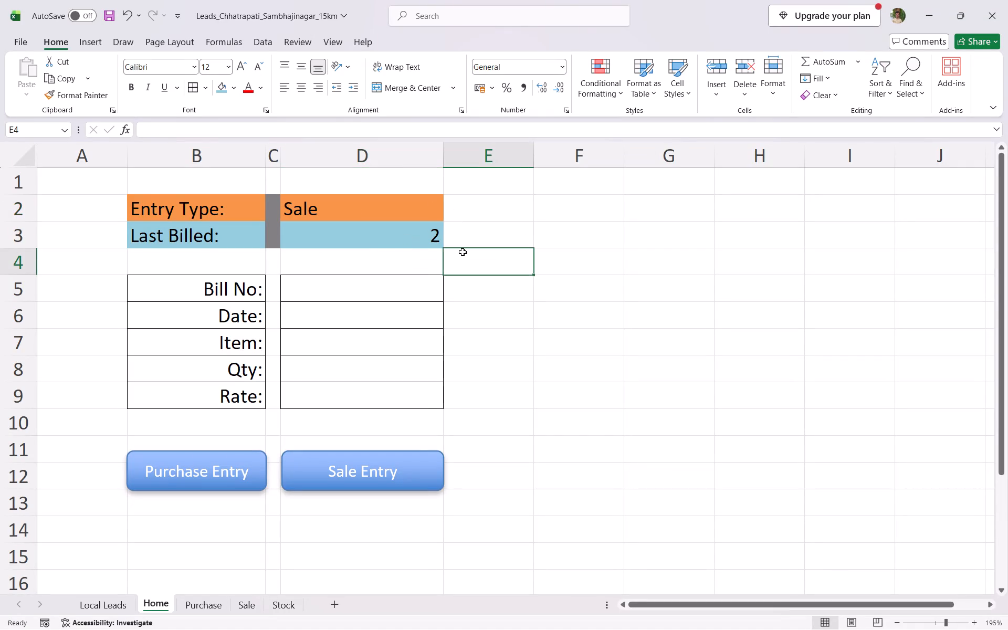
Reopen the Last Billed formula and insert IF(D2="Purchase", before MAX(Table5[Bill No]) so it tests the Entry Type.
click(393, 237)
click(289, 132)
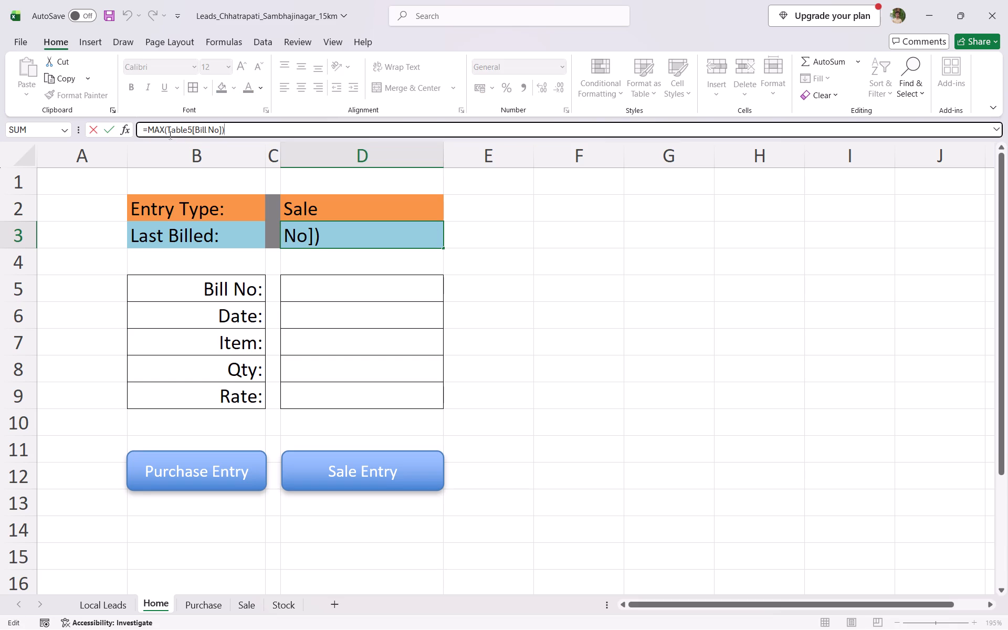
click(150, 128)
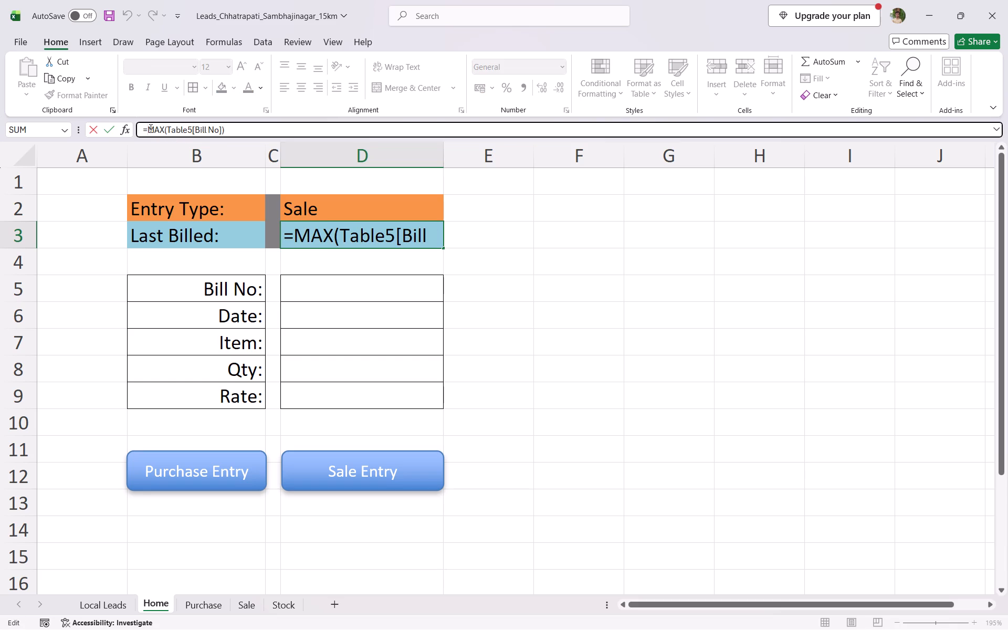
click(295, 235)
text(if)
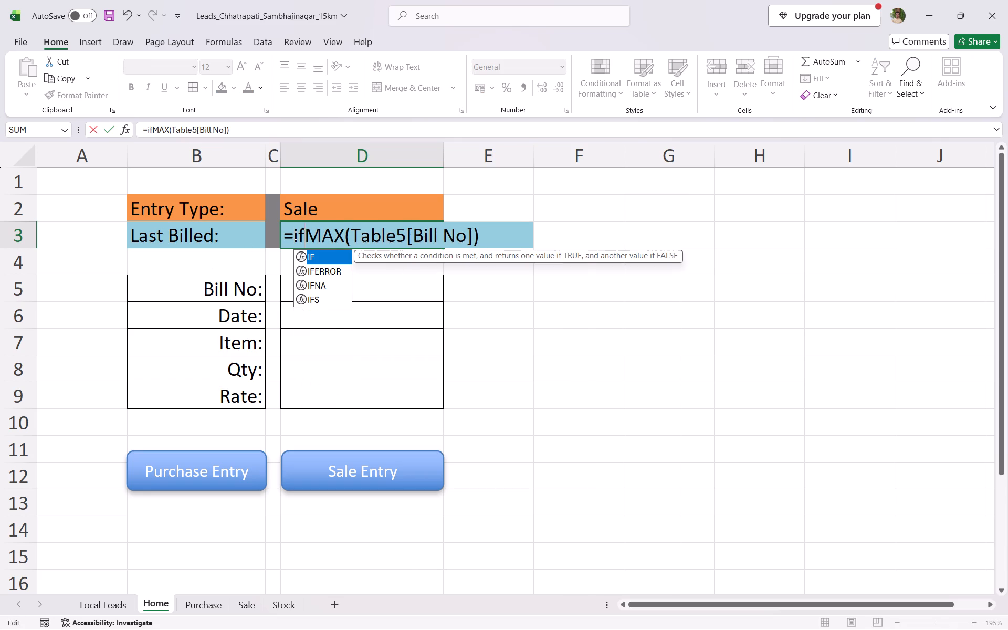
key(shift+parenleft)
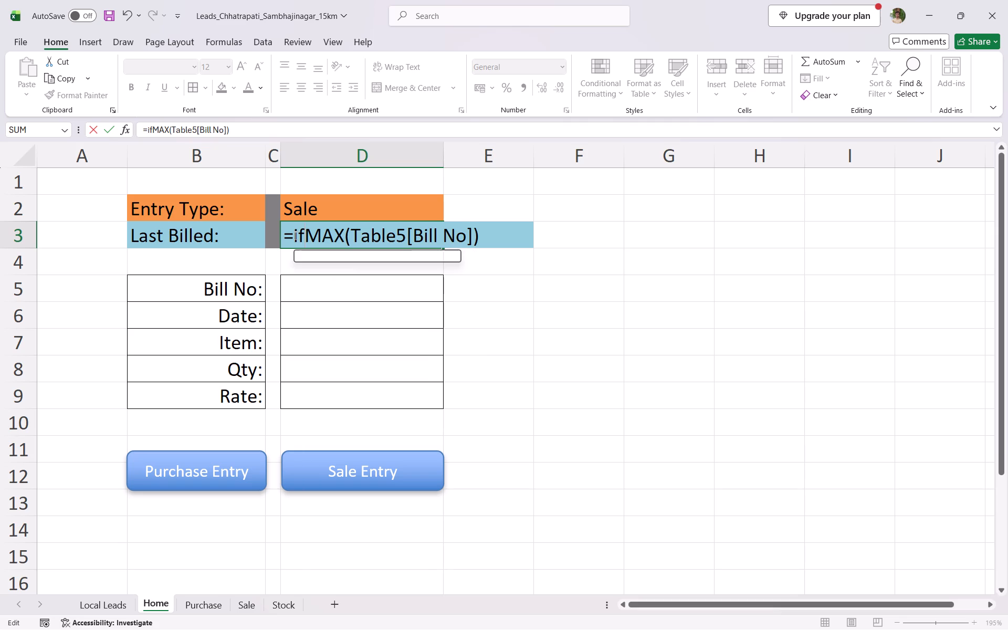
click(363, 209)
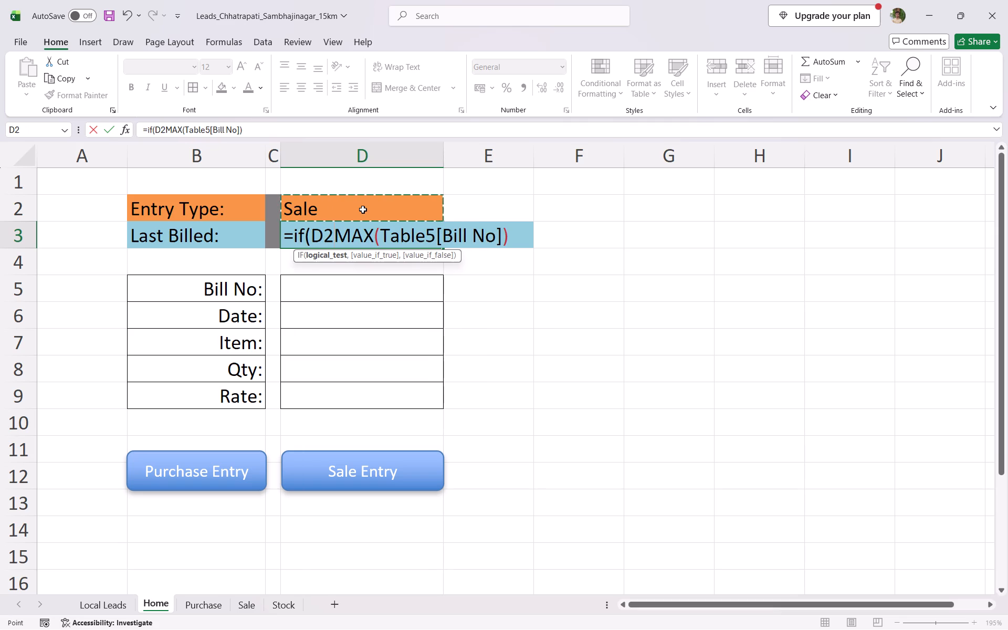
key(equal)
key(shift+quotedbl)
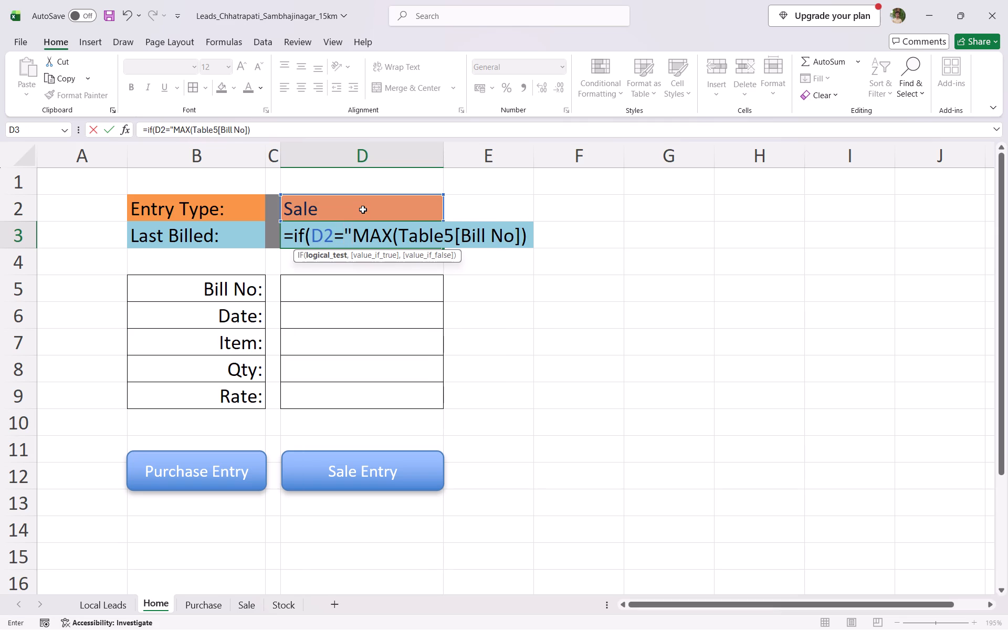
text(Purchase)
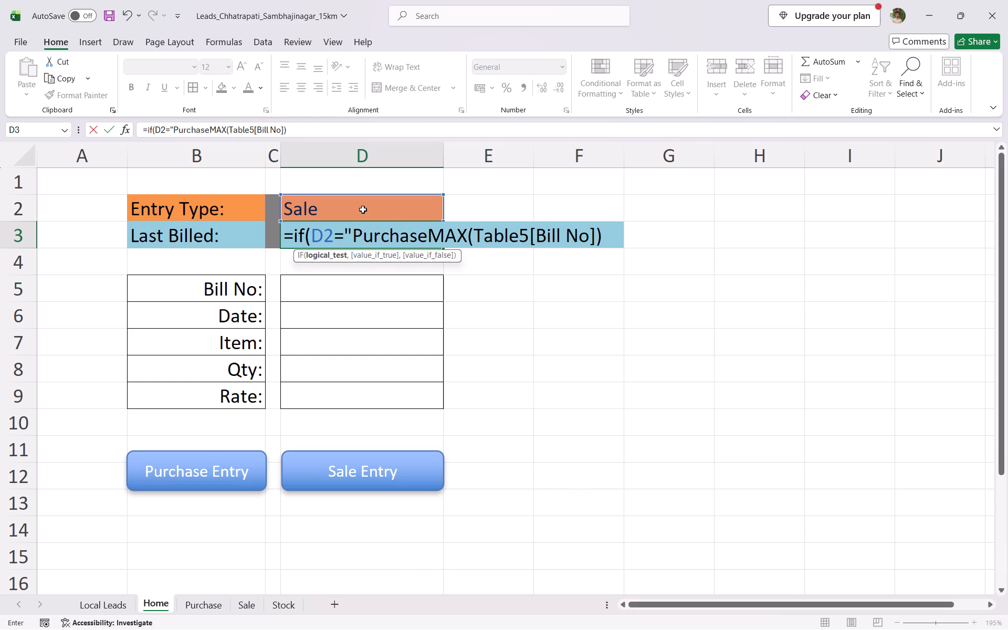
key(shift+quotedbl)
key(comma)
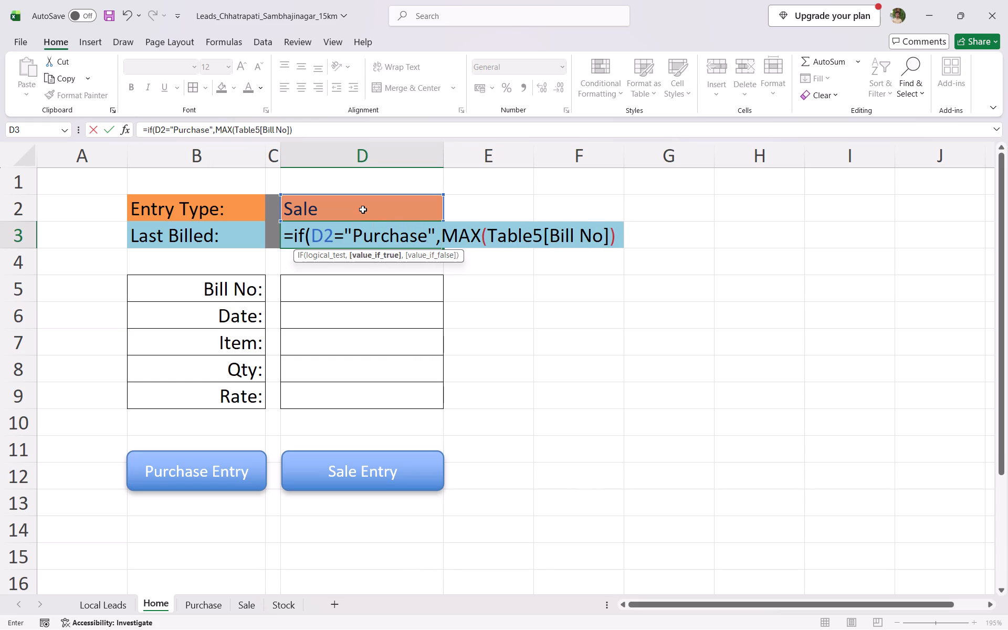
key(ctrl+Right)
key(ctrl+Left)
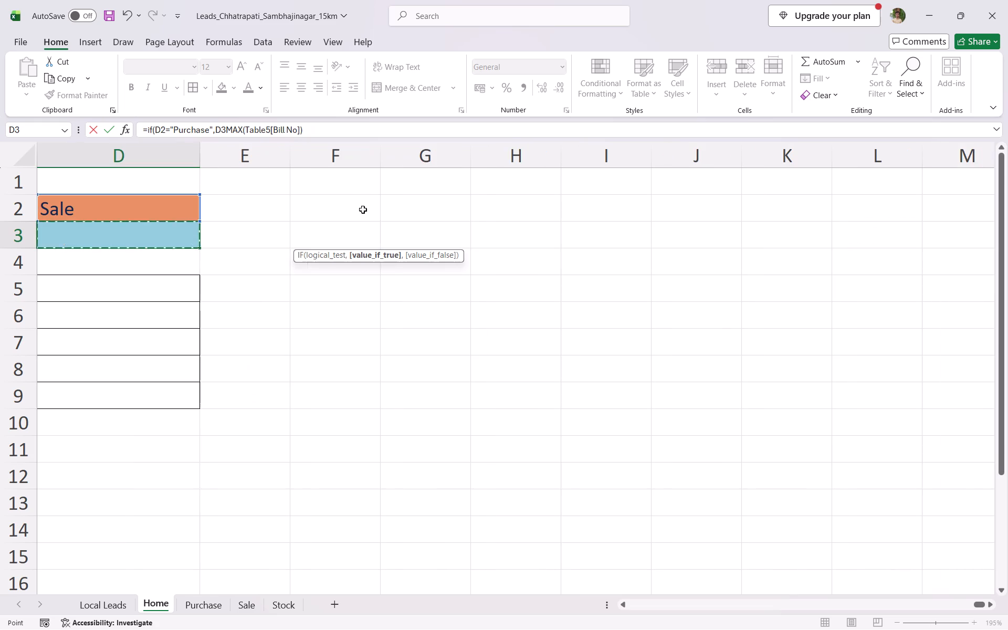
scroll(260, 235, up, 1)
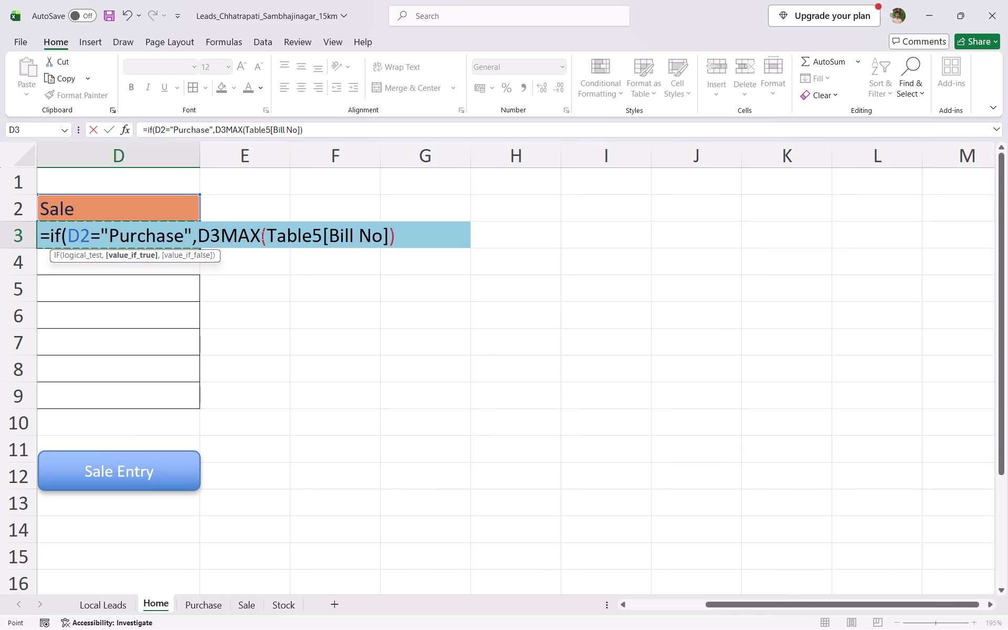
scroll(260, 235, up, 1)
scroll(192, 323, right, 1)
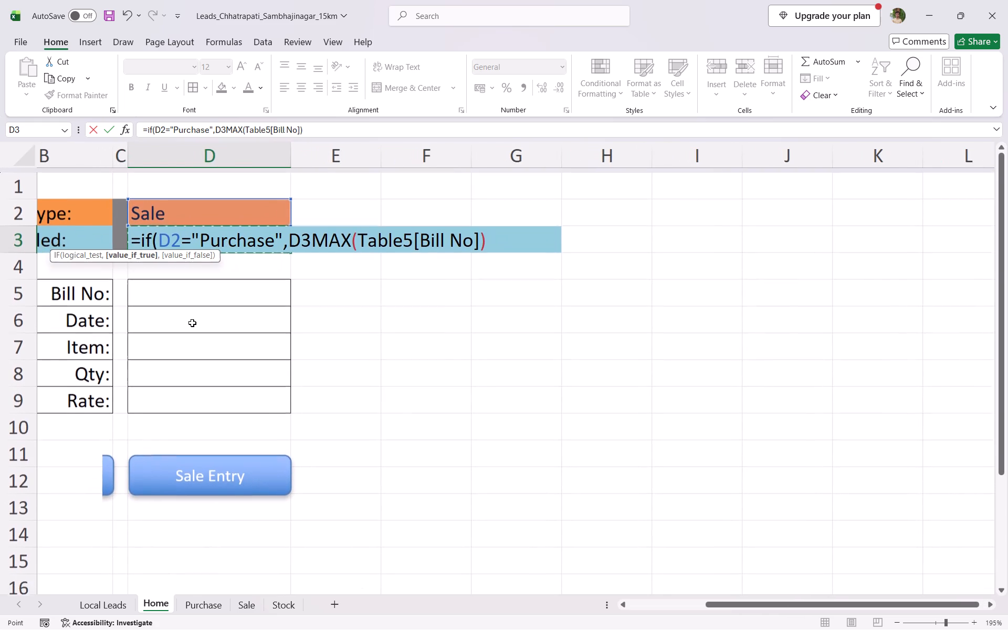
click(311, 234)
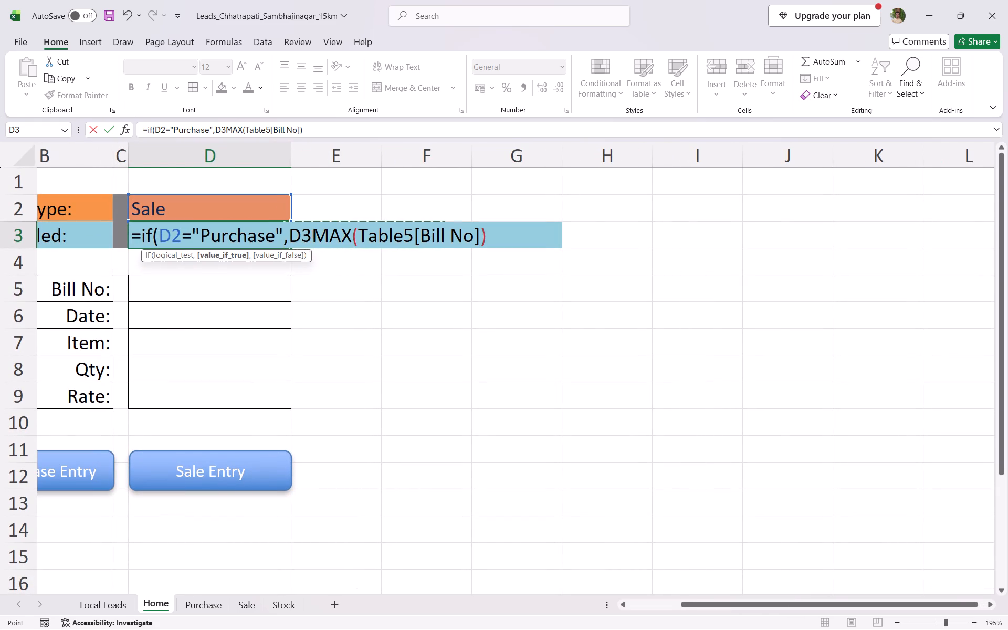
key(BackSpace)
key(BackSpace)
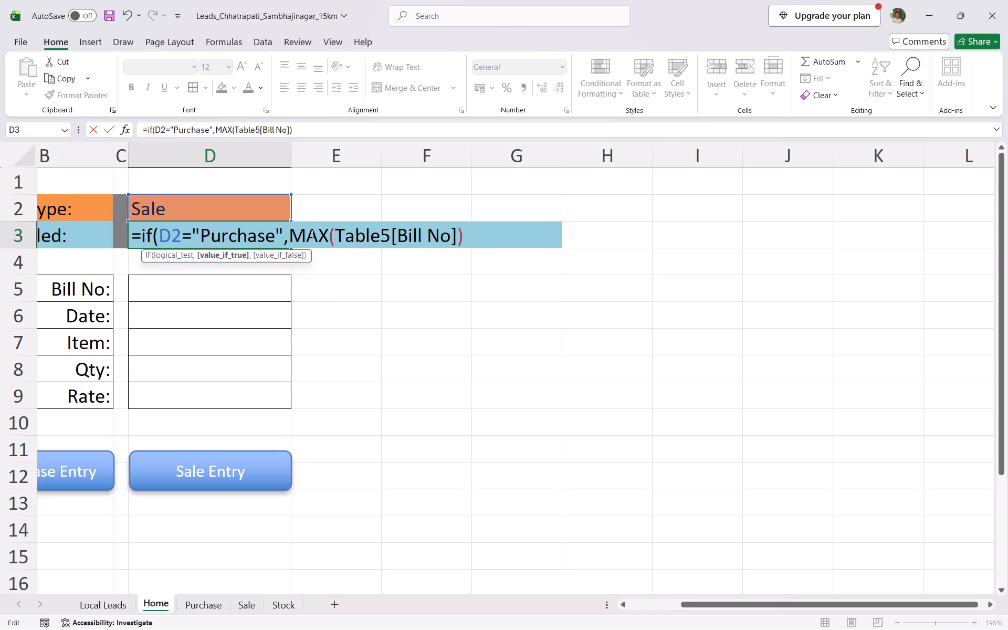
Extend the Last Billed formula with a second term, MAX(Table6[Bill No]), referencing the Bill No column of the Sale sheet's table.
click(484, 235)
click(484, 235)
double_click(467, 236)
key(Left)
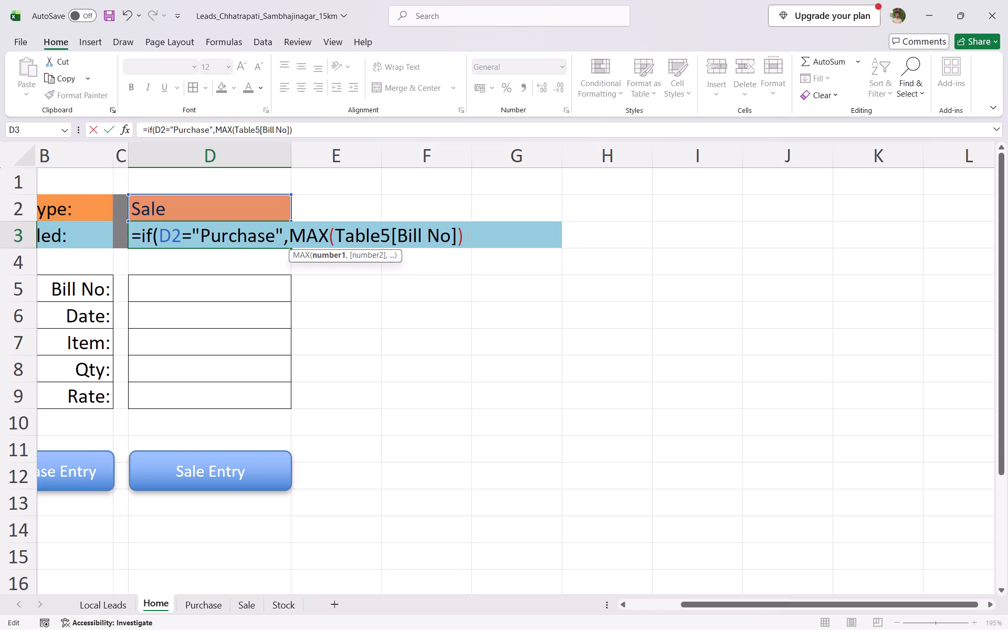
key(comma)
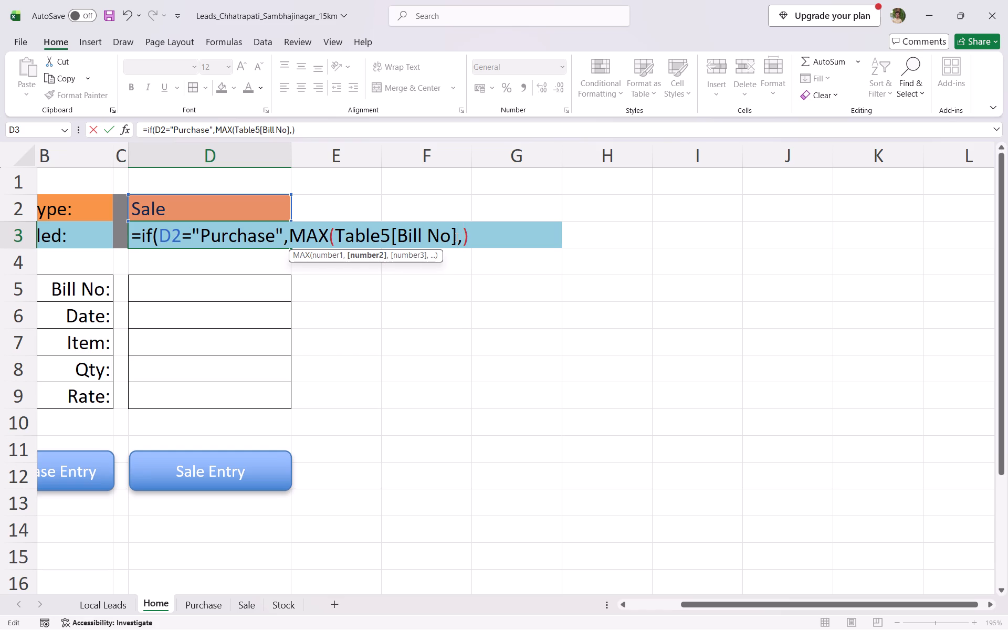
text(MAX)
key(shift+parenleft)
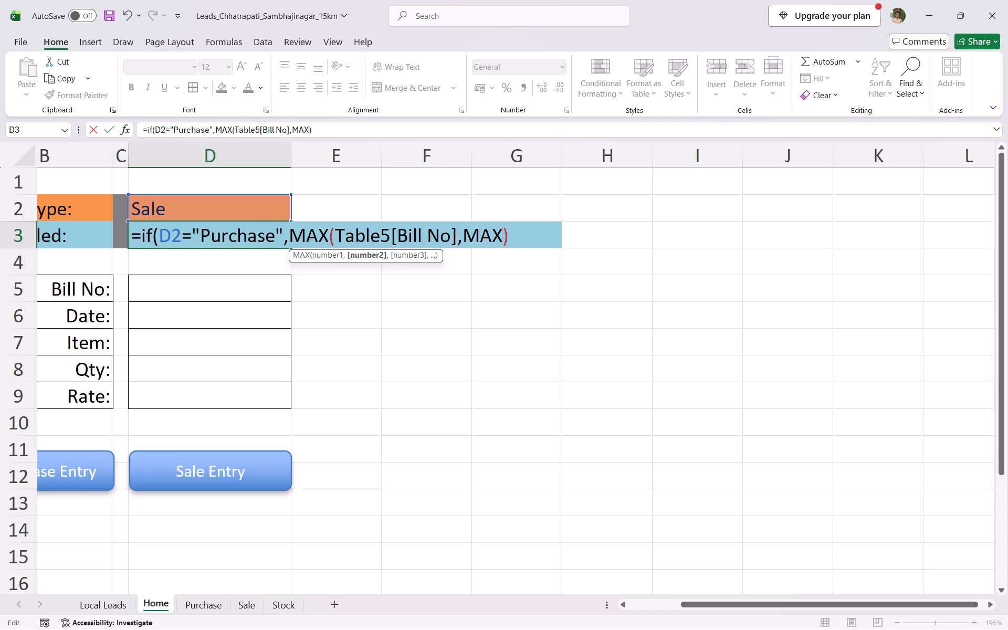
click(239, 609)
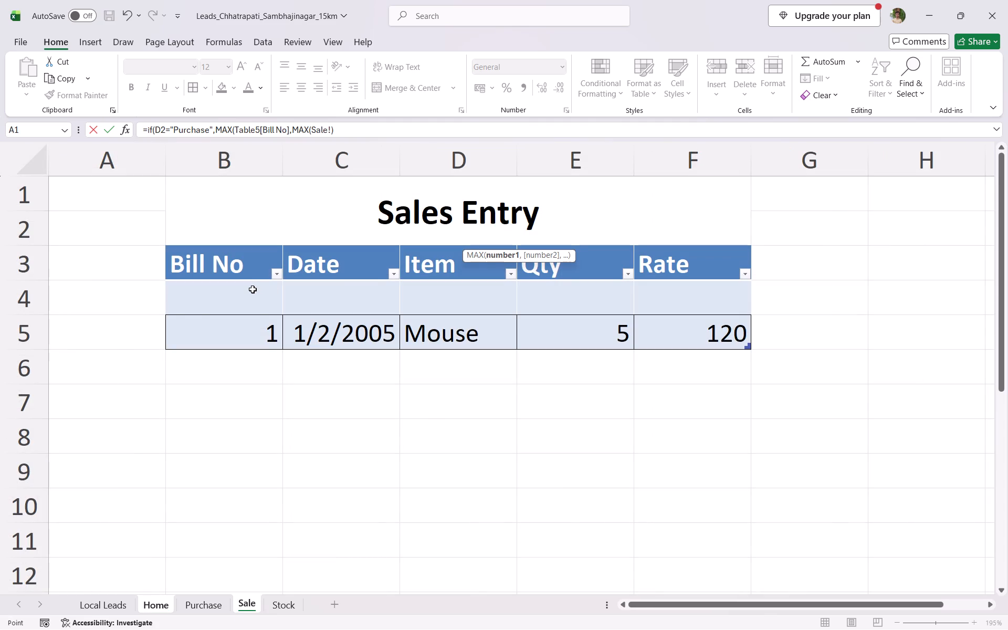
drag(253, 289, 255, 330)
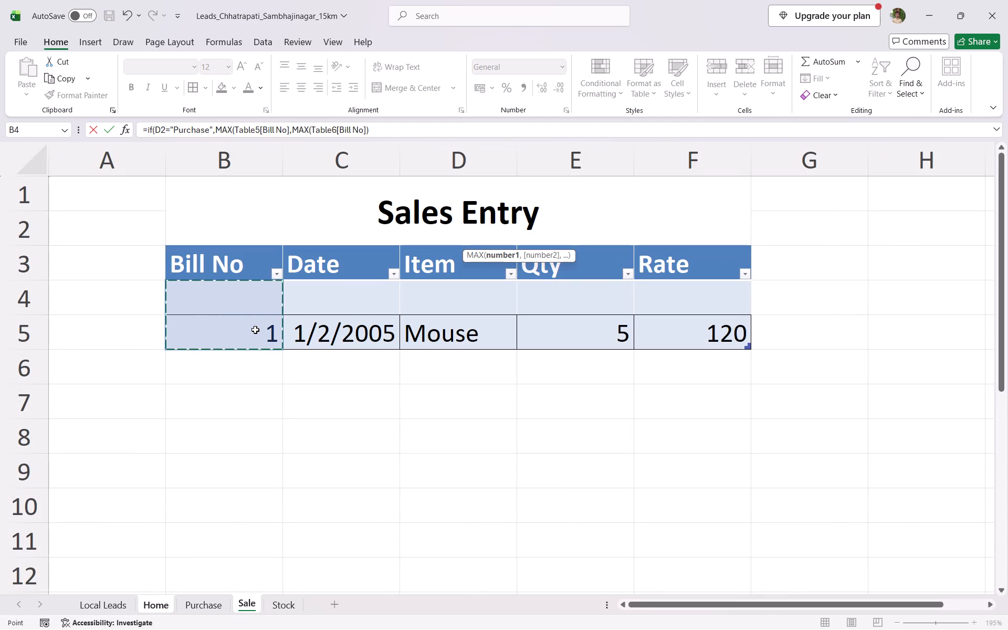
key(Return)
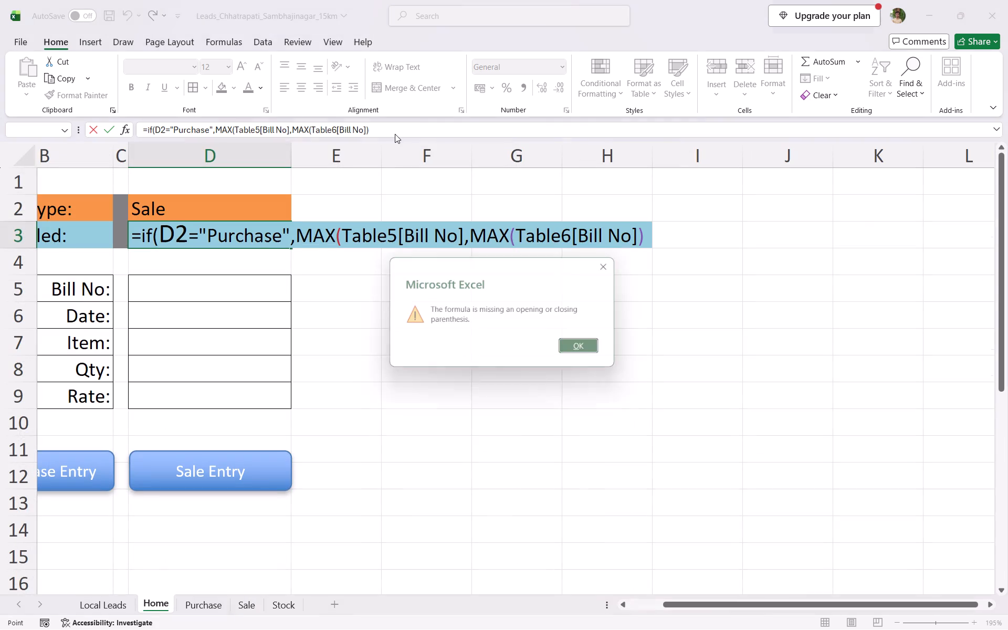
click(590, 348)
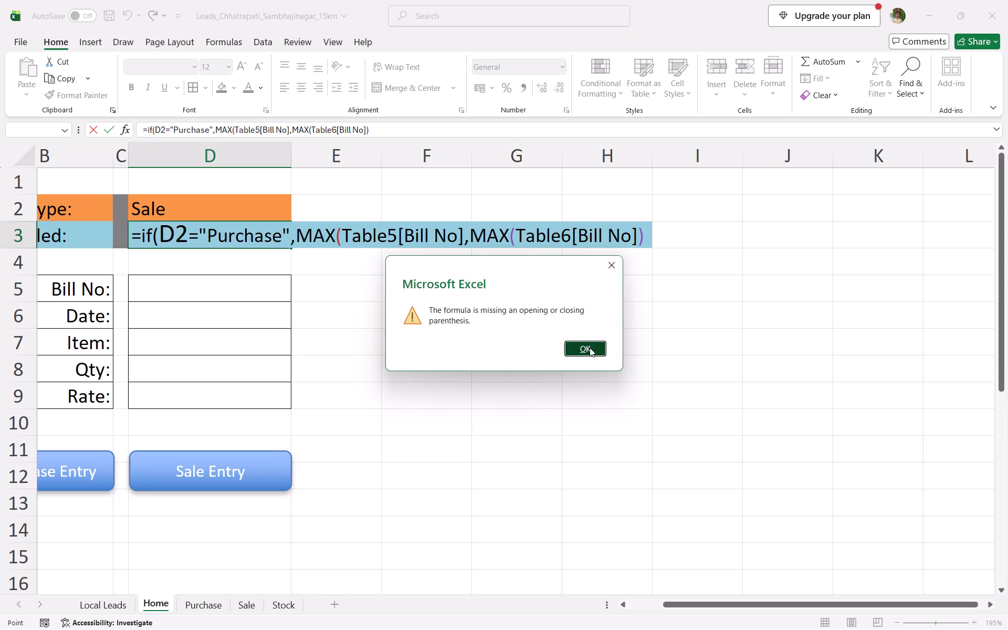
Balance the parentheses so the Last Billed formula reads =IF(D2="Purchase",MAX(Table5[Bill No]),MAX(Table6[Bill No])).
click(636, 225)
key(shift+parenright)
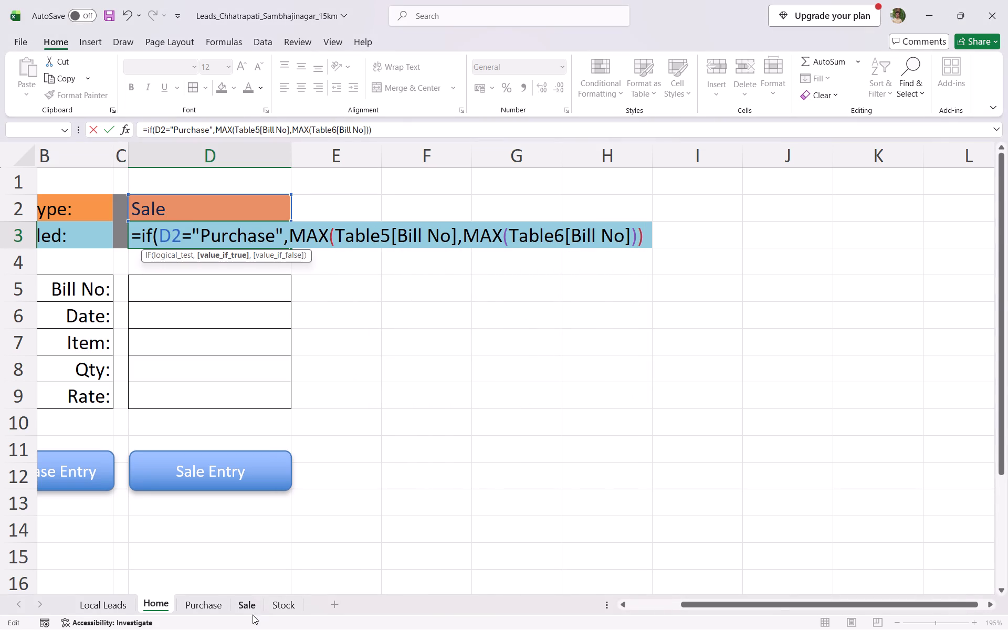
key(Return)
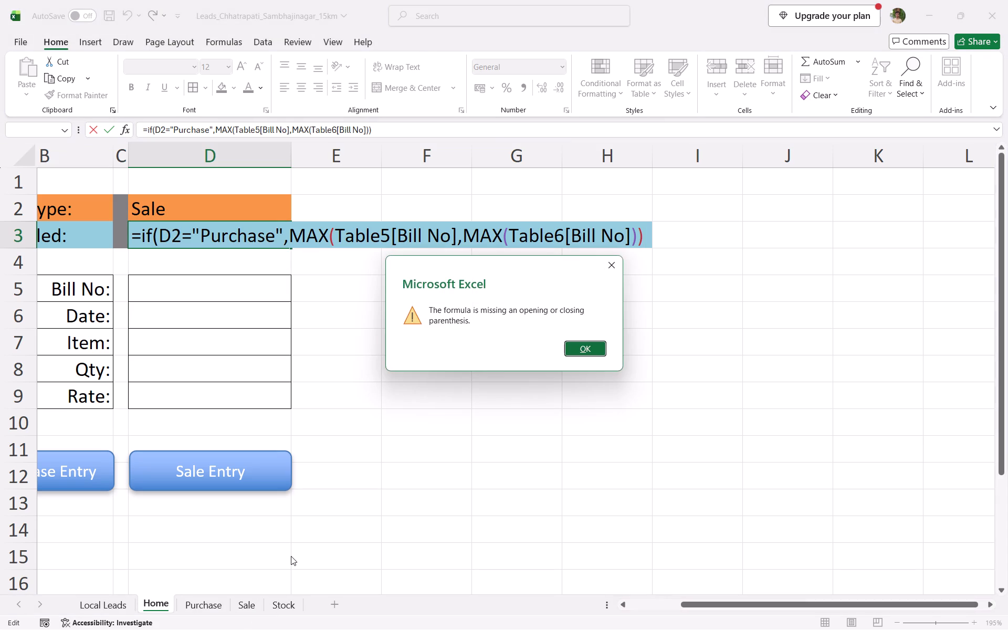
key(Return)
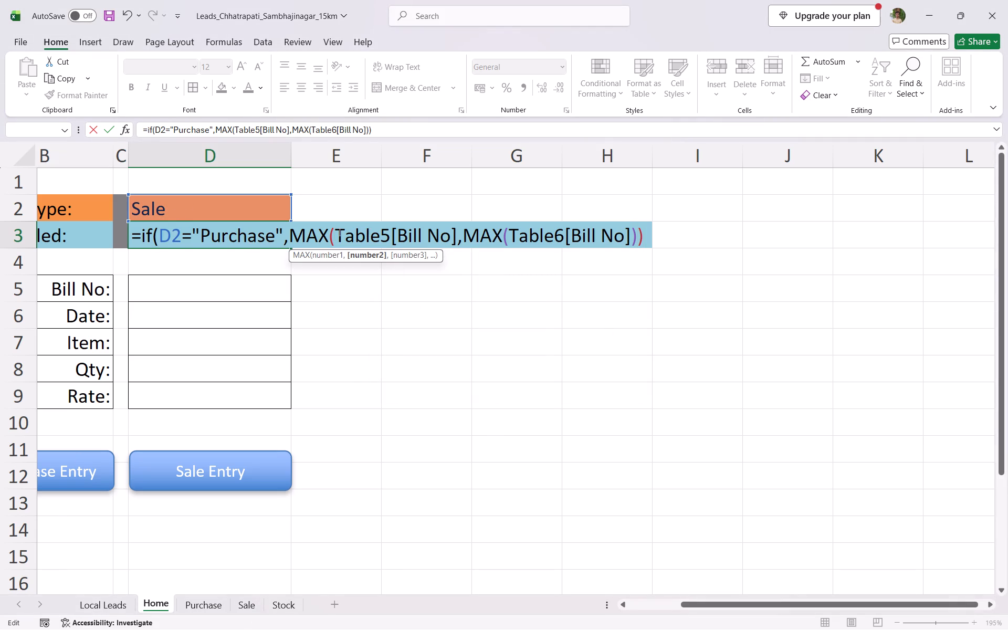
click(455, 236)
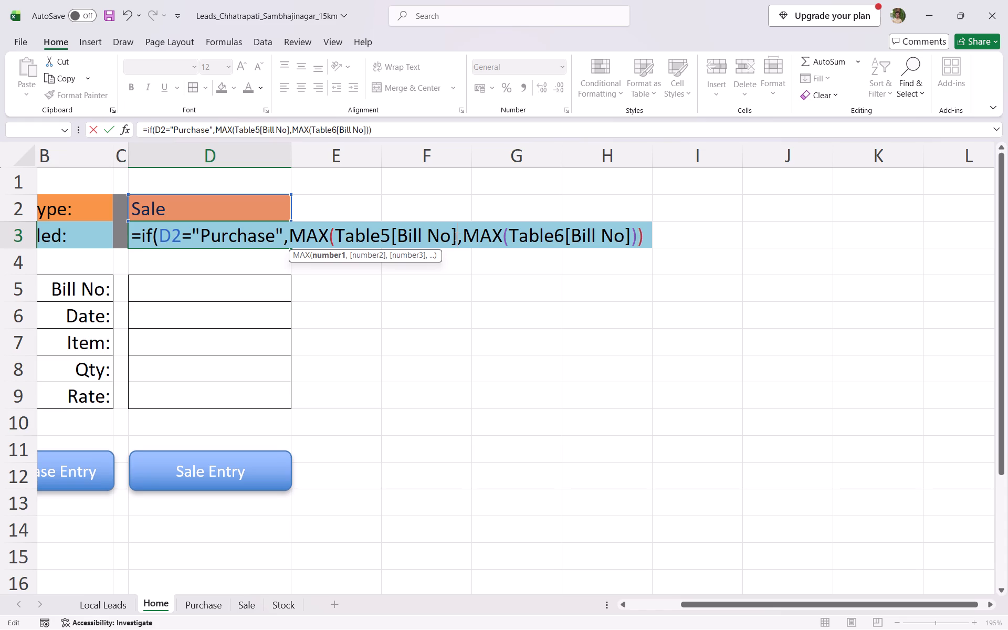
key(shift+parenright)
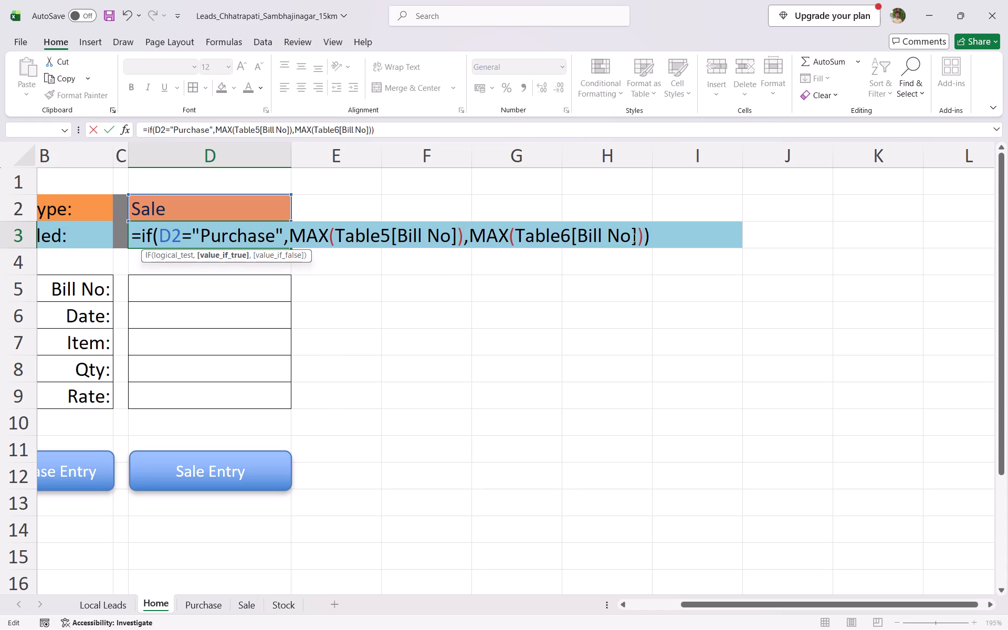
key(Return)
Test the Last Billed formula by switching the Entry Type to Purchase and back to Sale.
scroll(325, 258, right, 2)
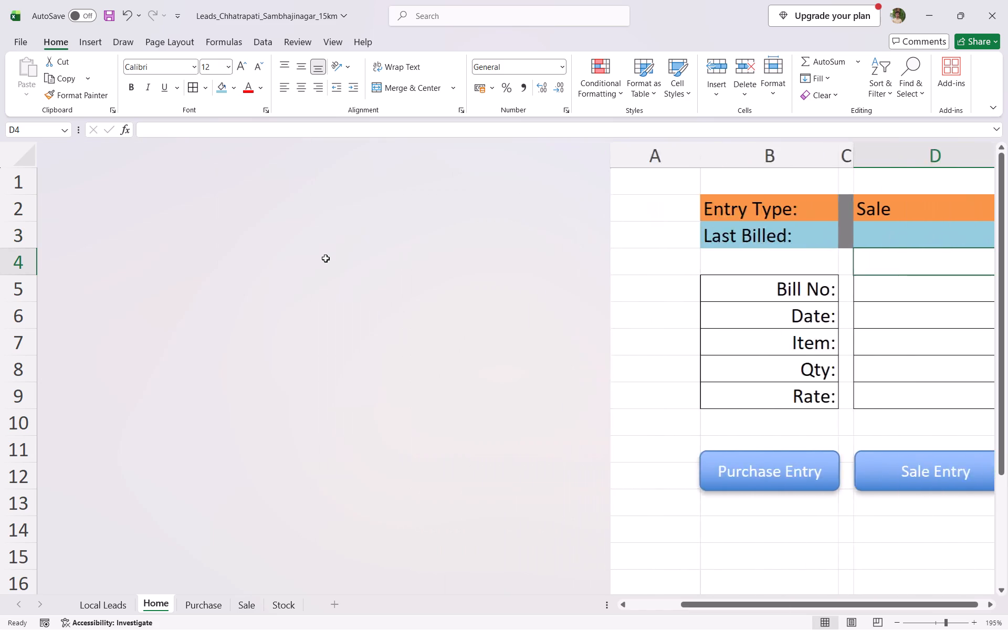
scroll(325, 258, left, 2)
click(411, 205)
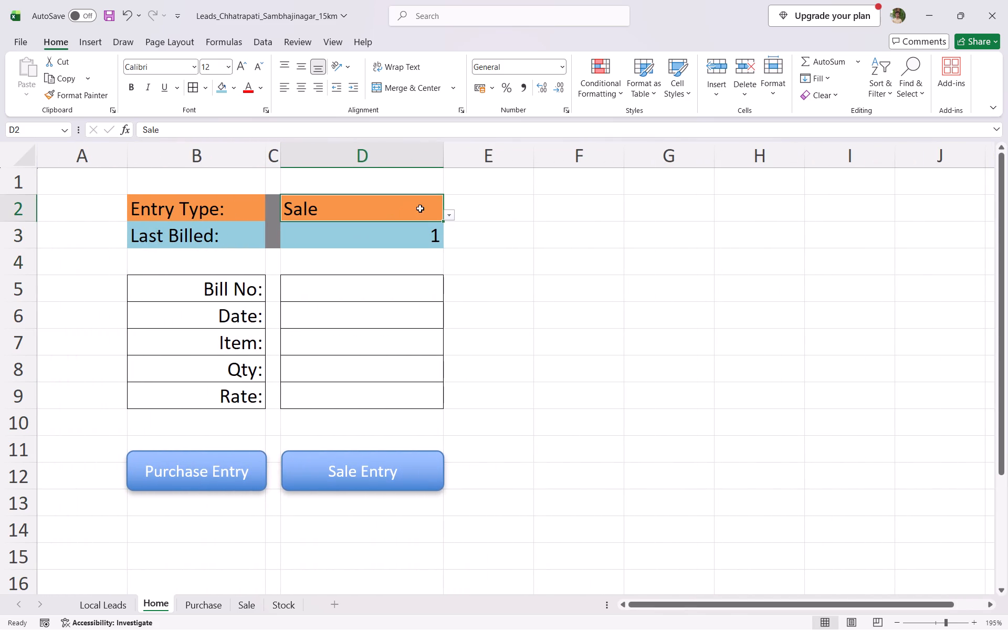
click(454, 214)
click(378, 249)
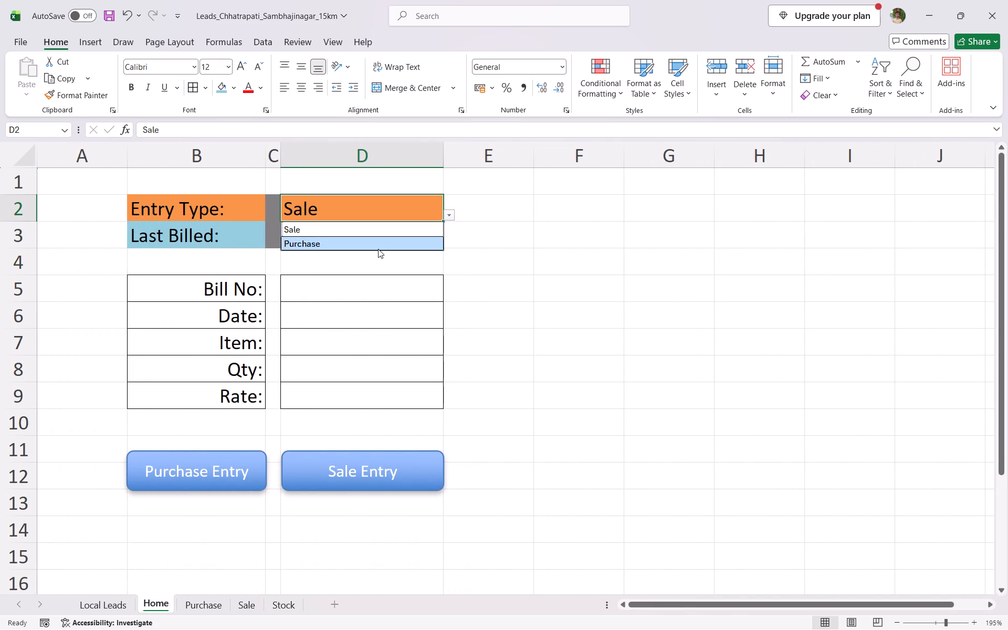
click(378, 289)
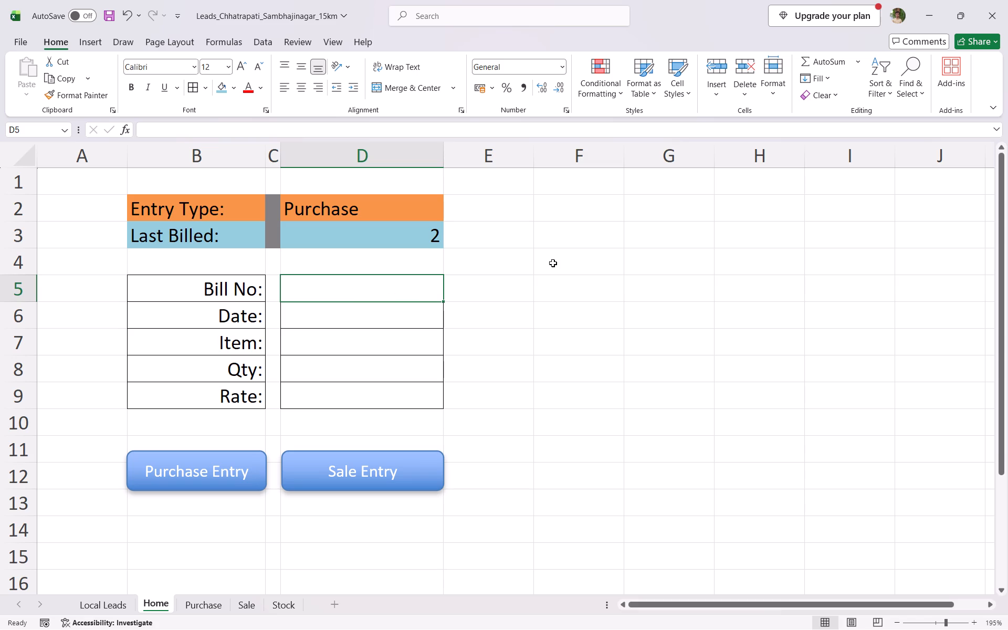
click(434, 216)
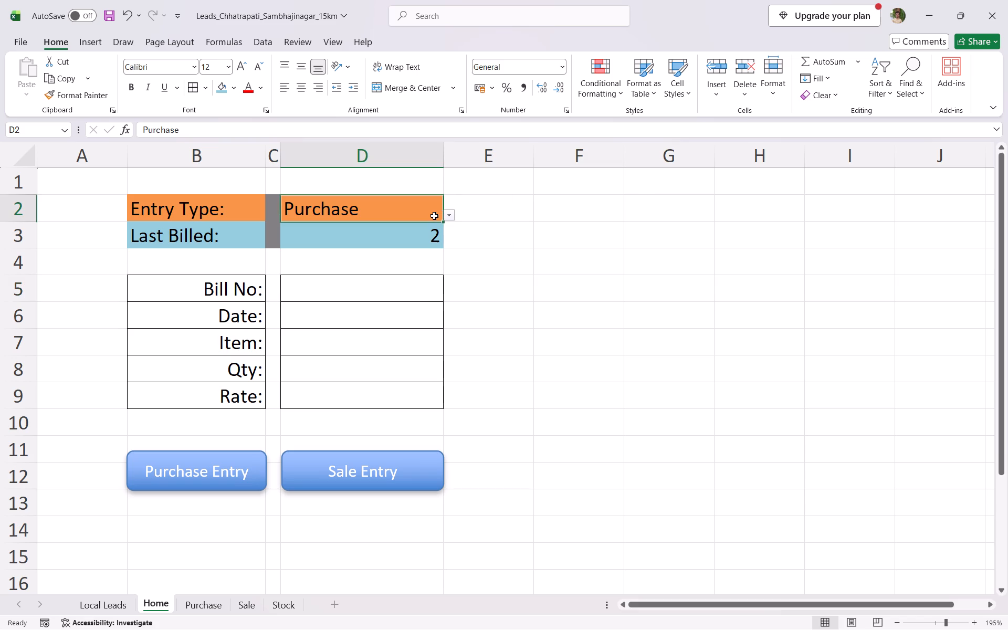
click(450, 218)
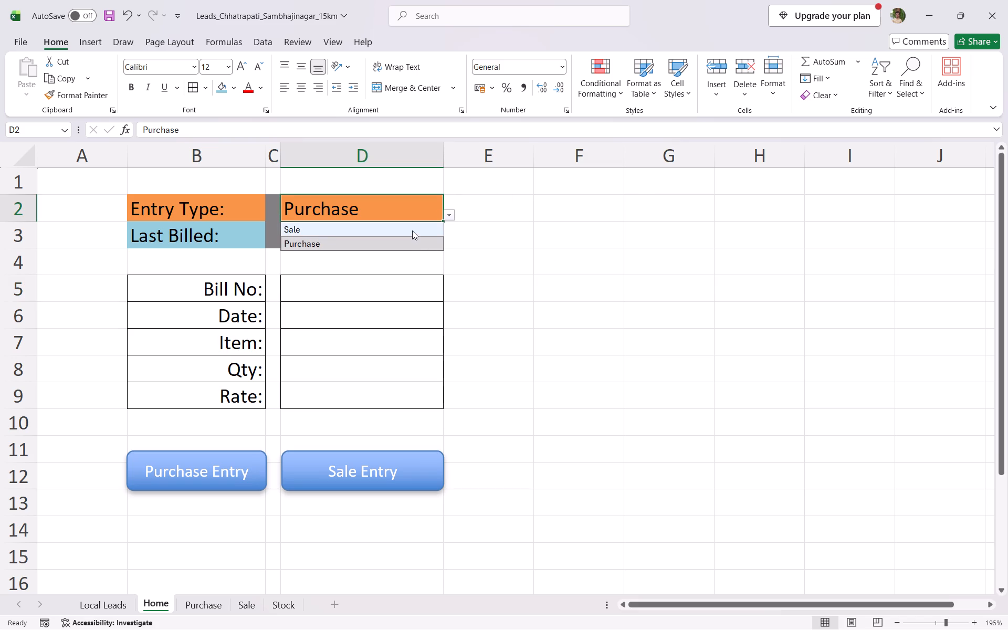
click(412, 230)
Start a sale entry in the Home form with Bill No 2 and Date 1/1/1001.
click(358, 285)
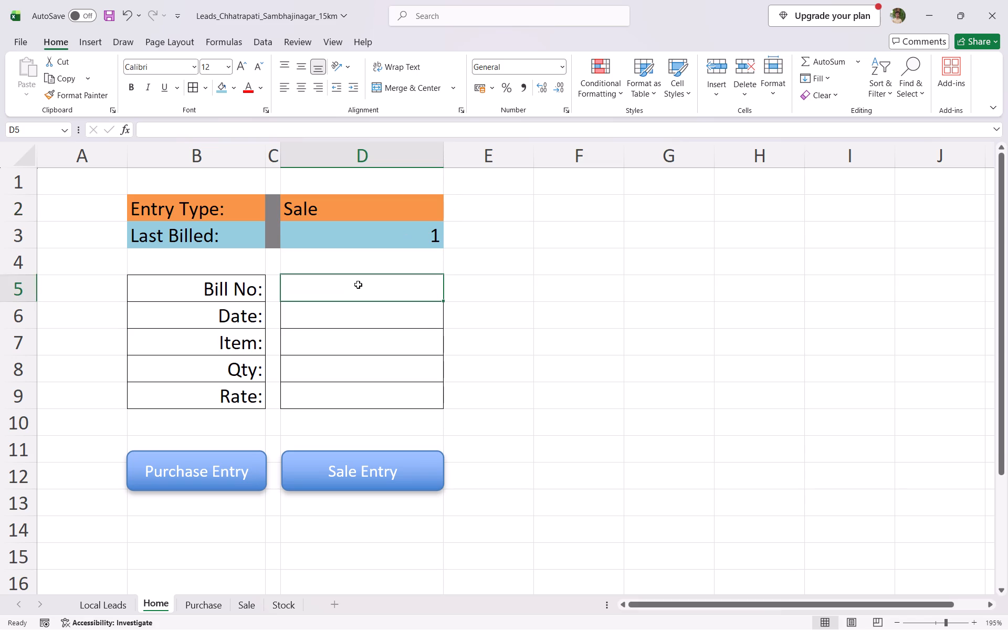
key(2)
key(Return)
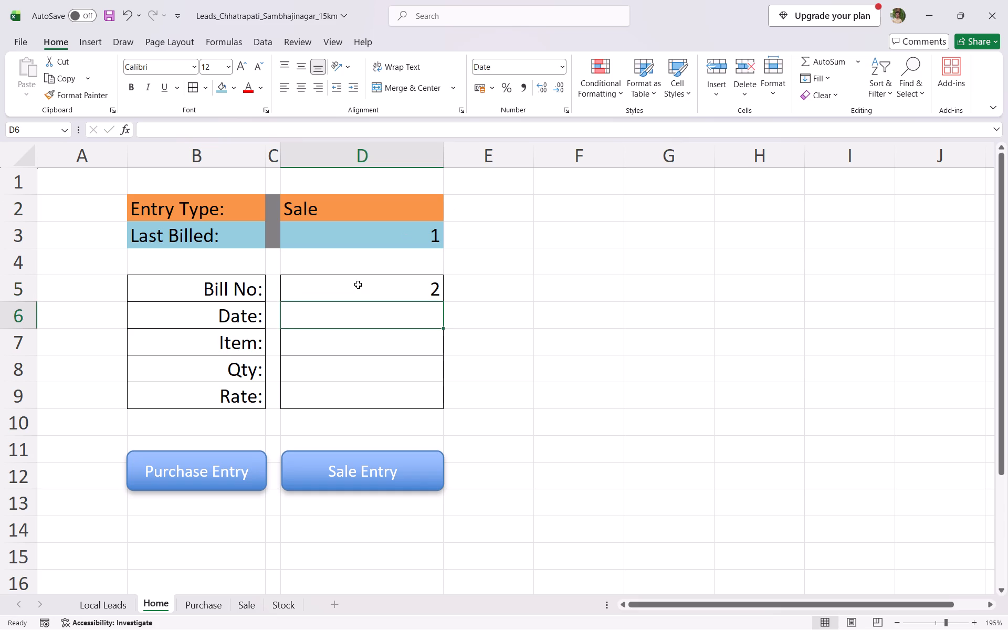
text(1/1/1)
text(001)
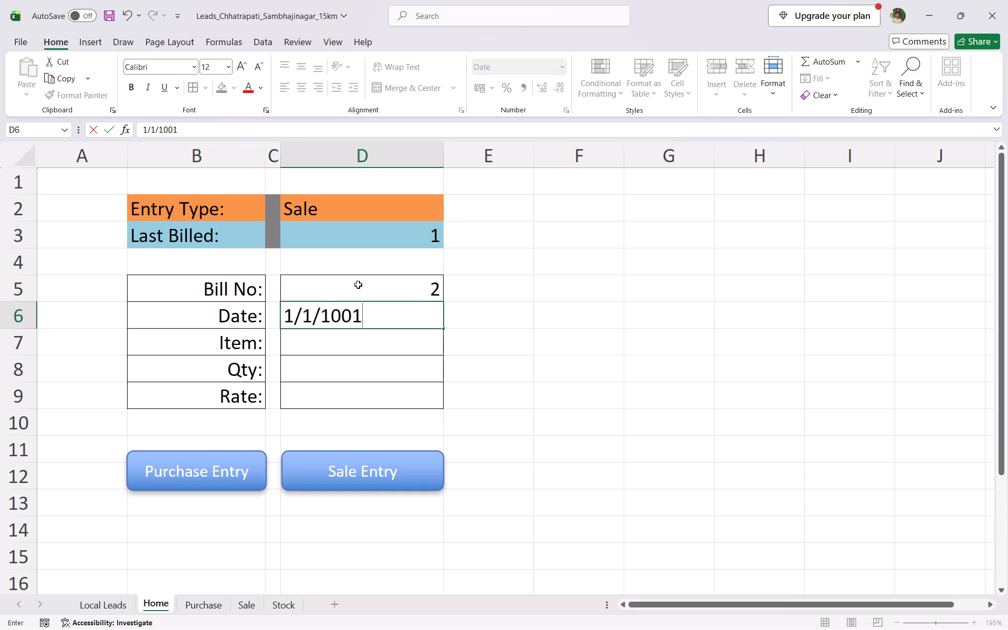
key(Return)
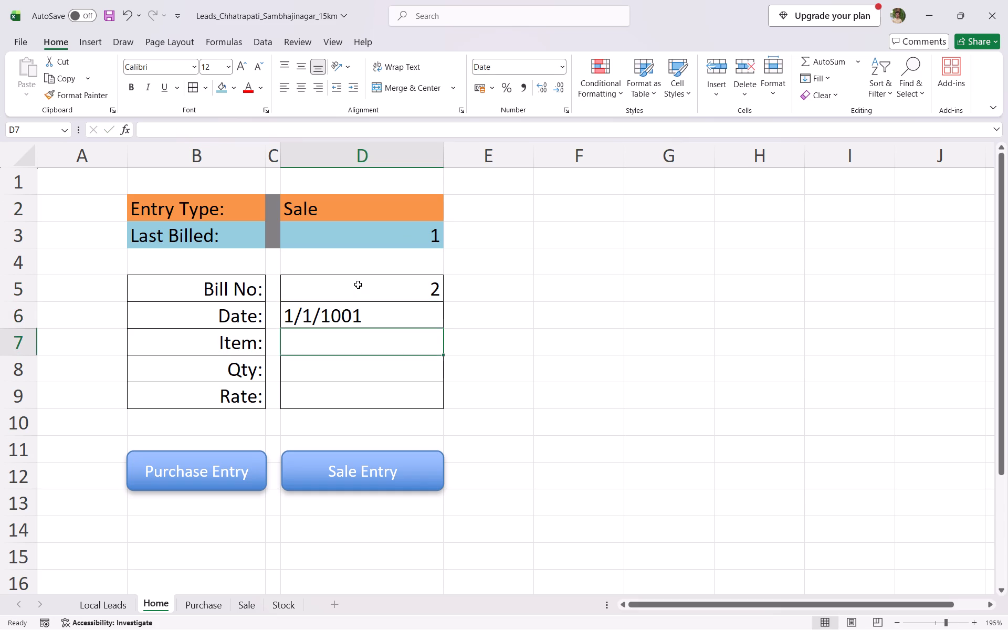
Complete the sale entry with Keyboard as the Item, 55 as the Qty and 150 as the Rate.
text(Mouse)
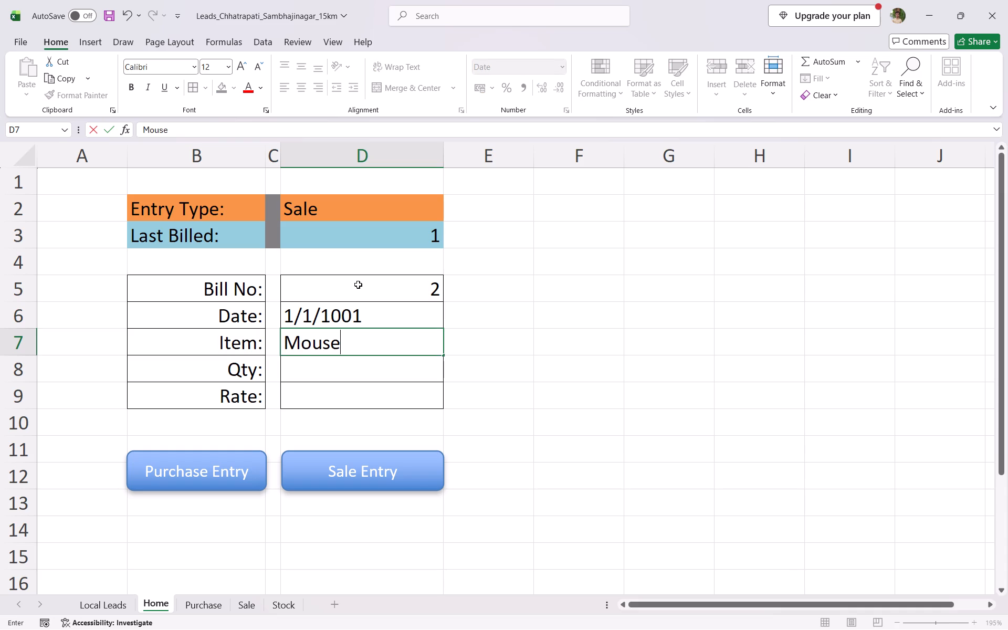
key(BackSpace)
key(BackSpace)
key(BackSpace)
key(BackSpace)
key(BackSpace)
text(Keyboard)
key(Return)
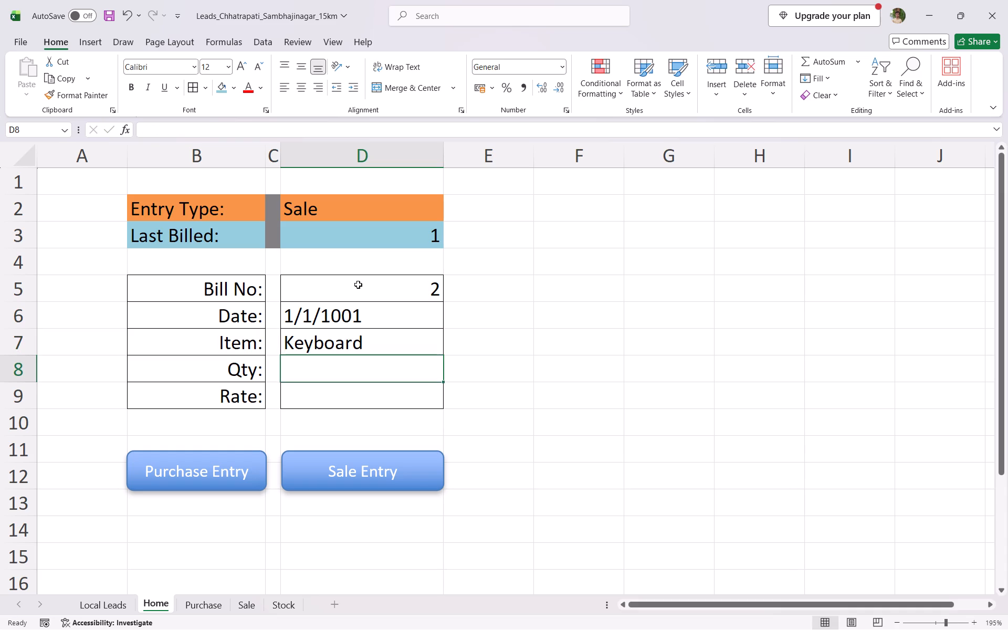
text(55)
key(Return)
text(150)
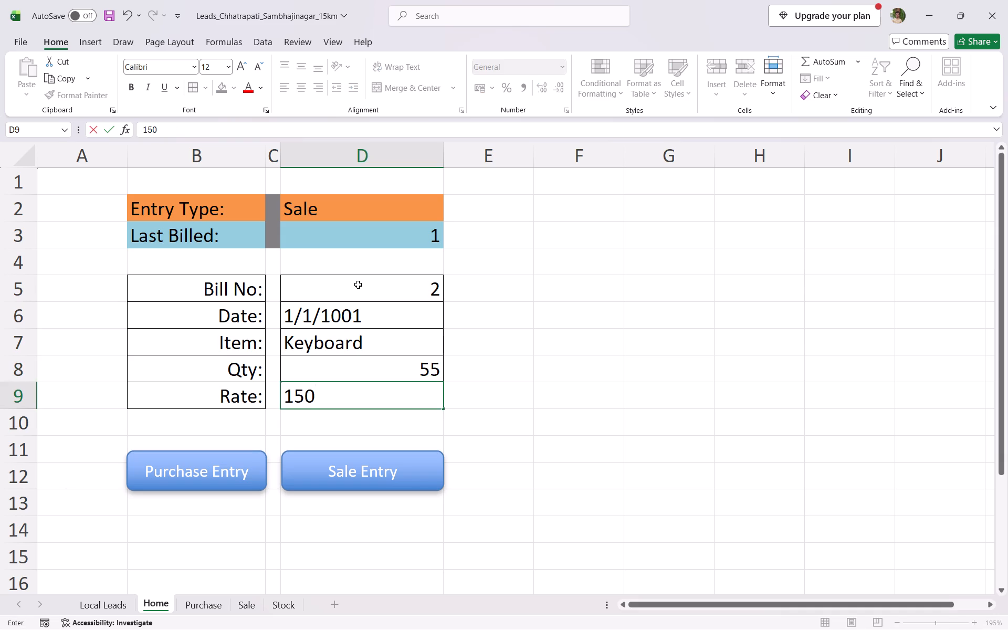
key(Return)
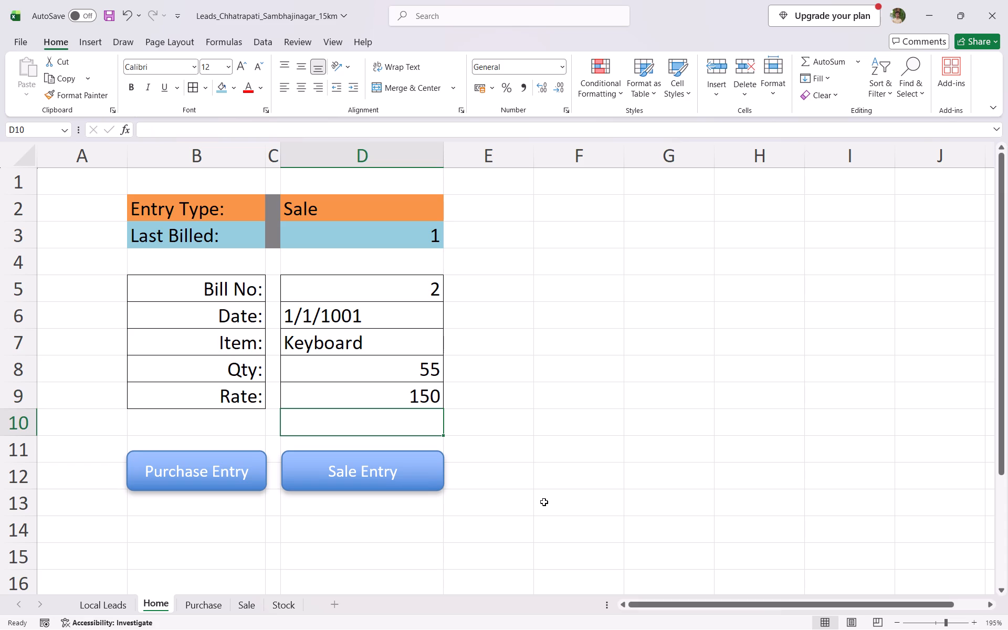
Start a VLOOKUP formula in cell E8 beside Qty, using the Item cell D7 as the lookup value.
click(480, 404)
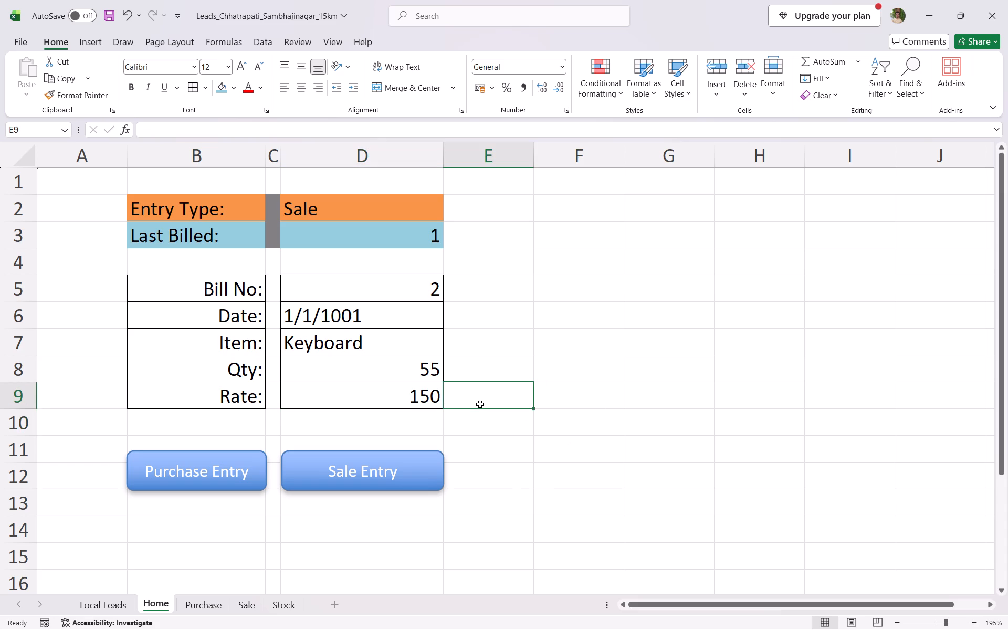
click(490, 374)
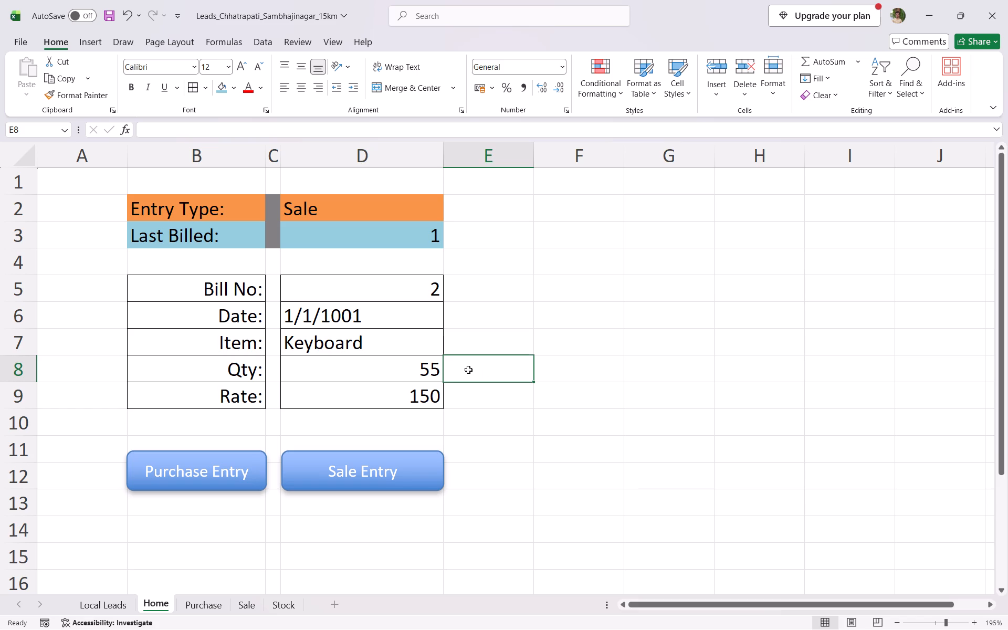
key(equal)
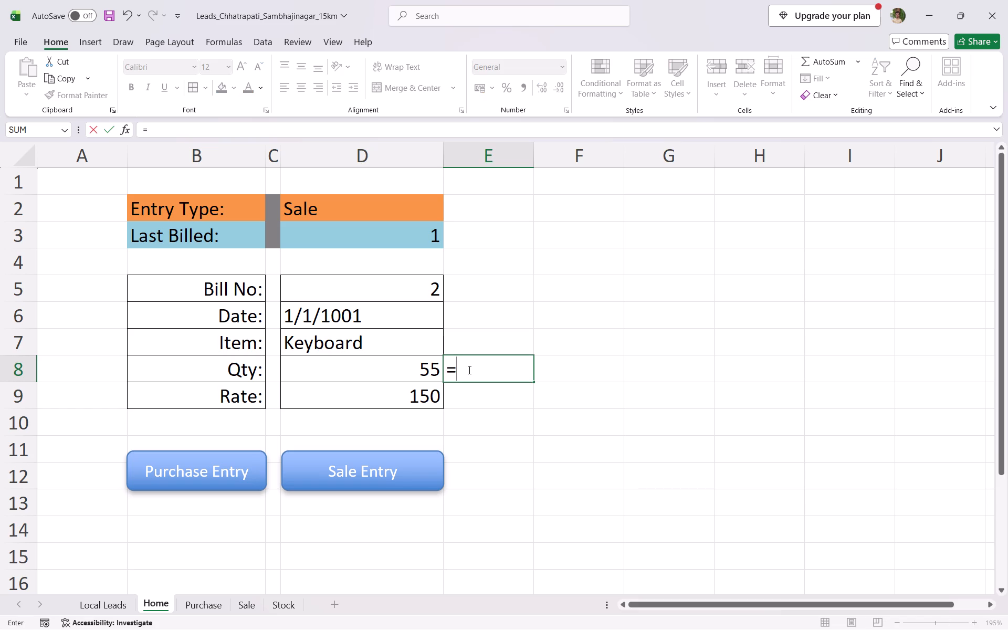
key(v)
text(loo)
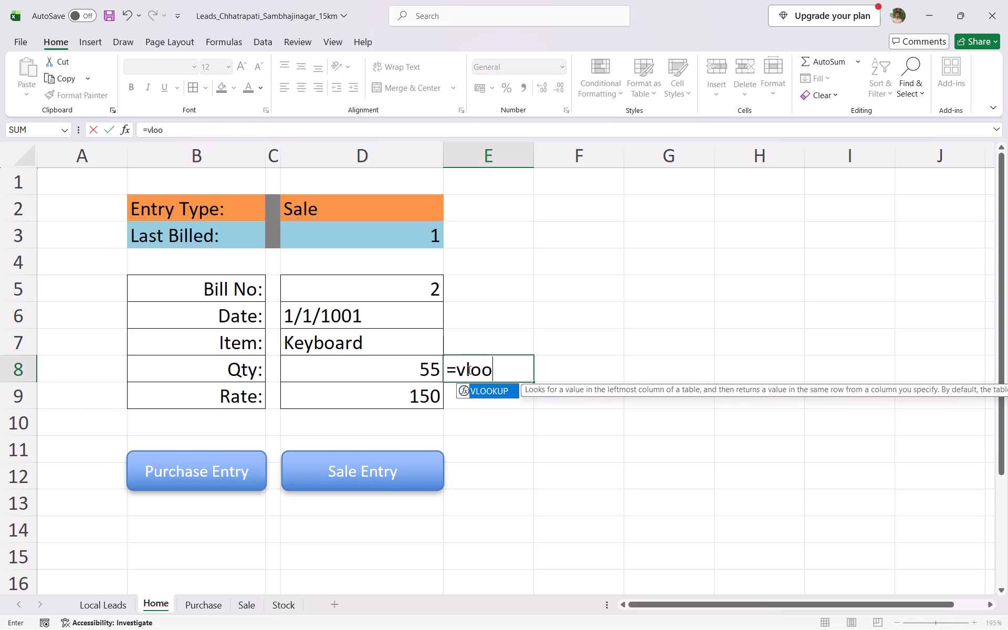
text(kup)
key(shift+parenleft)
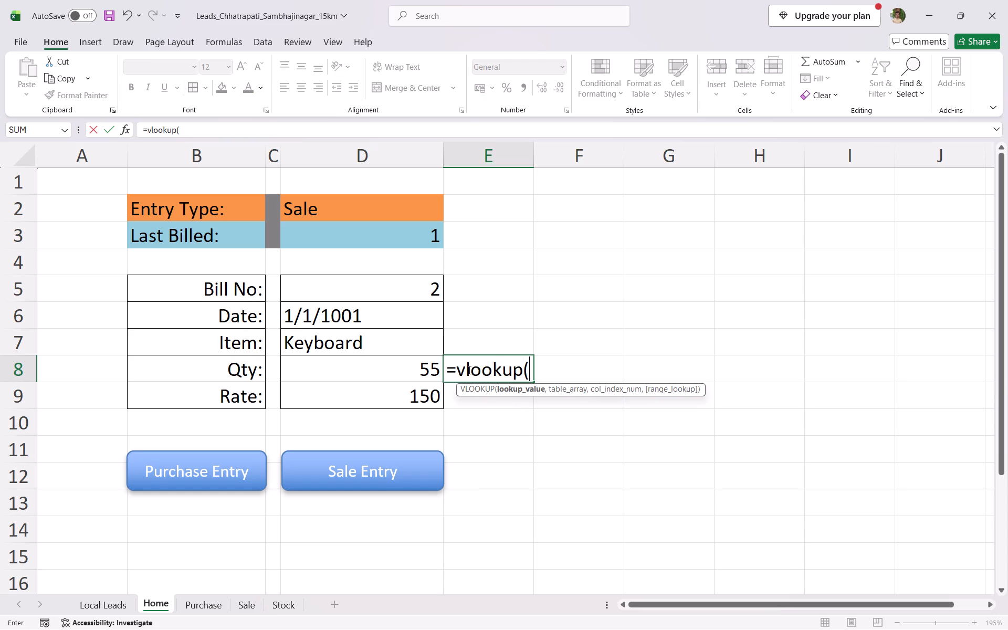
click(354, 336)
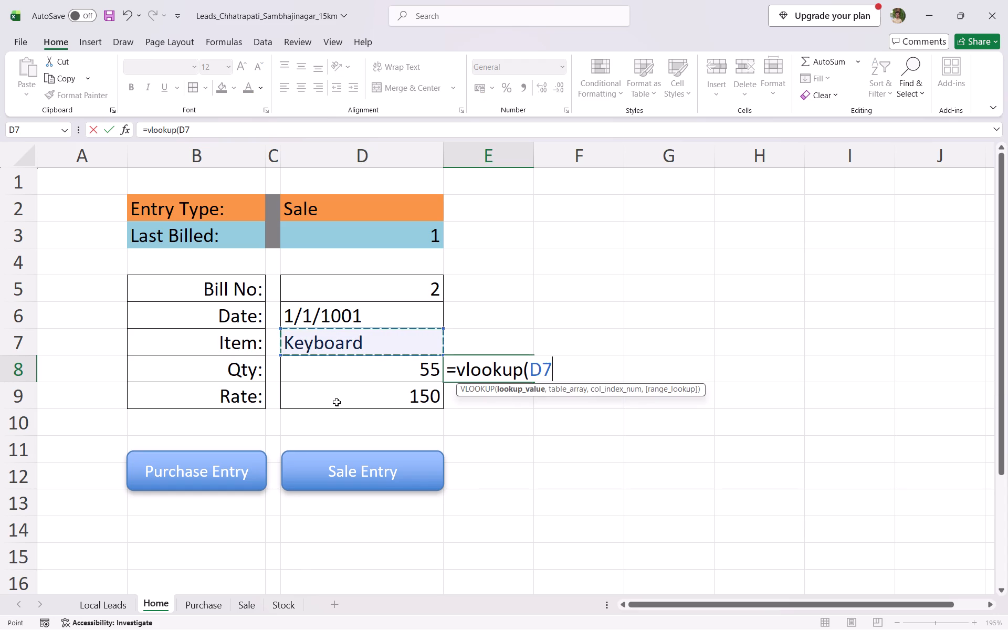
key(comma)
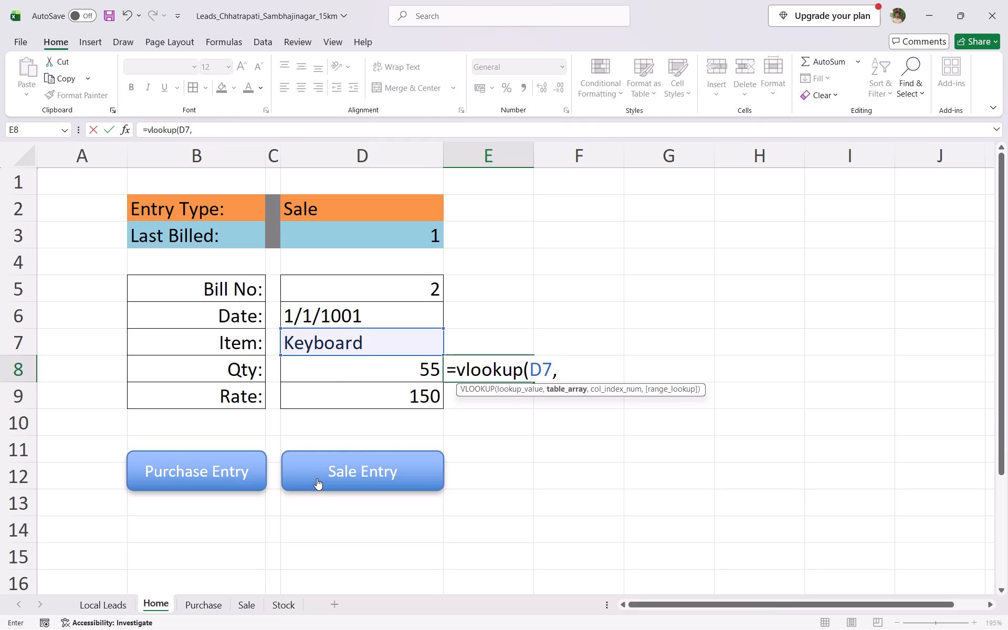
Complete the VLOOKUP with the entire Stock table (Table7[#All]) as the array, column index 4 and exact match 0.
click(275, 606)
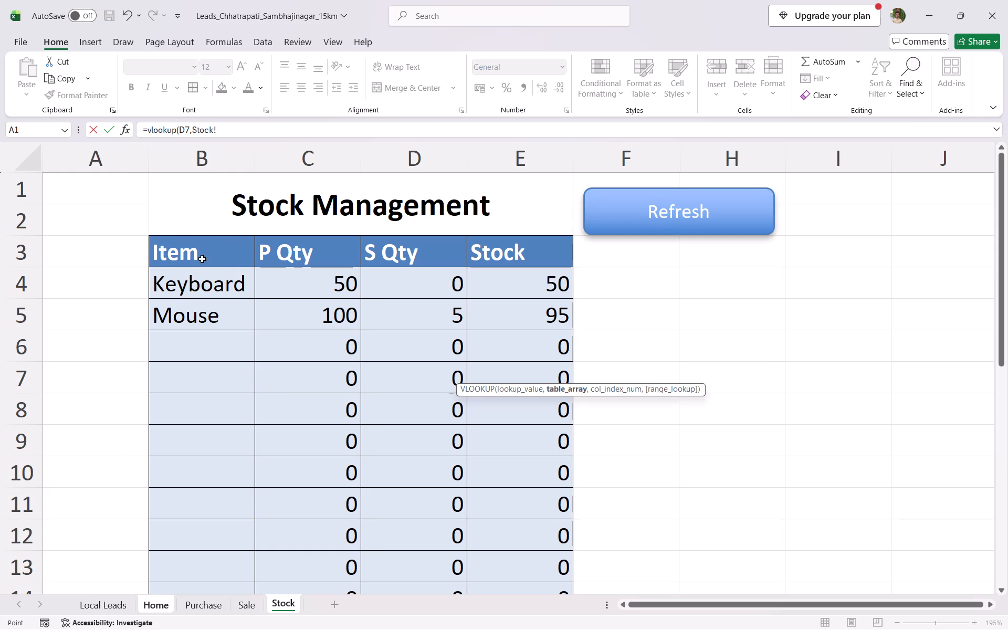
drag(202, 259, 518, 571)
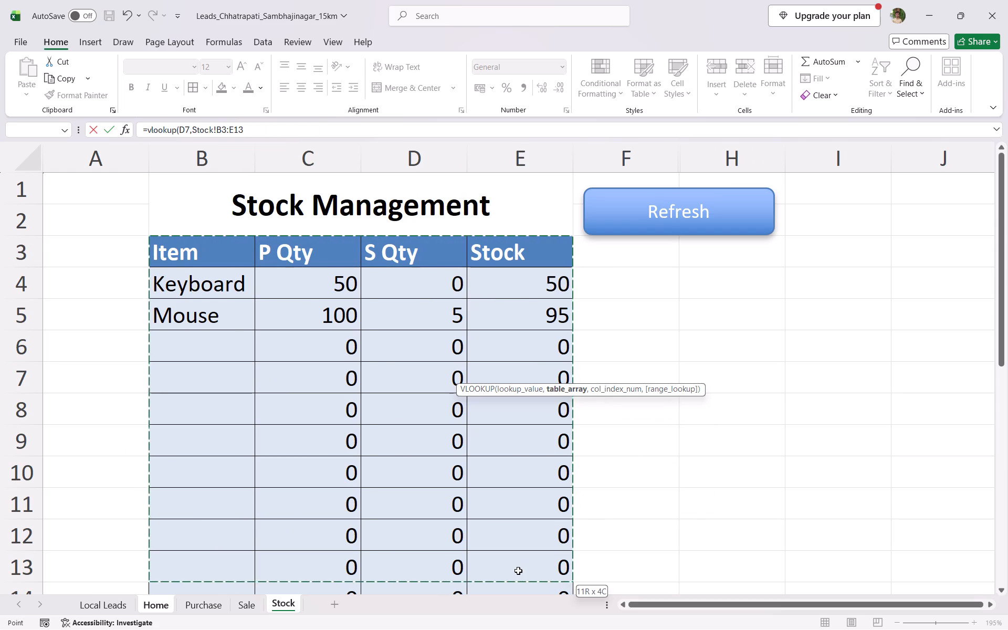
drag(518, 571, 514, 596)
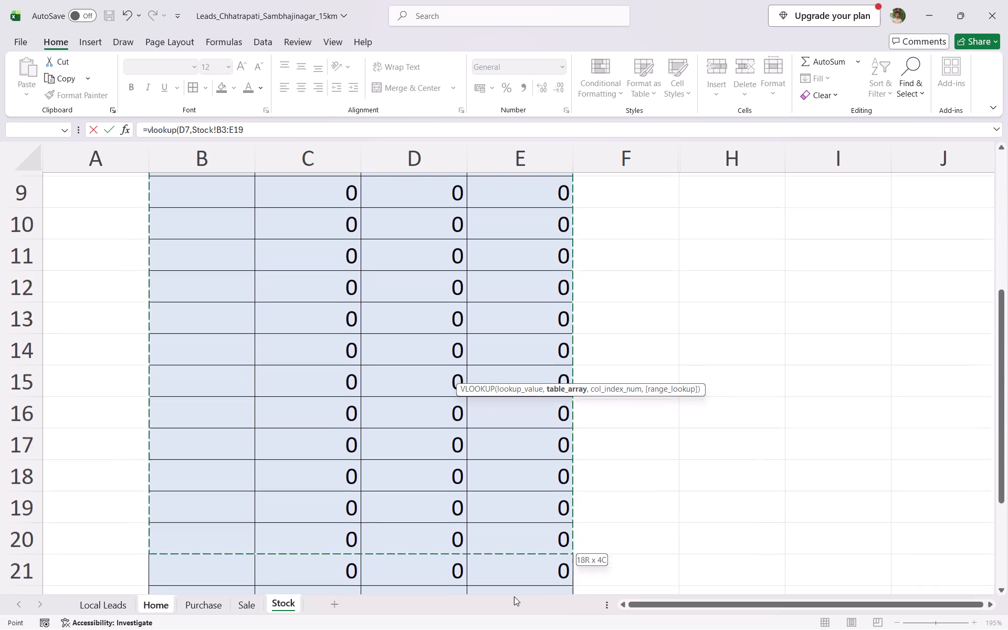
drag(514, 596, 503, 547)
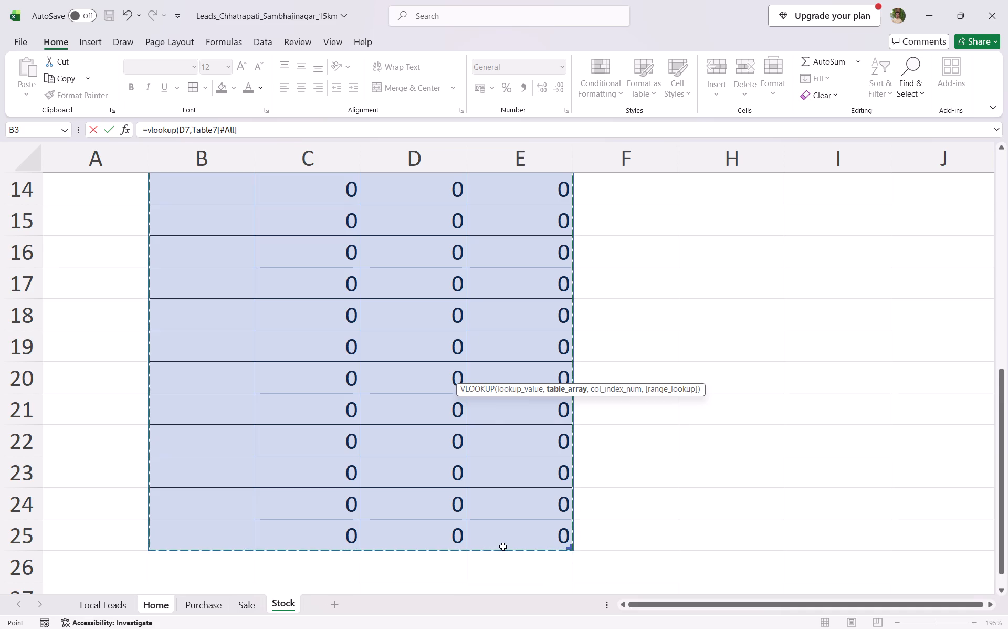
click(259, 125)
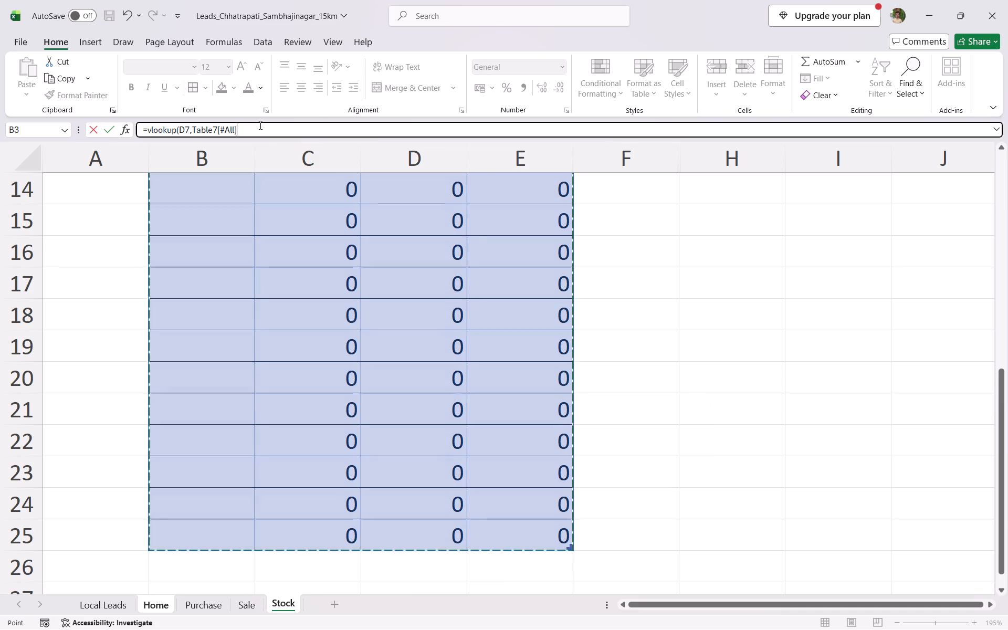
key(comma)
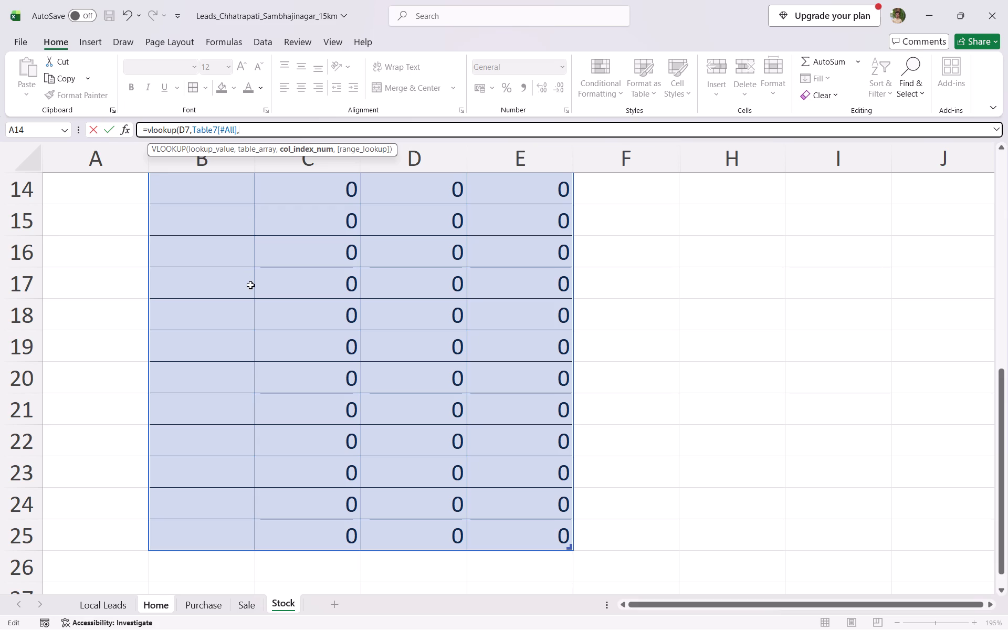
text(4,)
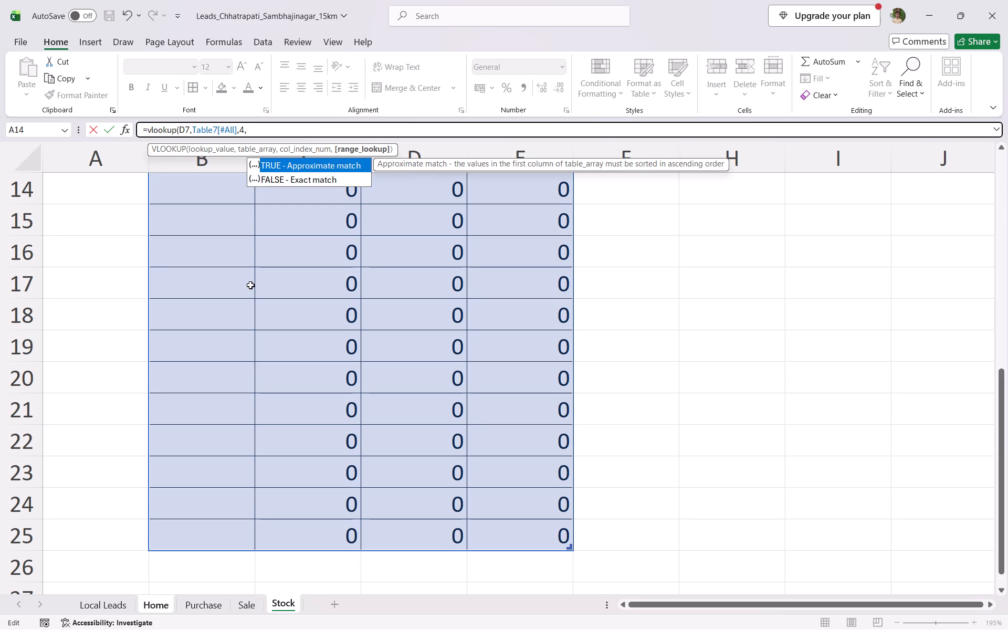
key(0)
key(shift+parenright)
key(Return)
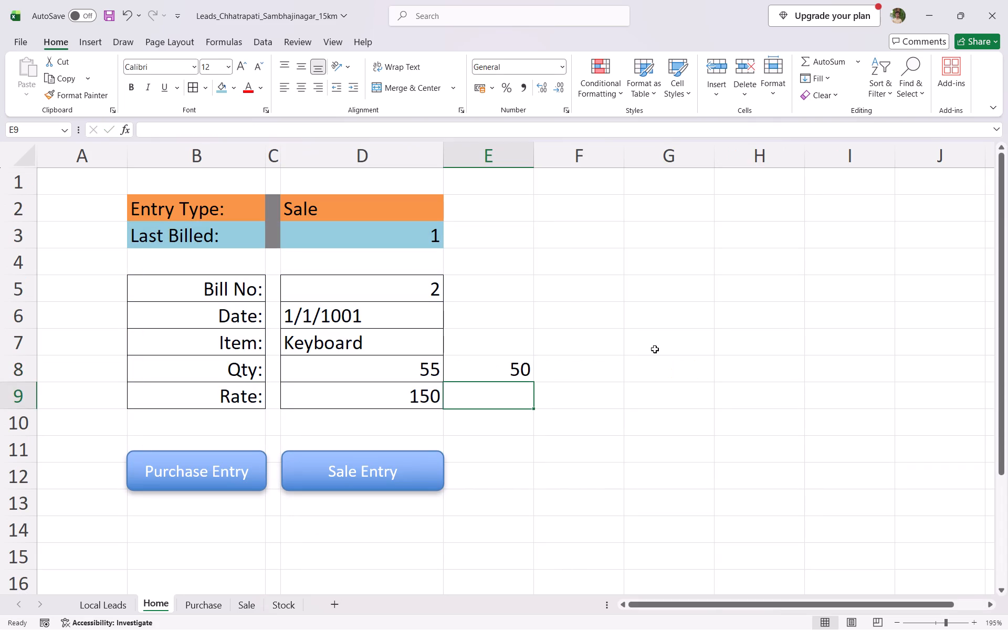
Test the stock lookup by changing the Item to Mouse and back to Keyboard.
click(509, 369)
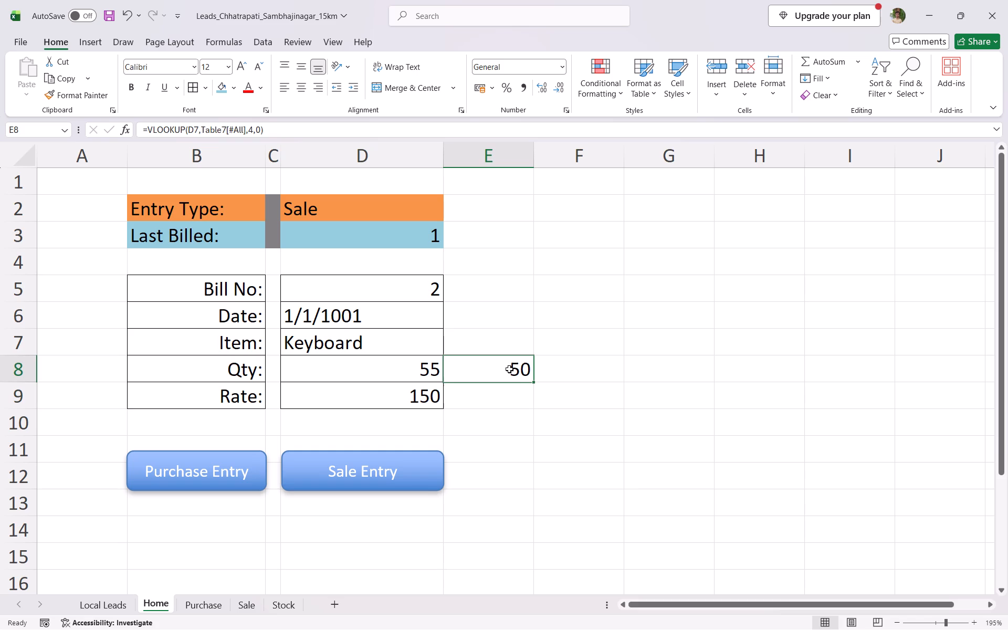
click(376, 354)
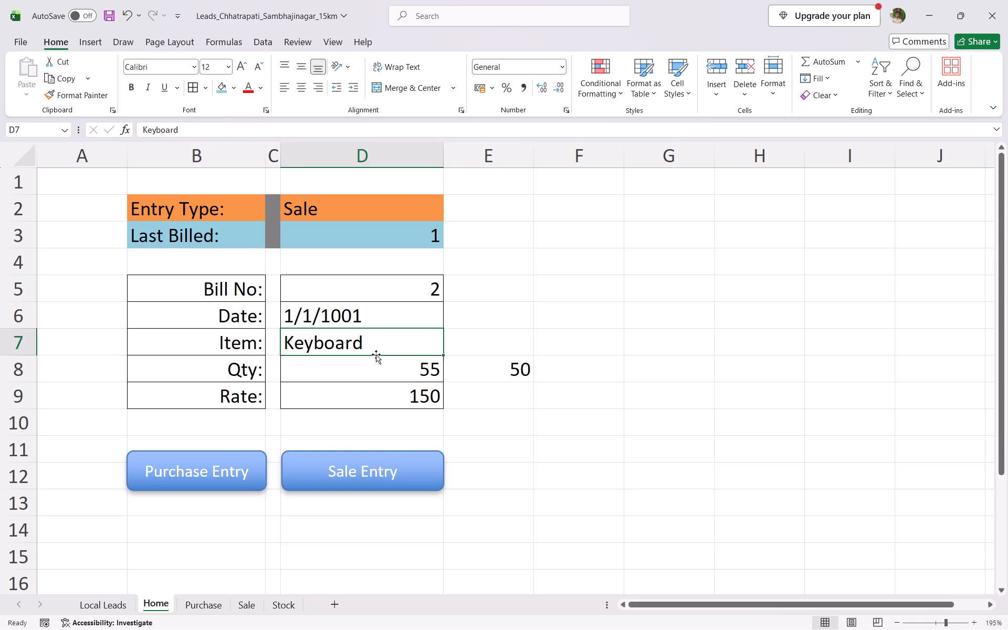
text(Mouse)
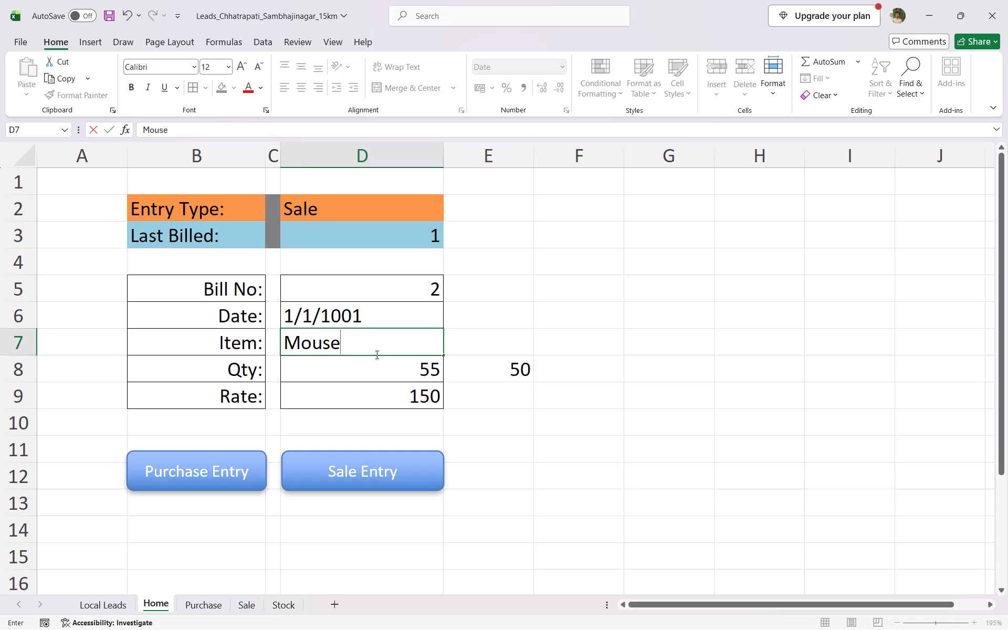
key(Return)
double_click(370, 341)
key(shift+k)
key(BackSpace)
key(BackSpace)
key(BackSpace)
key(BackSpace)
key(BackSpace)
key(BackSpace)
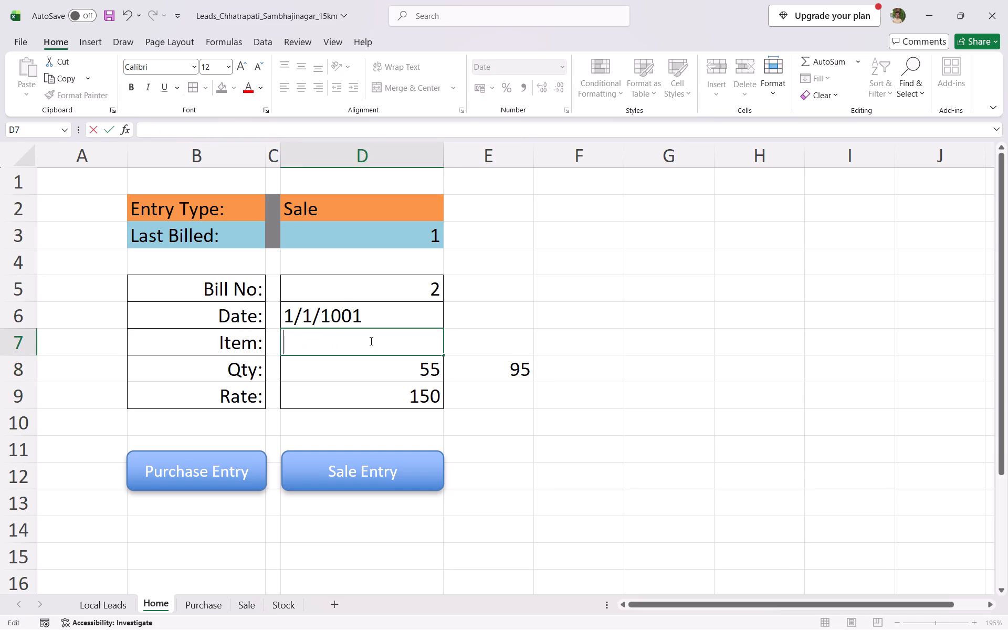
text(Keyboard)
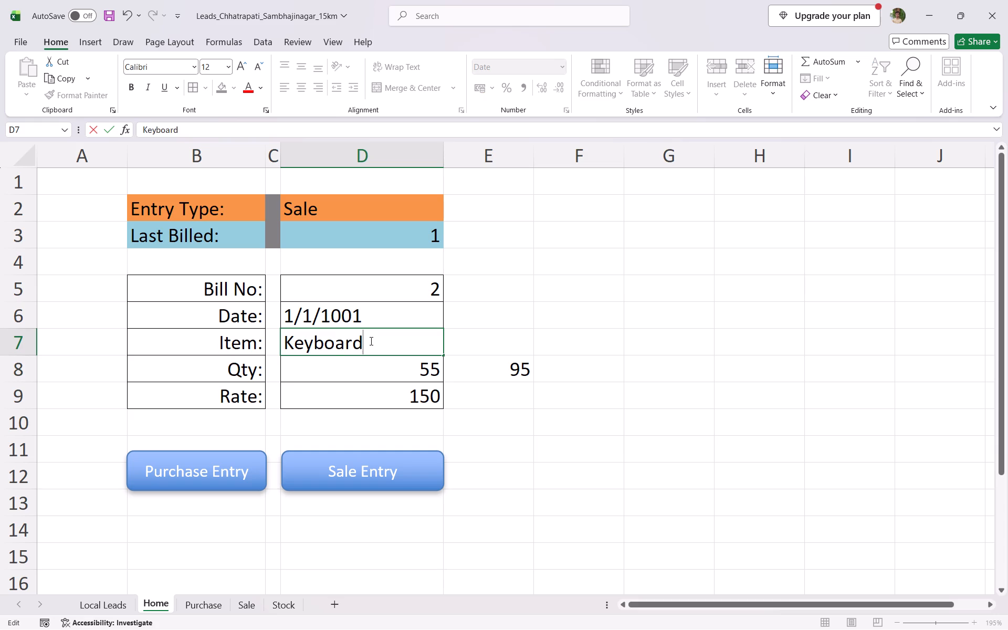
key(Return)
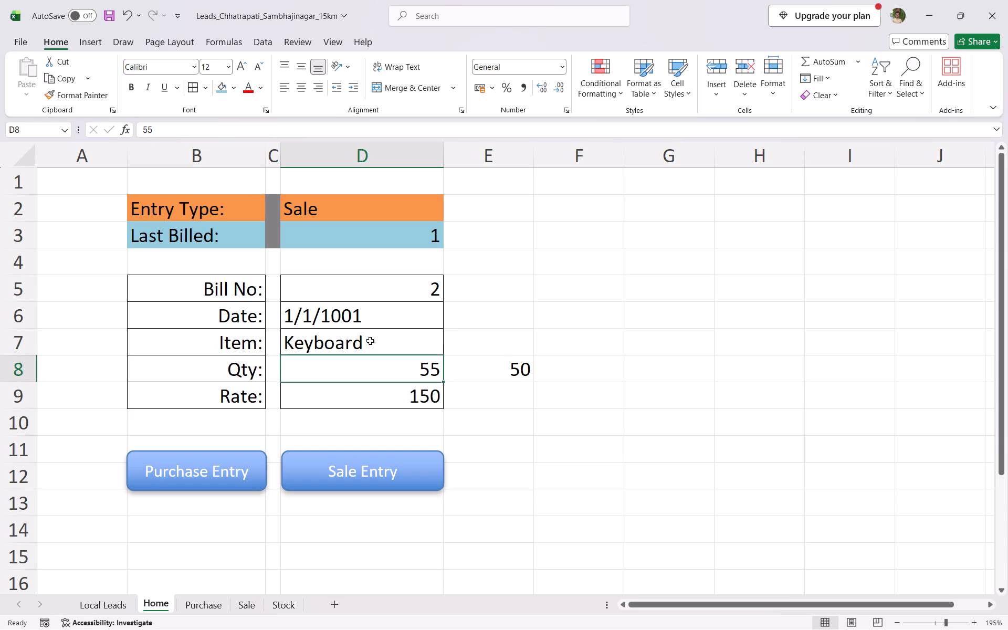
Wrap the E8 lookup in an IF function whose condition checks whether the looked-up stock is less than the Qty in D8.
double_click(502, 372)
click(459, 372)
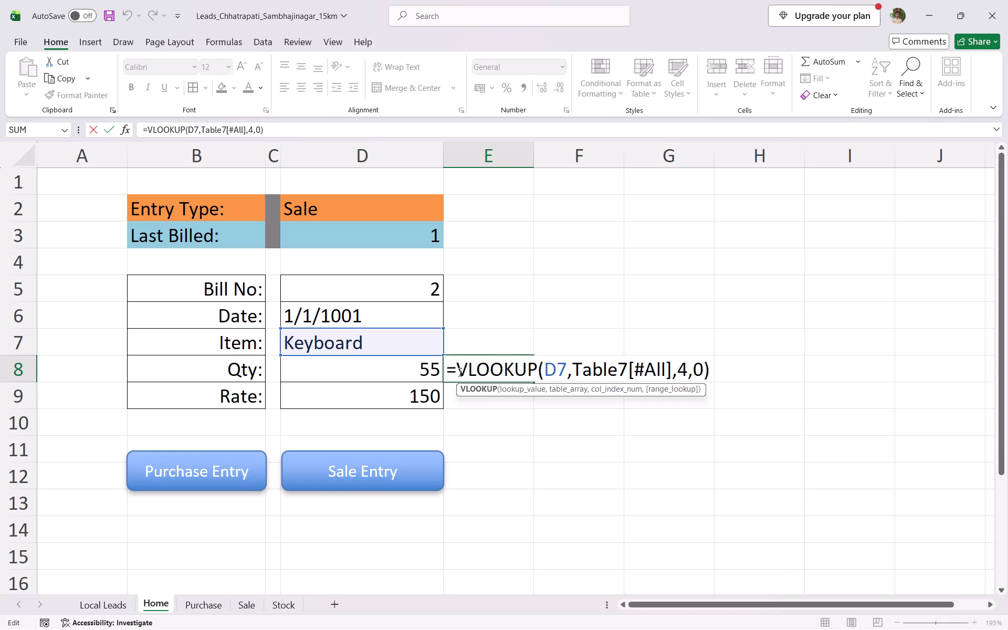
text(if)
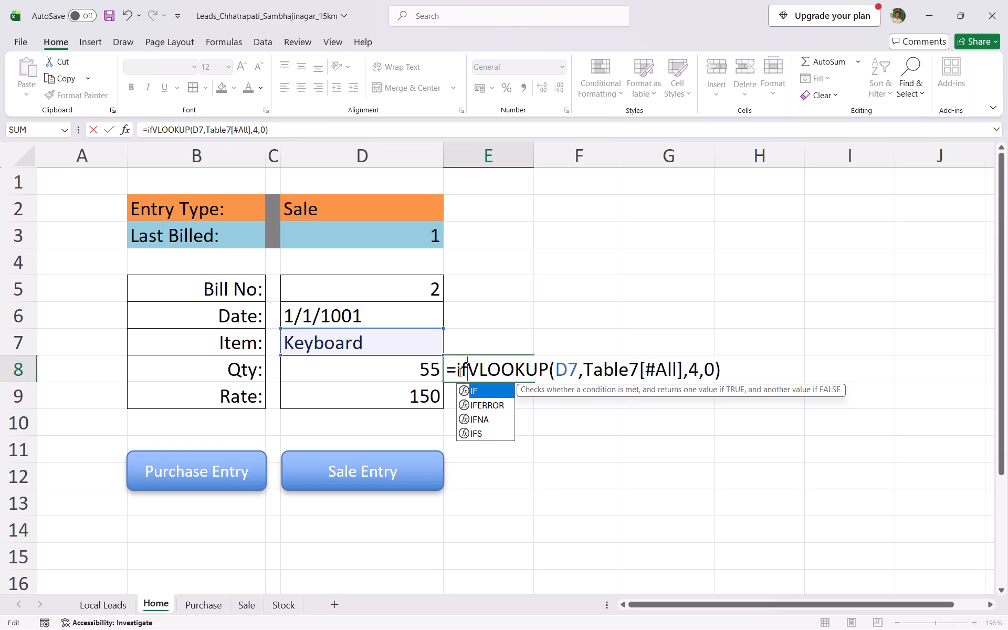
key(shift+parenleft)
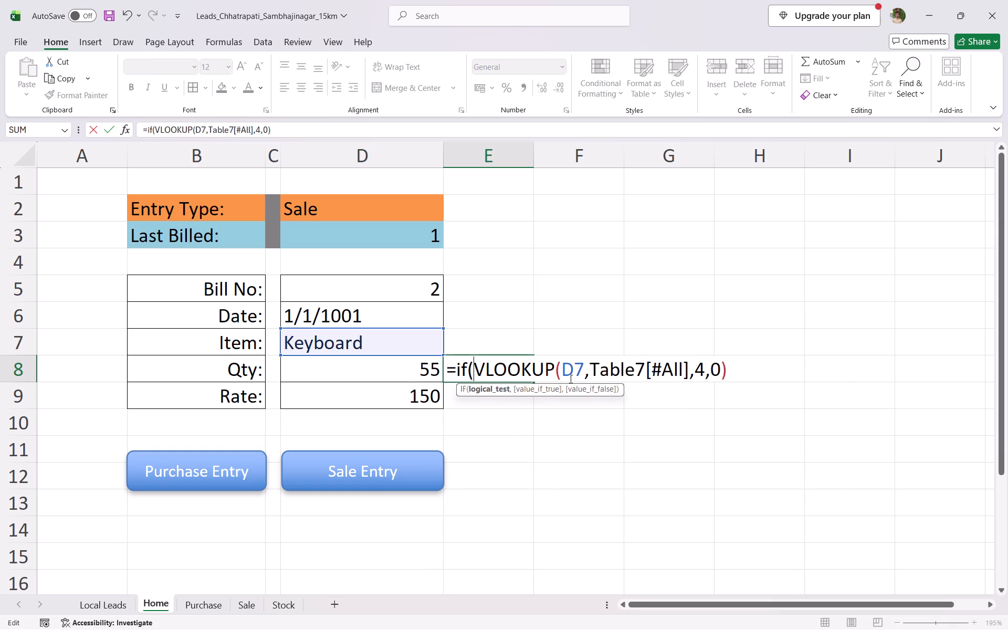
click(731, 366)
key(shift+m)
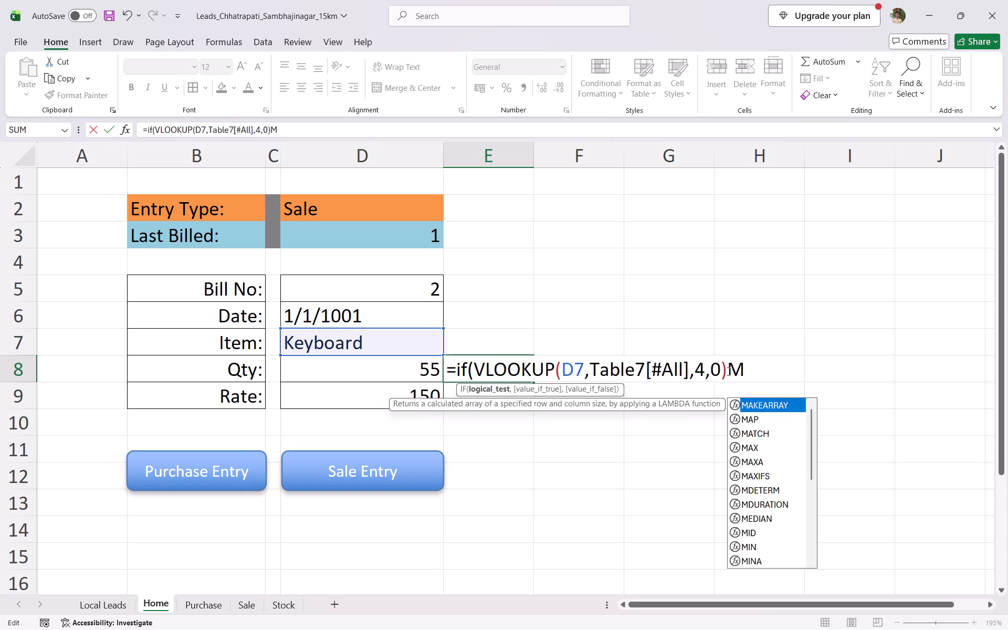
key(BackSpace)
key(shift+m)
key(BackSpace)
key(shift+less)
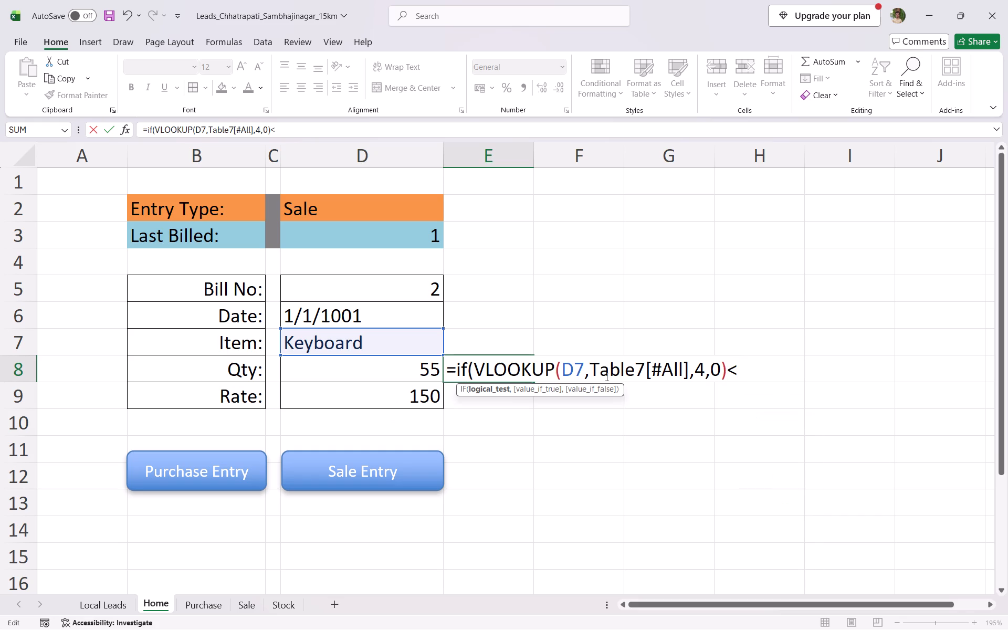
click(376, 379)
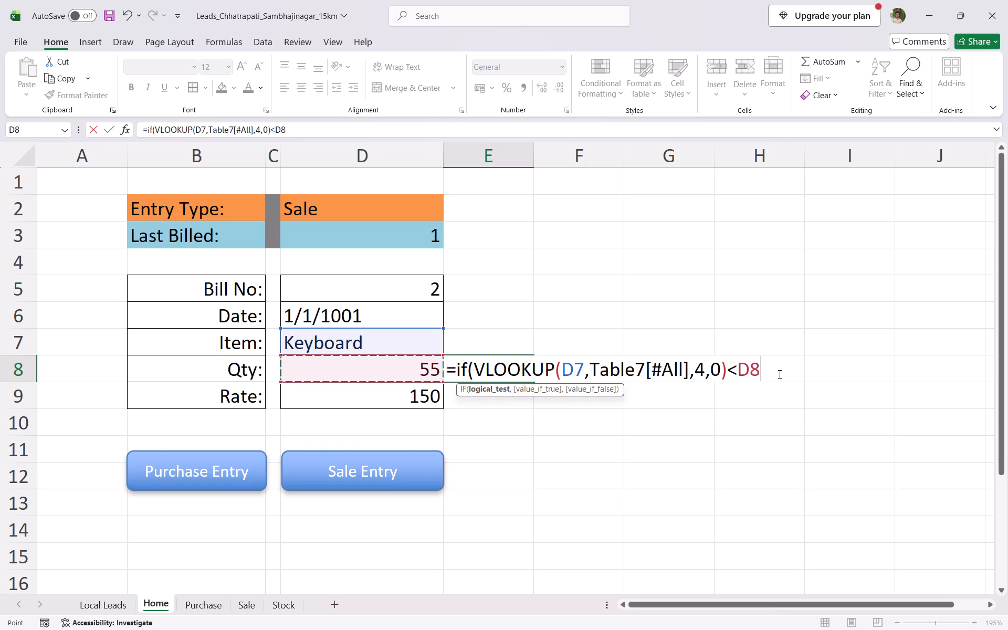
Complete the E8 IF formula to return "Stock not Available" when the condition is true and empty text otherwise.
key(comma)
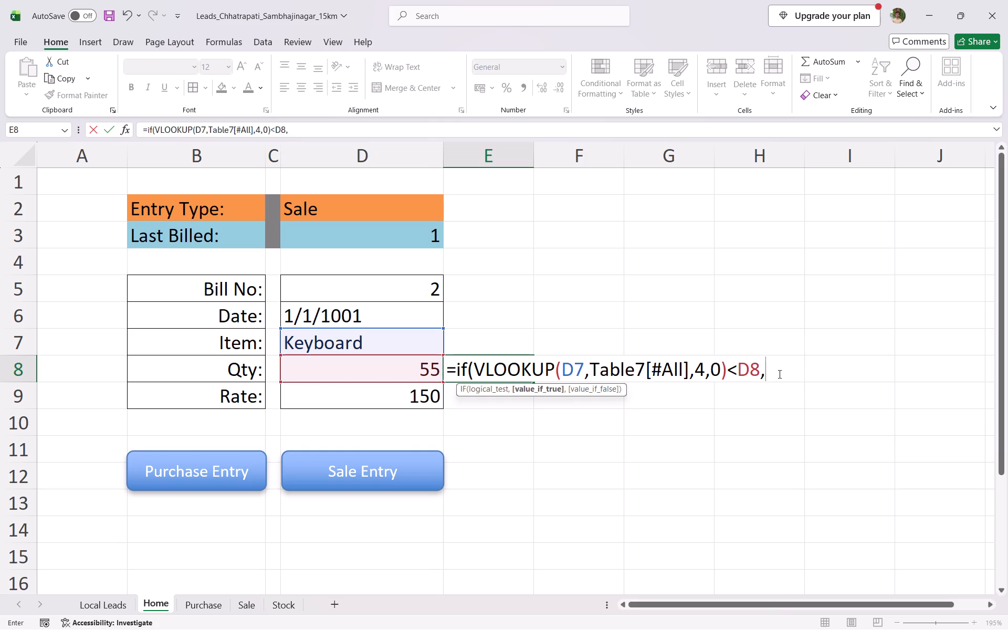
key(shift+quotedbl)
text(Stock not)
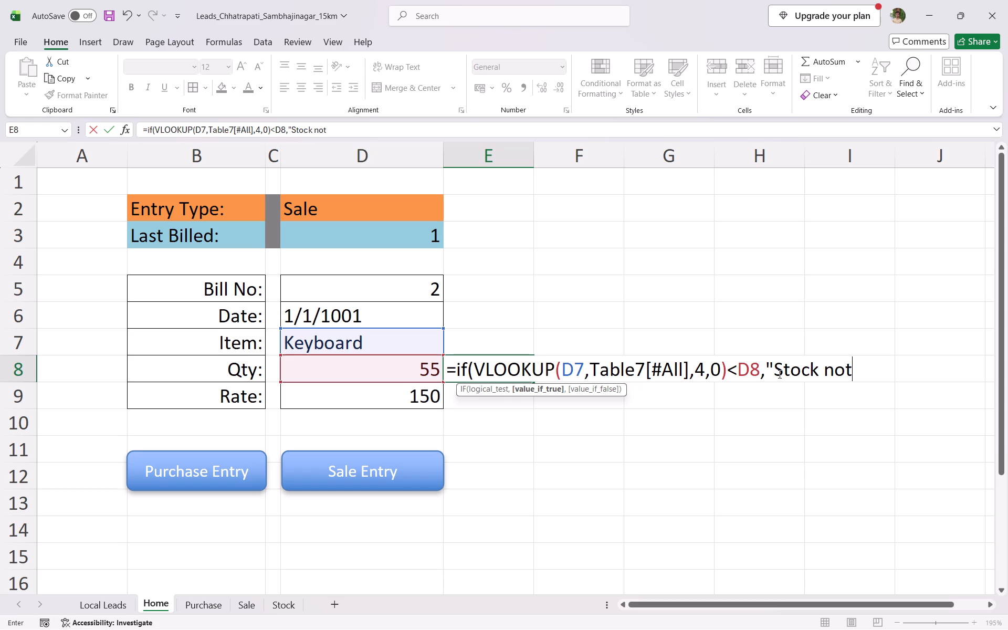
key(space)
text(Available)
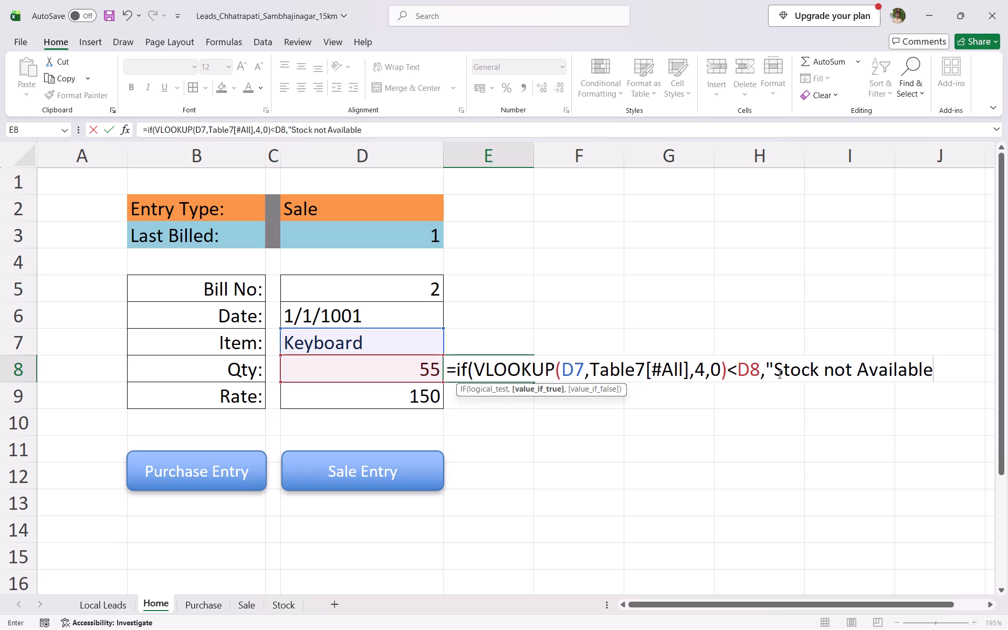
key(shift+quotedbl)
key(comma)
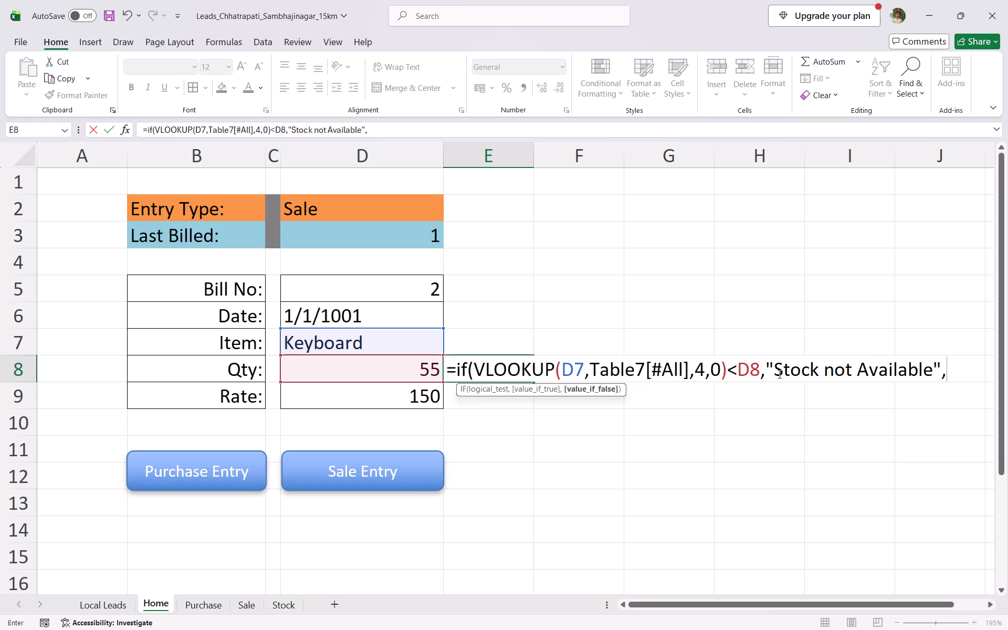
text("")
key(shift+parenright)
key(Return)
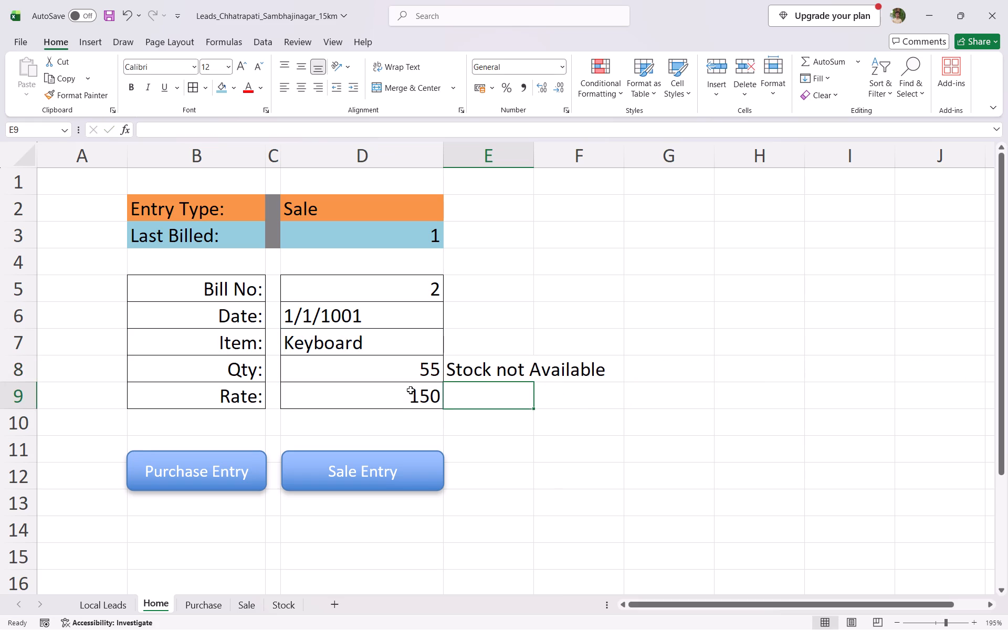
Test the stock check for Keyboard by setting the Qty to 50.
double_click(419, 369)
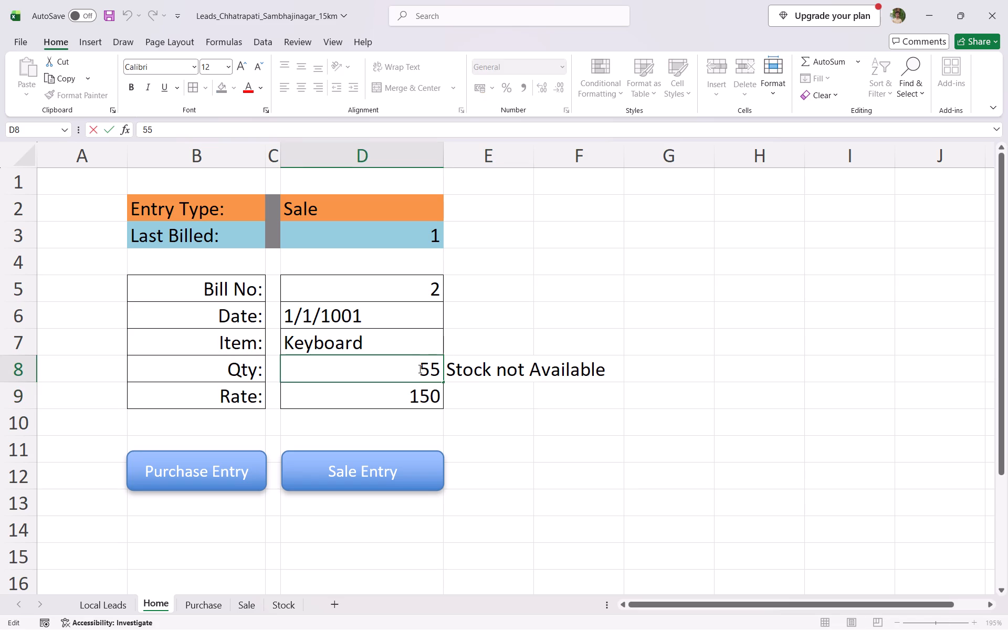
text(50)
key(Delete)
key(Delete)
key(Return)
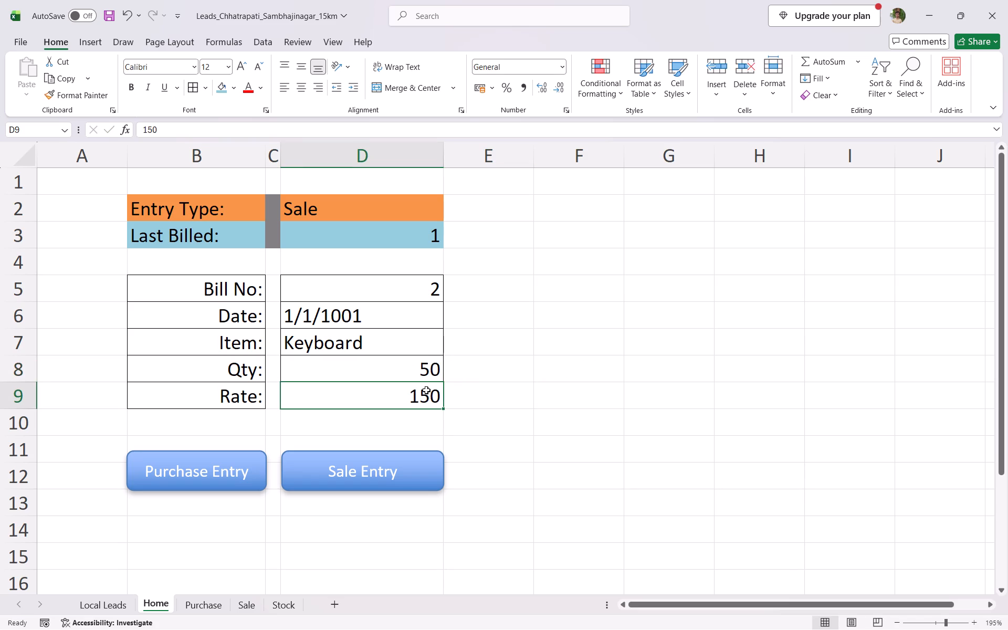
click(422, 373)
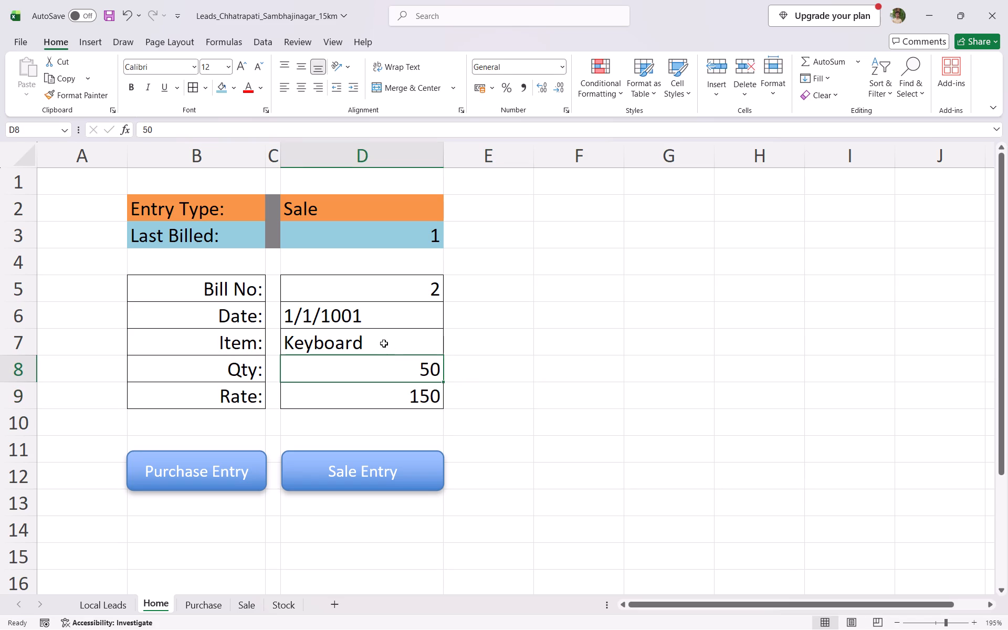
Test the stock check with another entry by changing the Item to Mouse and the Qty to 100.
click(384, 343)
text(Mouse)
key(Return)
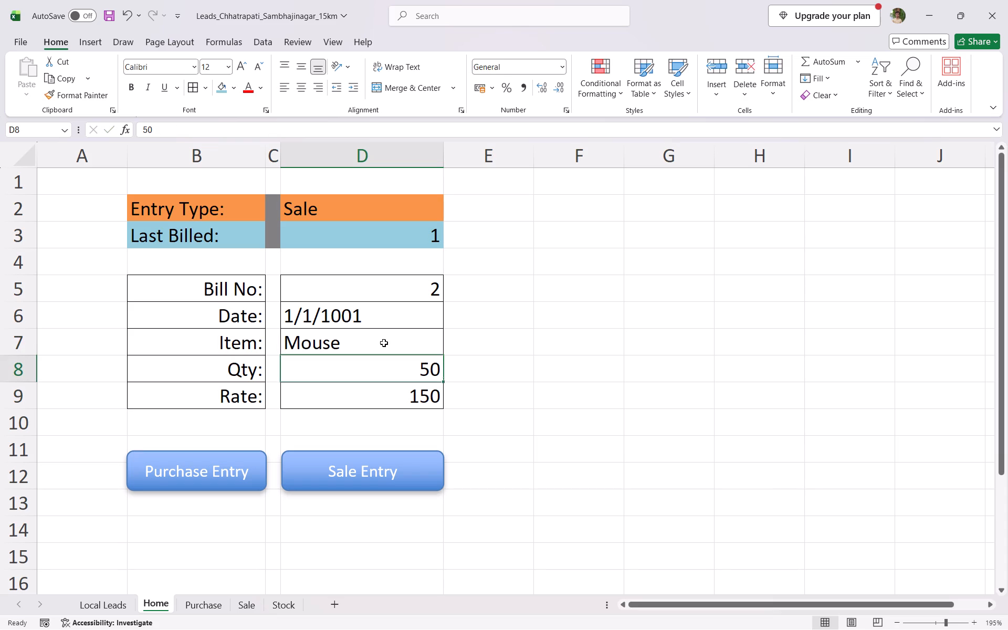
text(100)
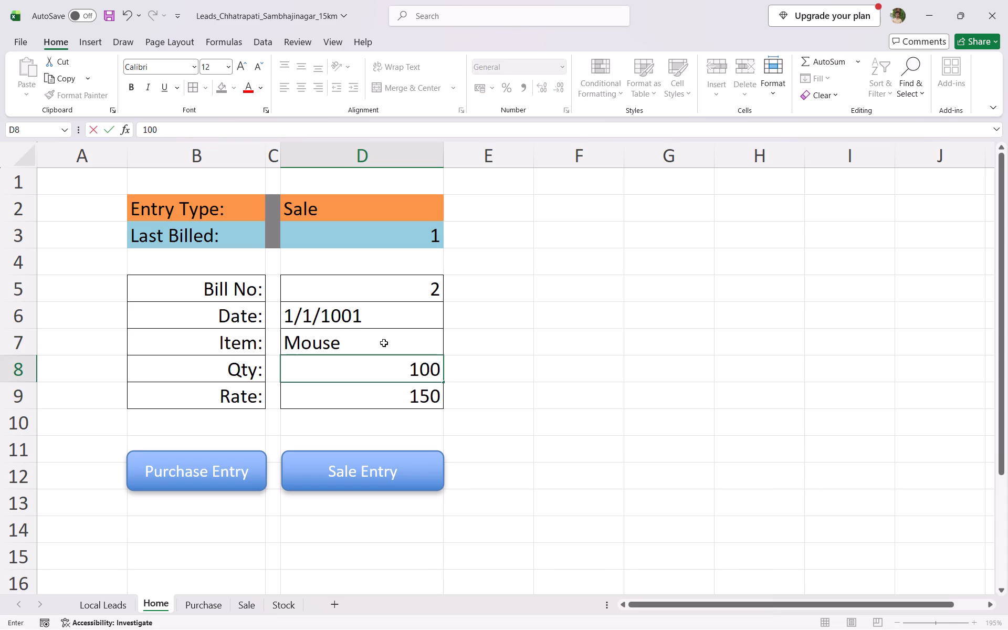
key(Return)
key(Up)
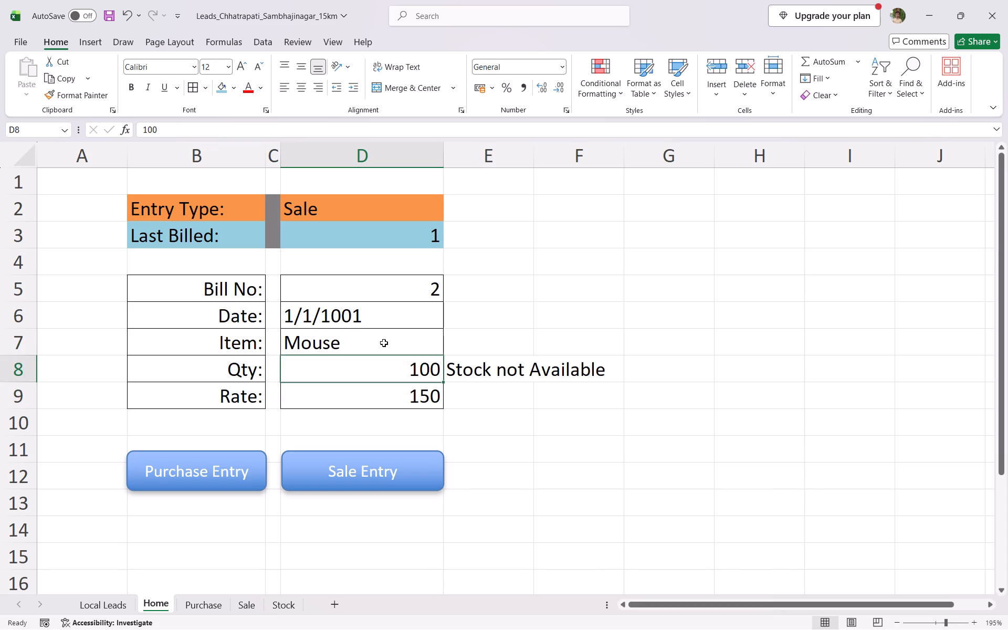
Set the font colour of the stock message cell E8 to red.
click(507, 380)
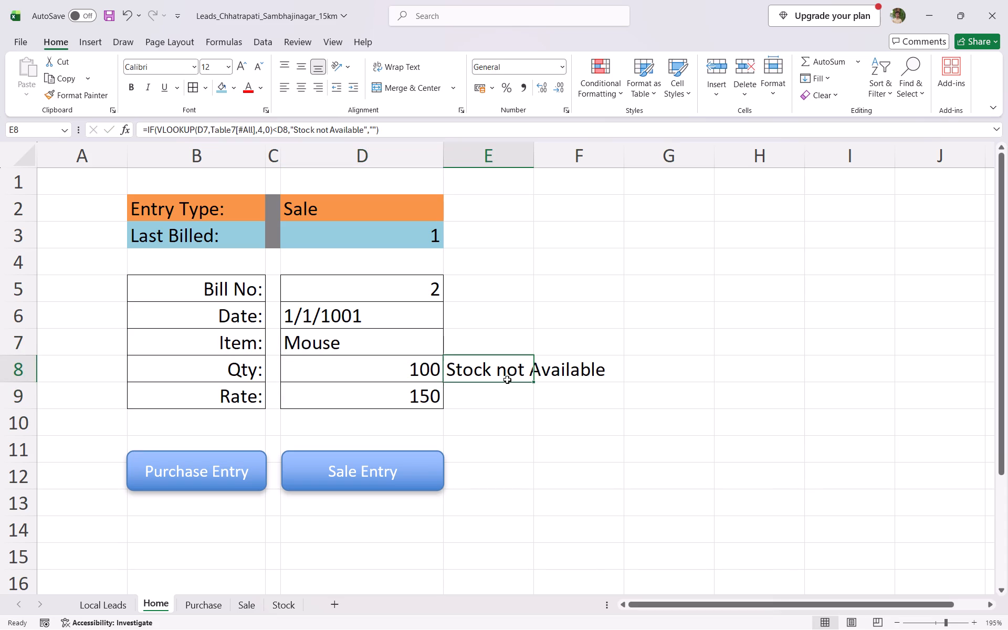
click(245, 86)
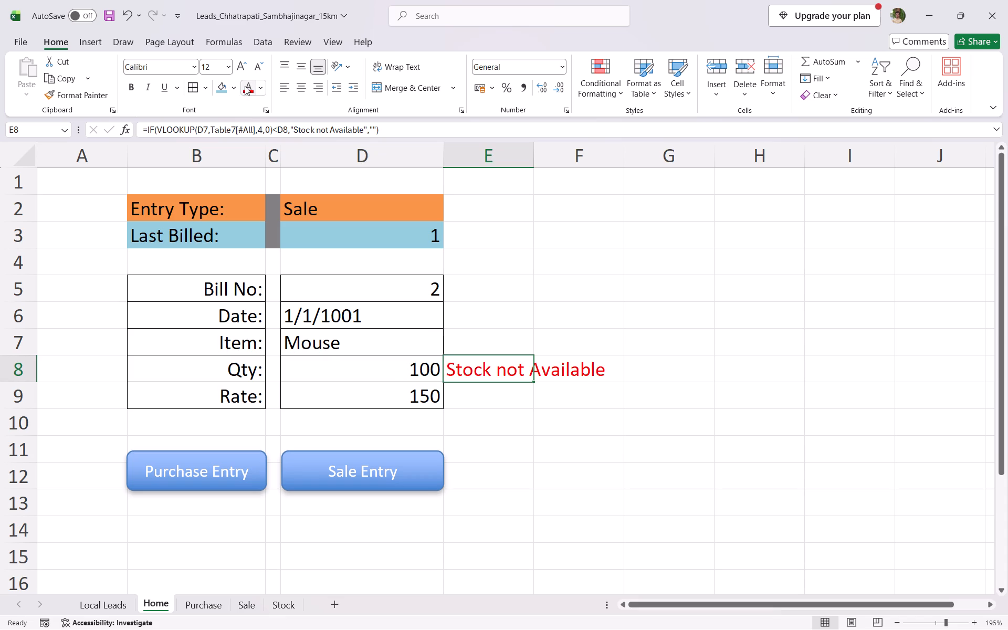
Set the Qty for Mouse to 50 to check the stock message again.
click(352, 397)
click(387, 375)
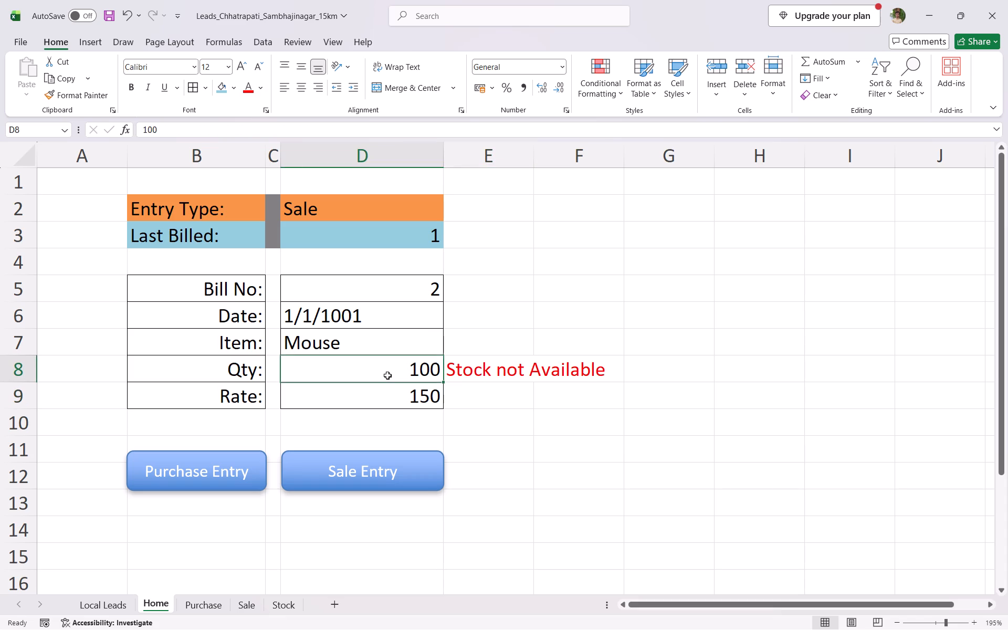
text(50)
key(Return)
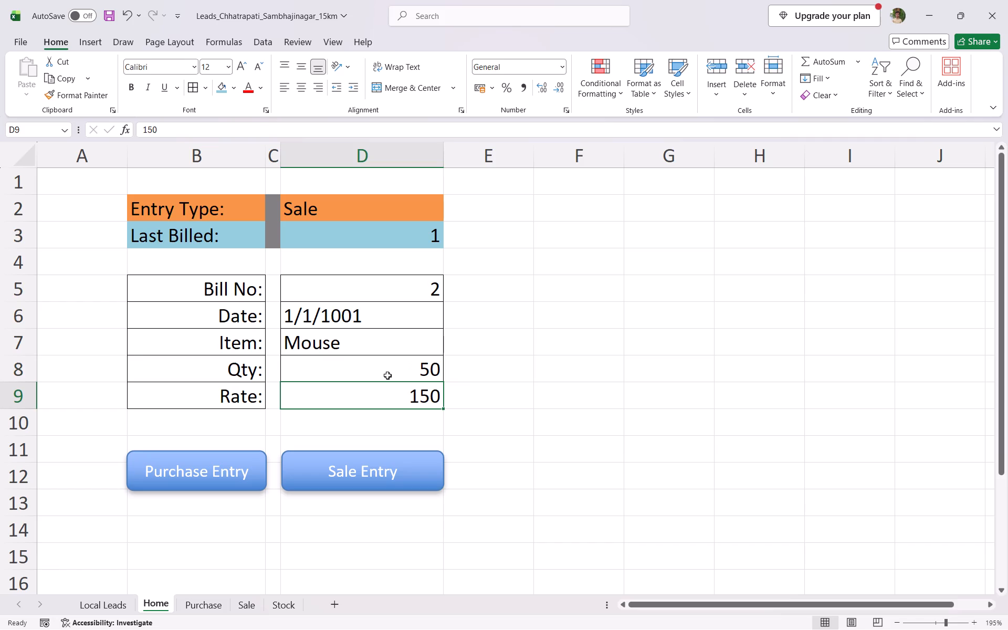
Insert an outer IF before the E8 stock check, with the condition D2="Sale" and the existing IF as its true value.
click(481, 376)
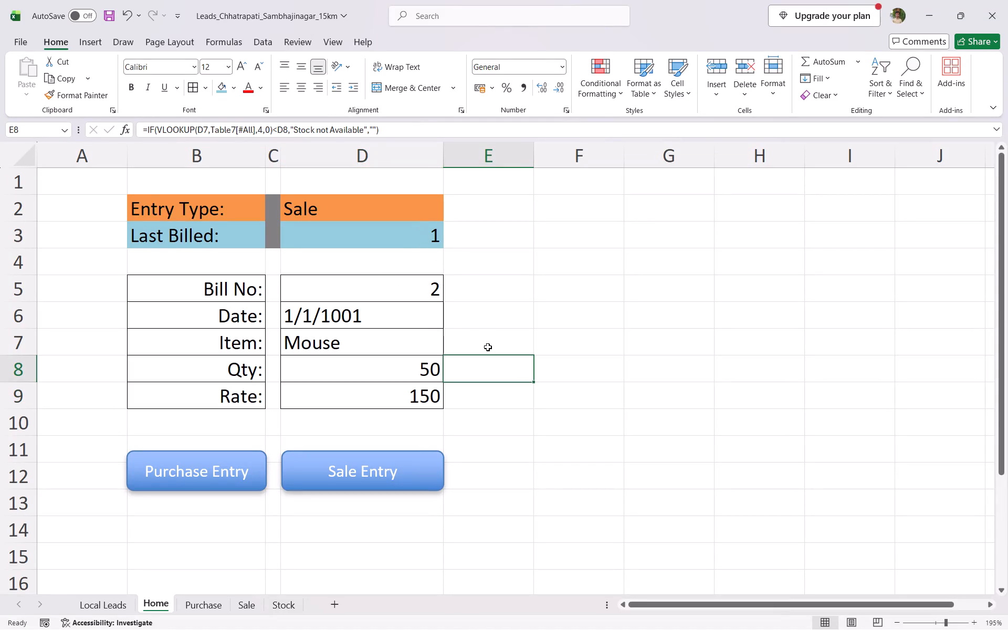
double_click(477, 371)
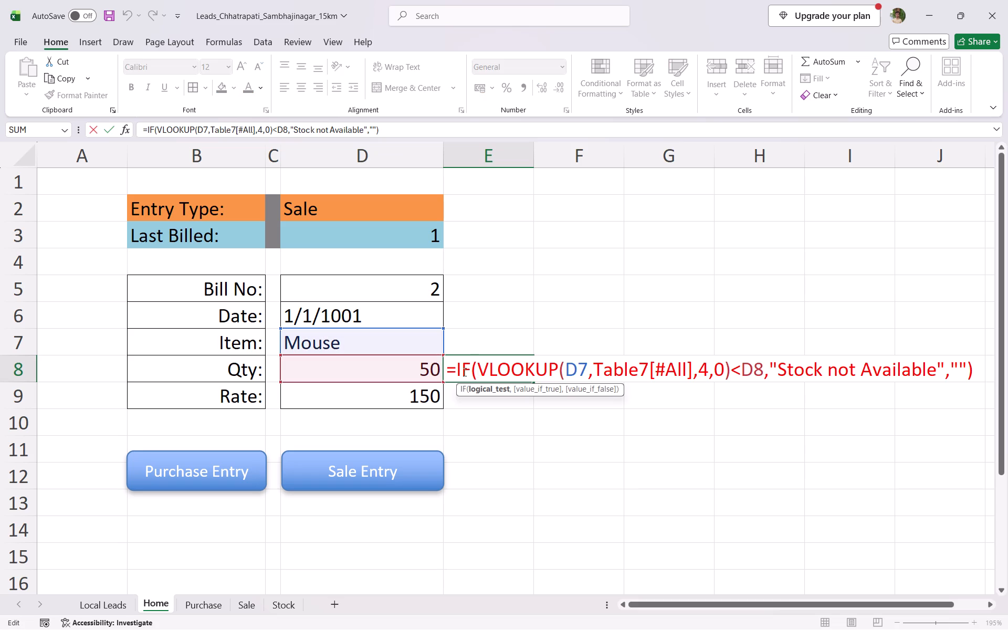
click(455, 372)
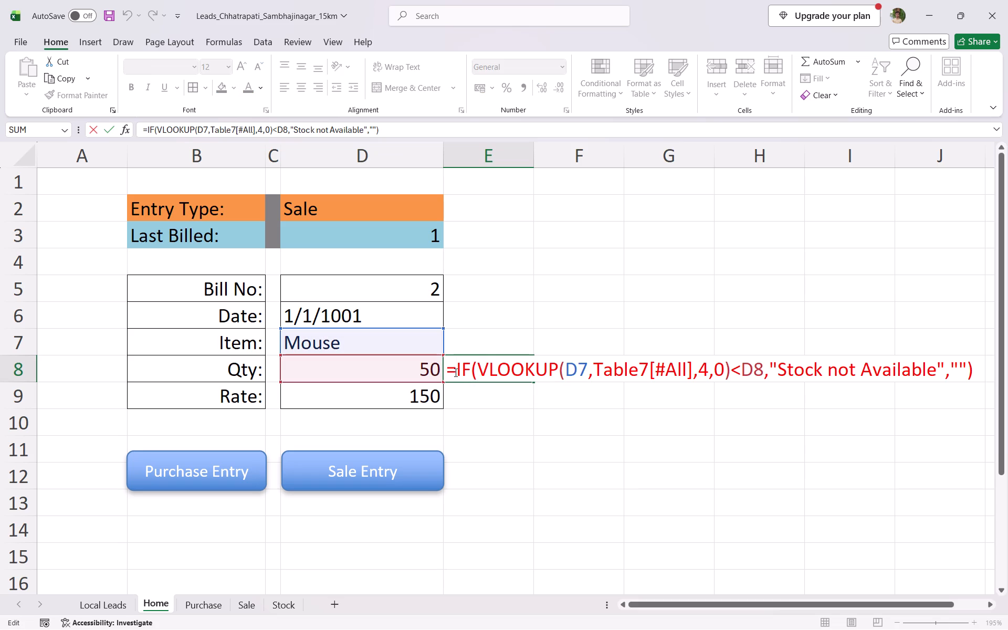
text(if)
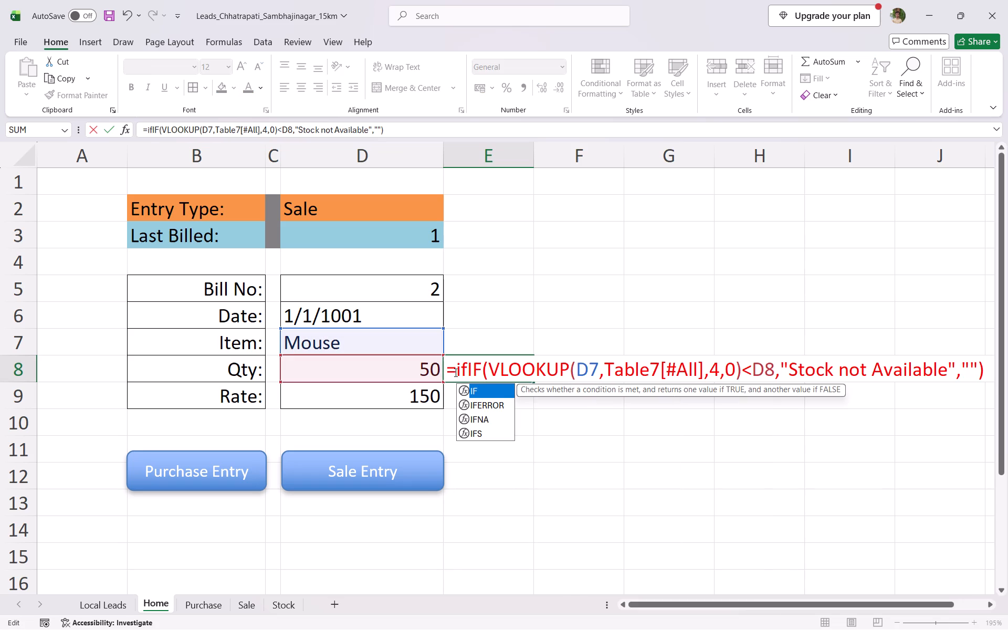
key(shift+parenleft)
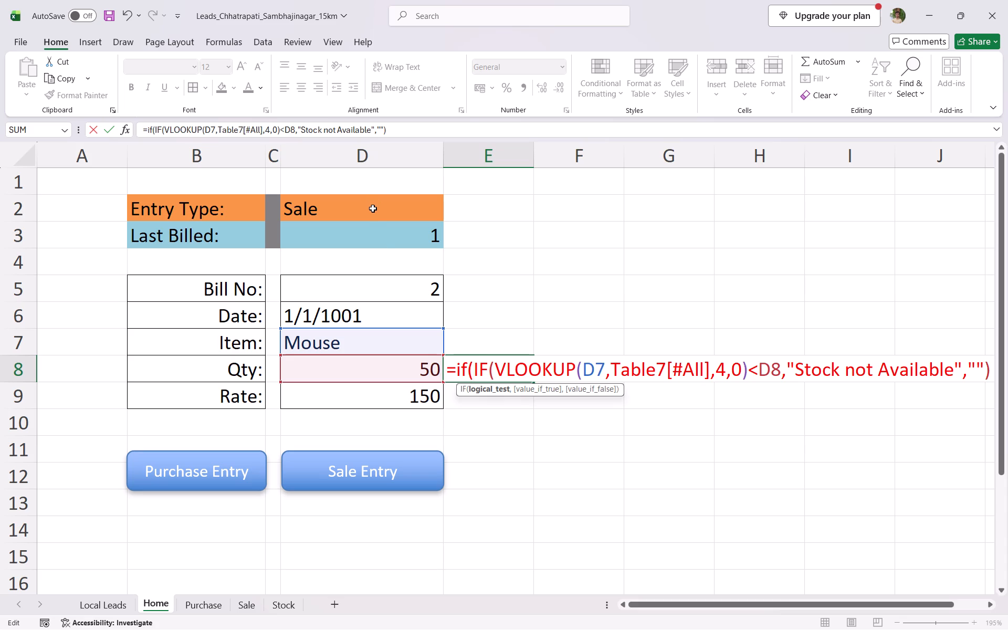
click(418, 209)
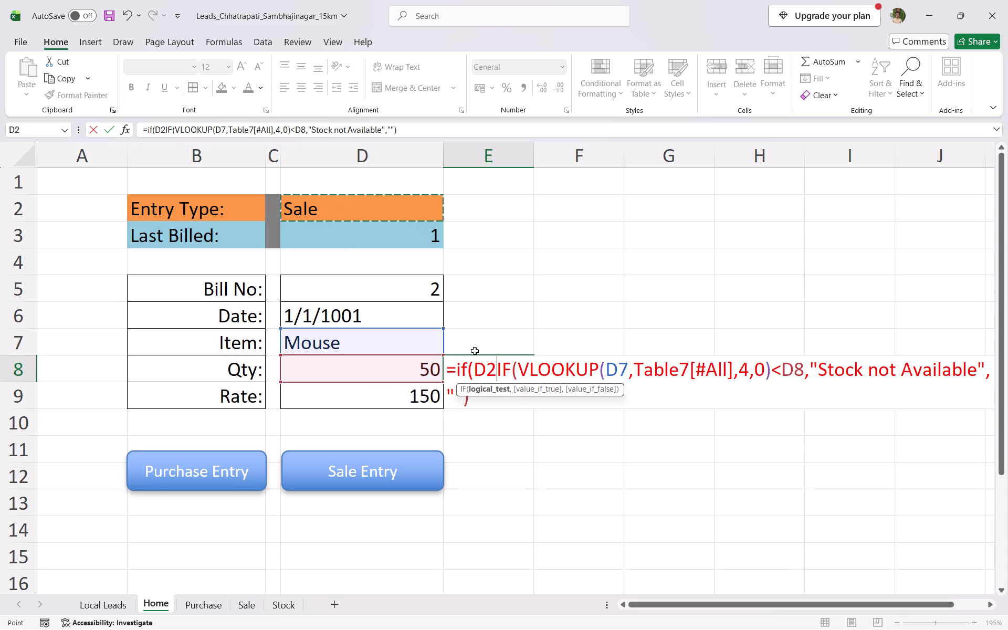
key(equal)
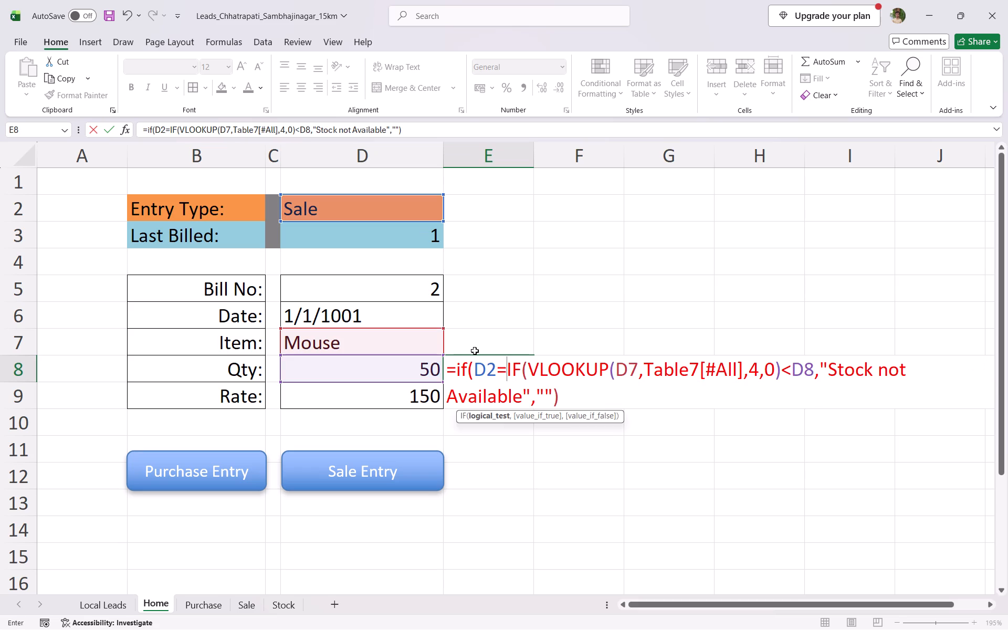
key(shift+quotedbl)
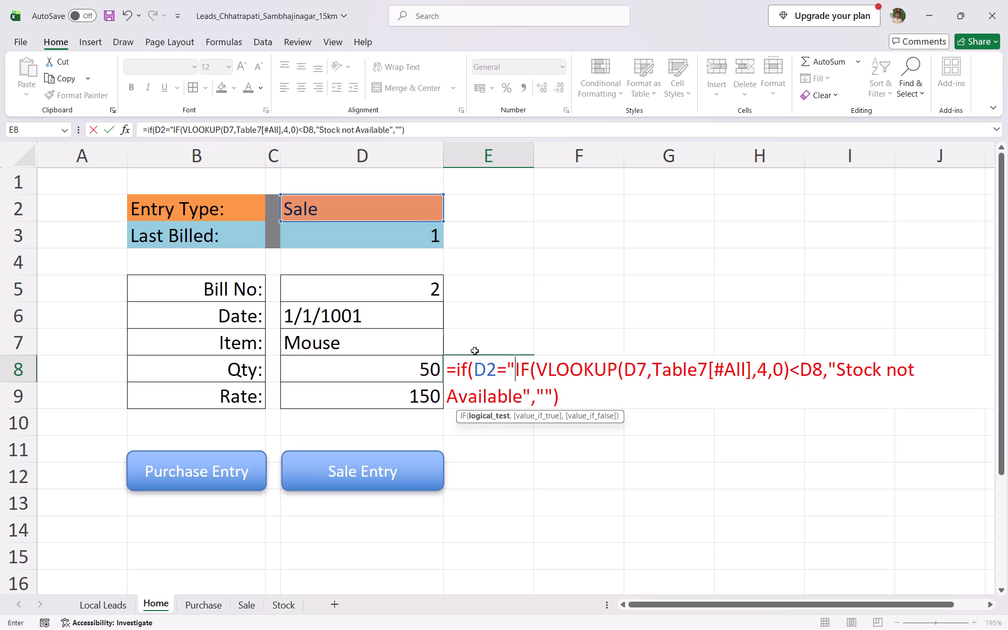
key(s)
key(BackSpace)
text(Sale)
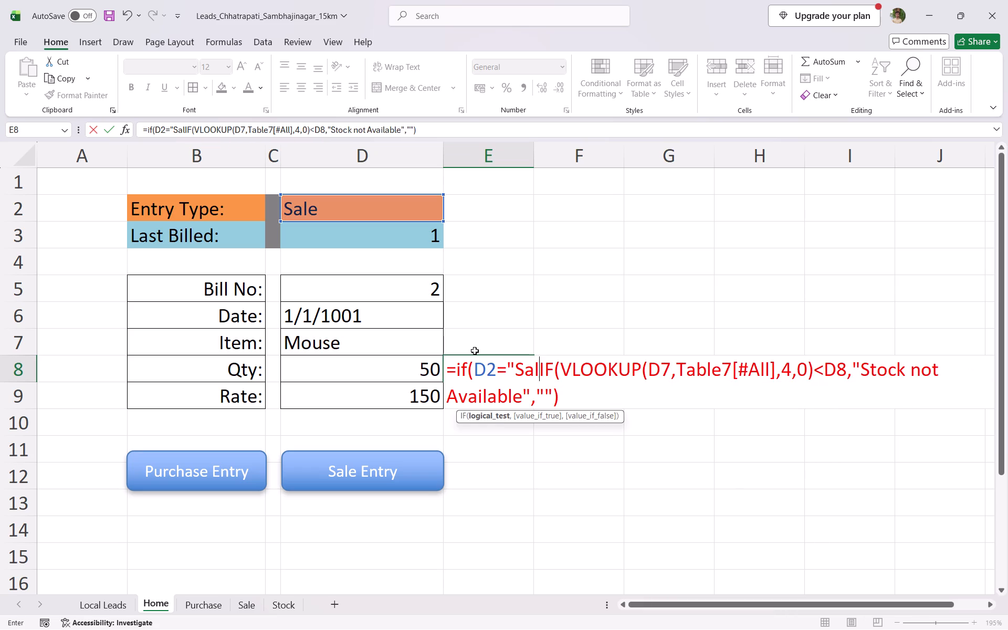
key(shift+quotedbl)
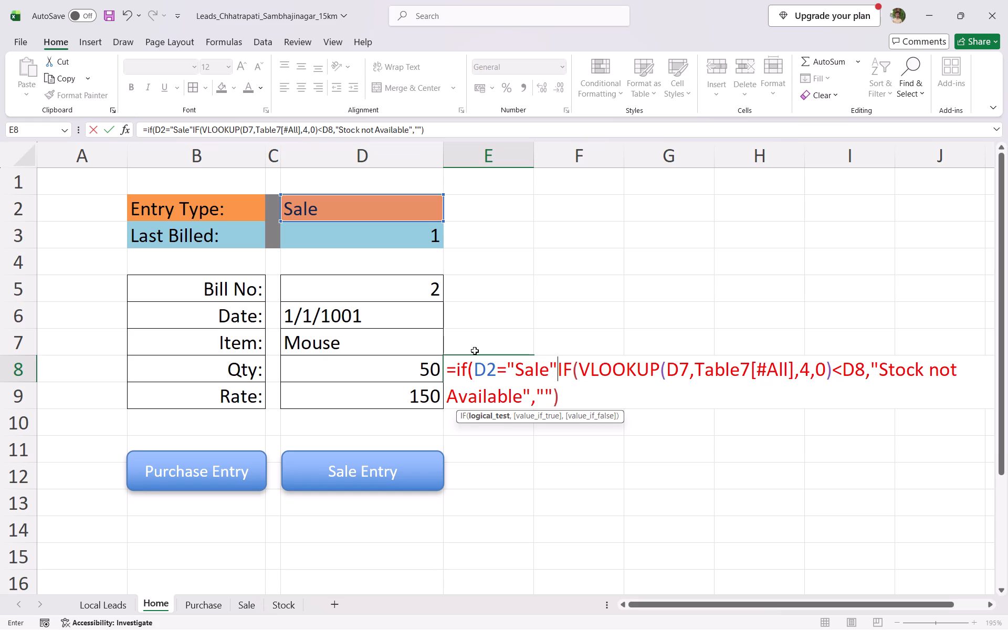
key(comma)
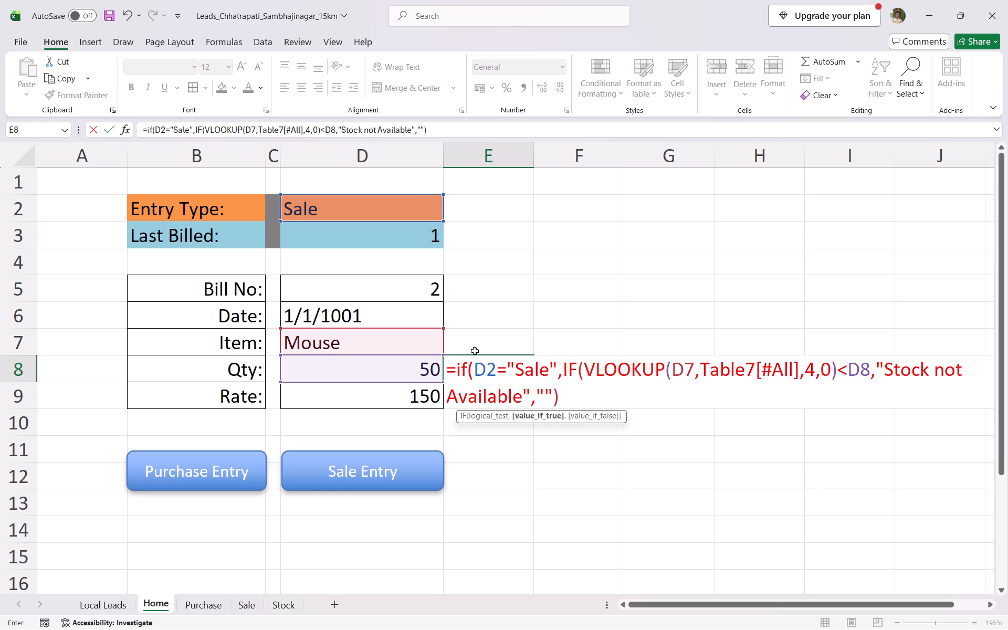
key(Down)
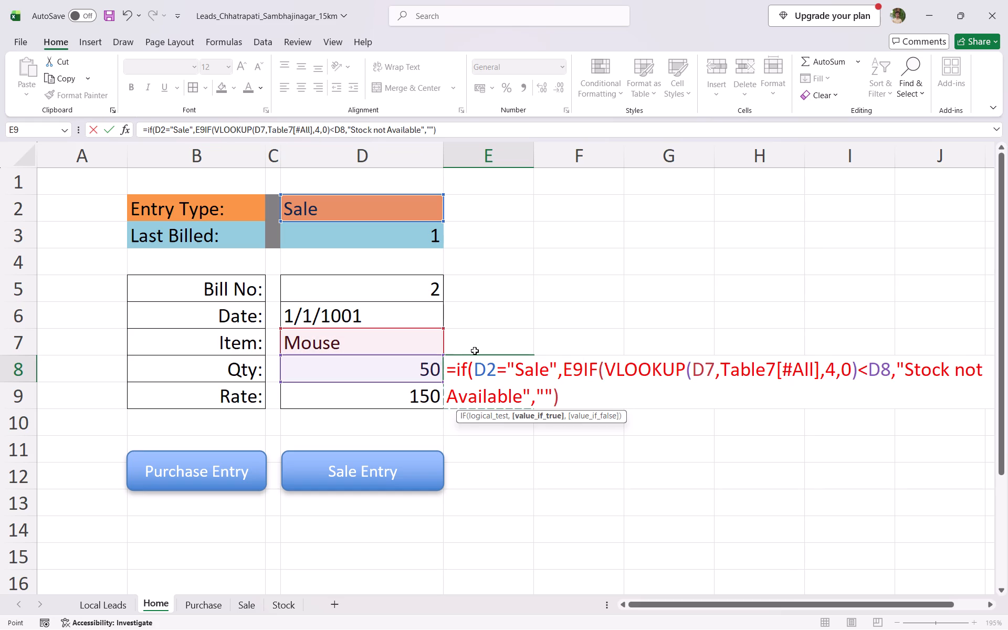
key(Up)
key(BackSpace)
key(BackSpace)
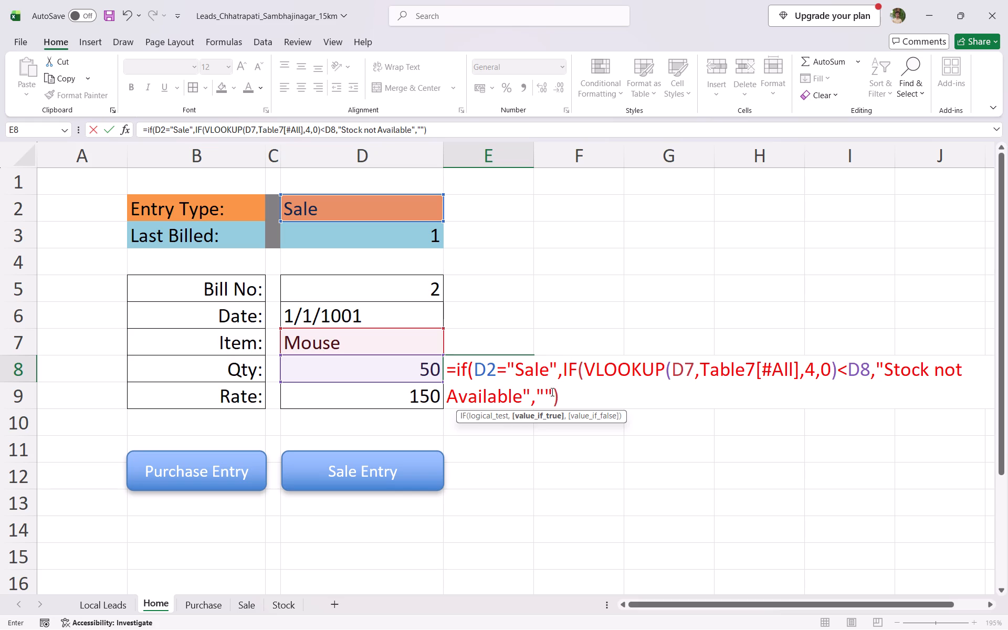
Finish the outer IF in E8 with empty text as its false value and enter the formula.
click(556, 395)
key(comma)
text("")
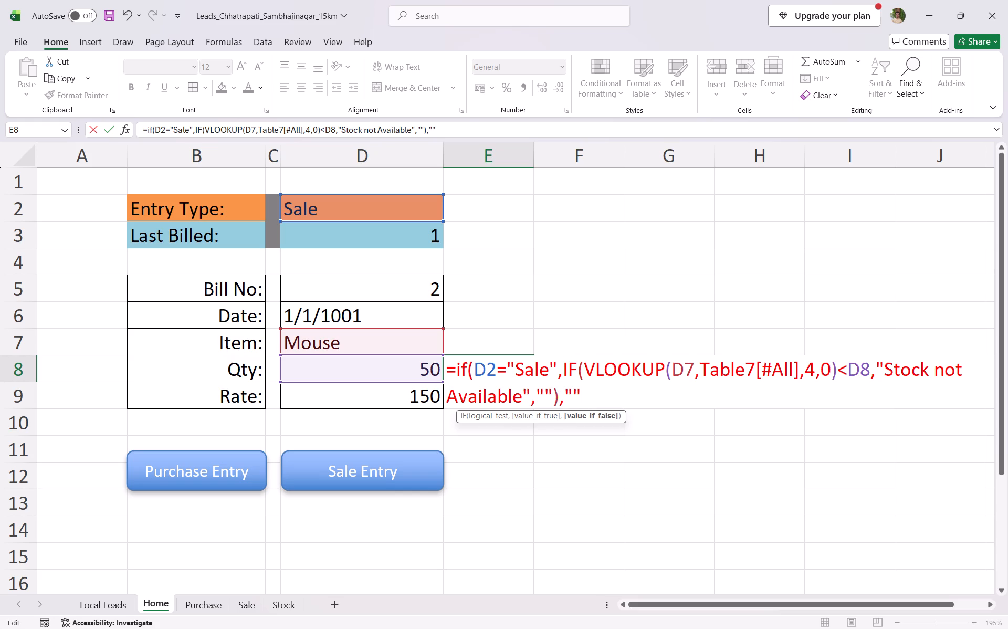
key(shift+parenright)
key(Return)
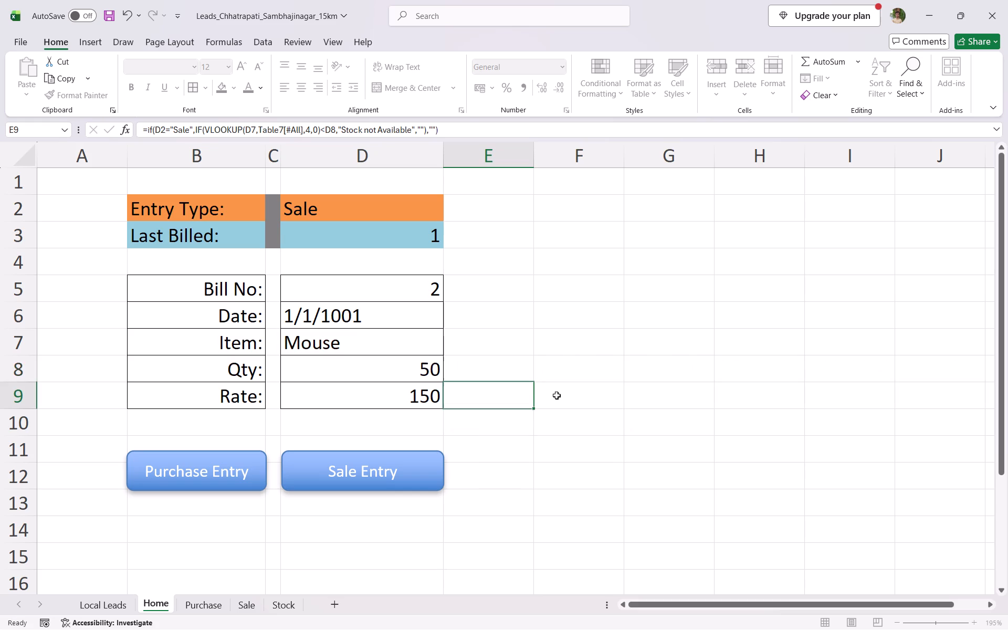
click(461, 356)
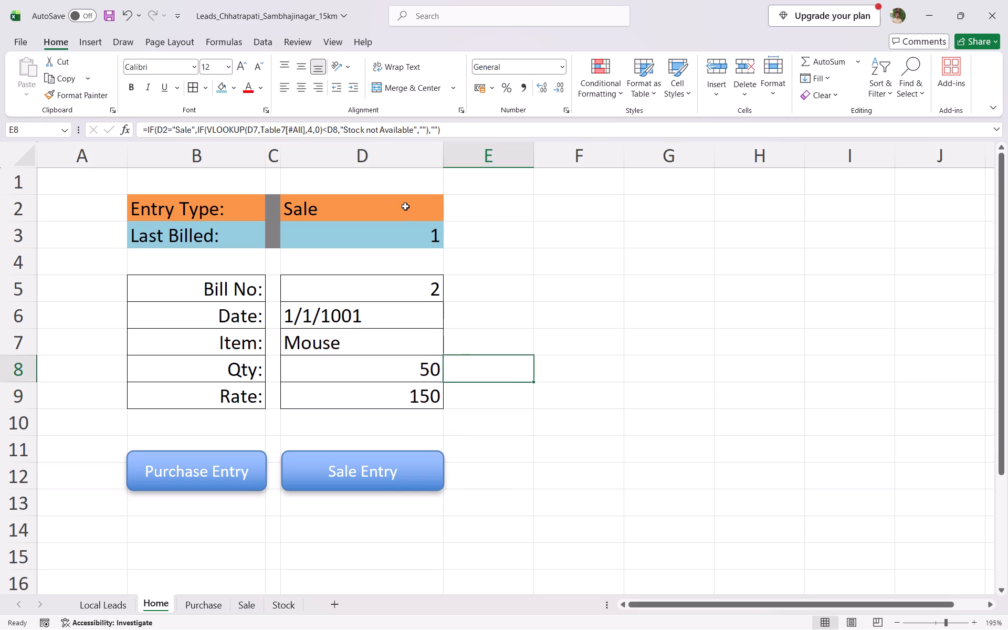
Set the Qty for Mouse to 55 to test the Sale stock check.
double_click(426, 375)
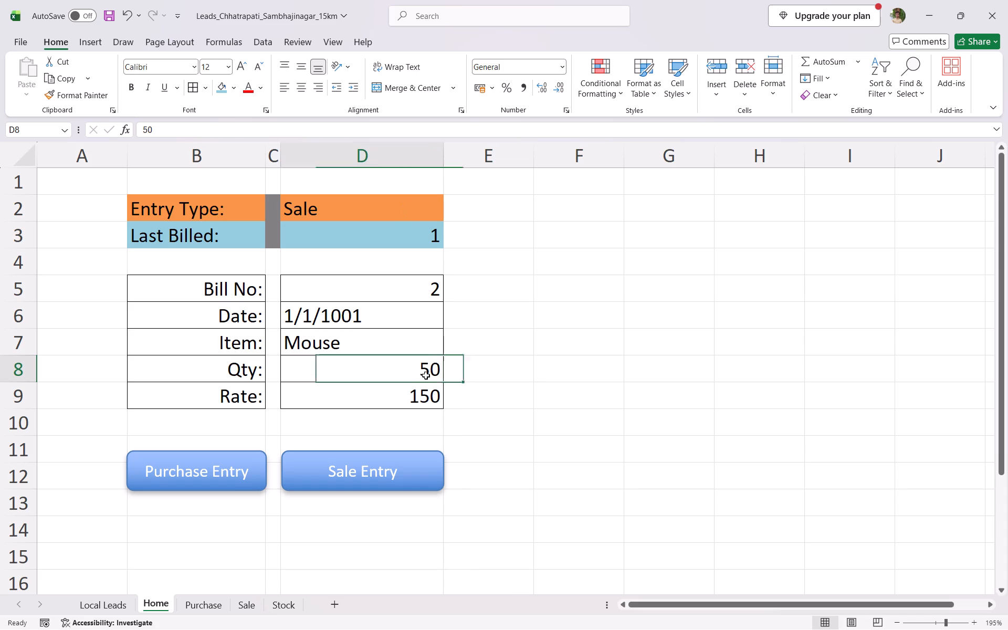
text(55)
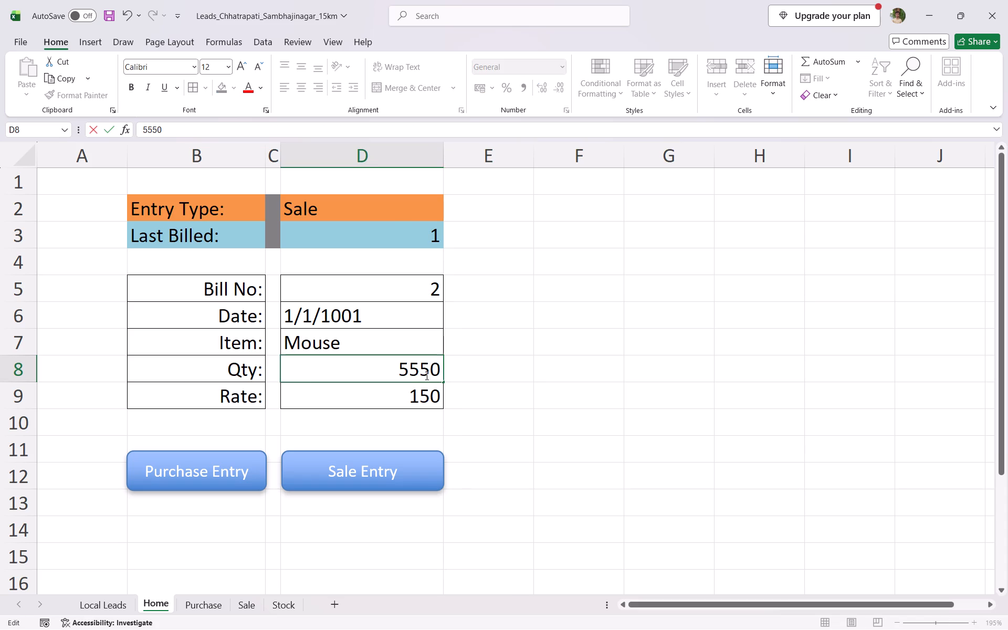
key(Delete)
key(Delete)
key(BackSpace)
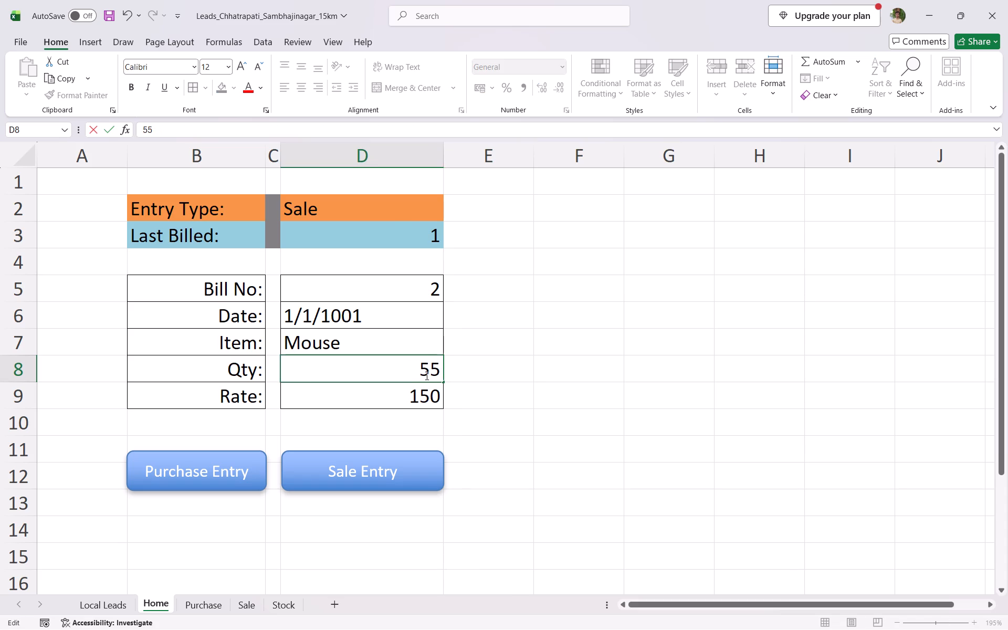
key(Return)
Set the Qty for Mouse to 105 to test the stock check with a larger amount.
click(427, 373)
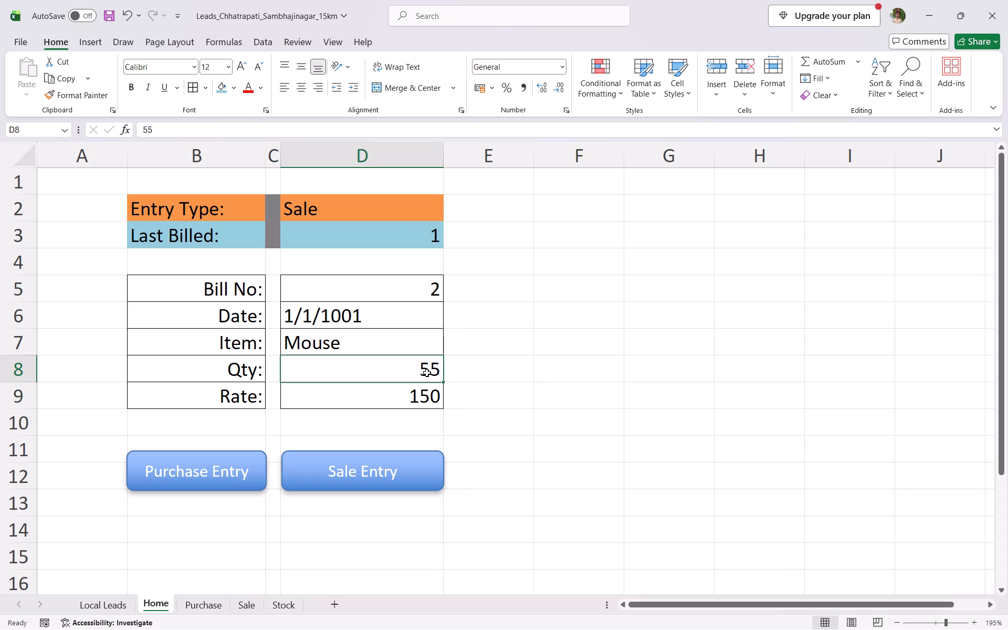
text(105)
key(Return)
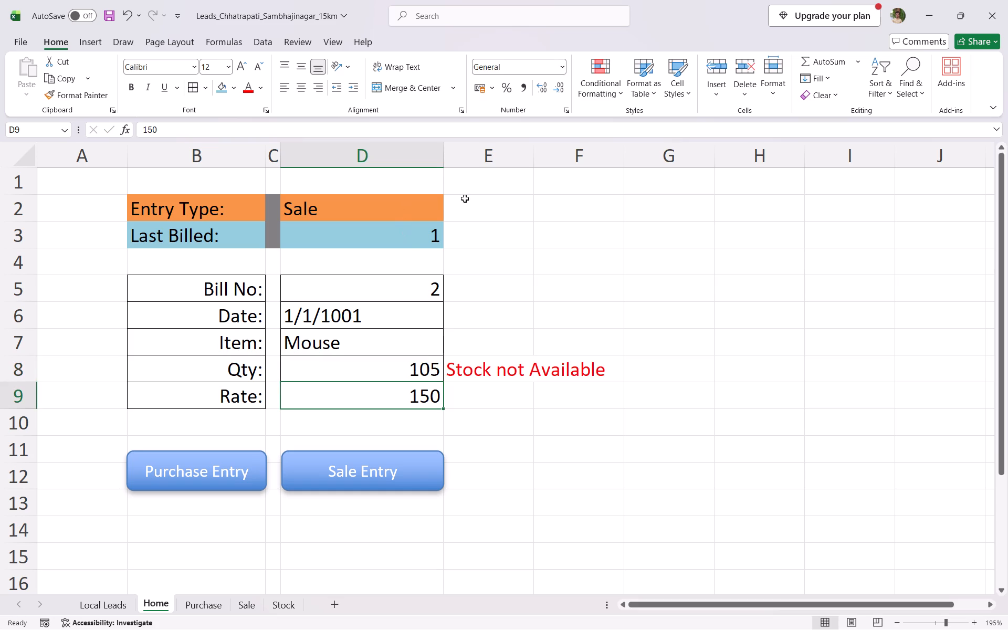
Switch the Entry Type in D2 to Purchase to check the stock message beside Qty.
click(430, 212)
click(450, 215)
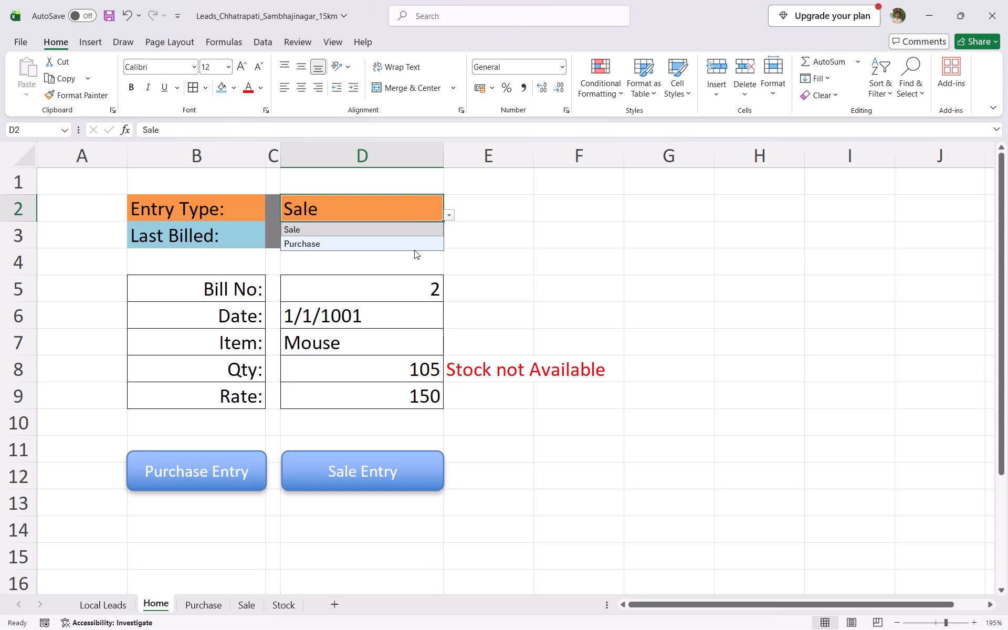
click(413, 249)
click(436, 369)
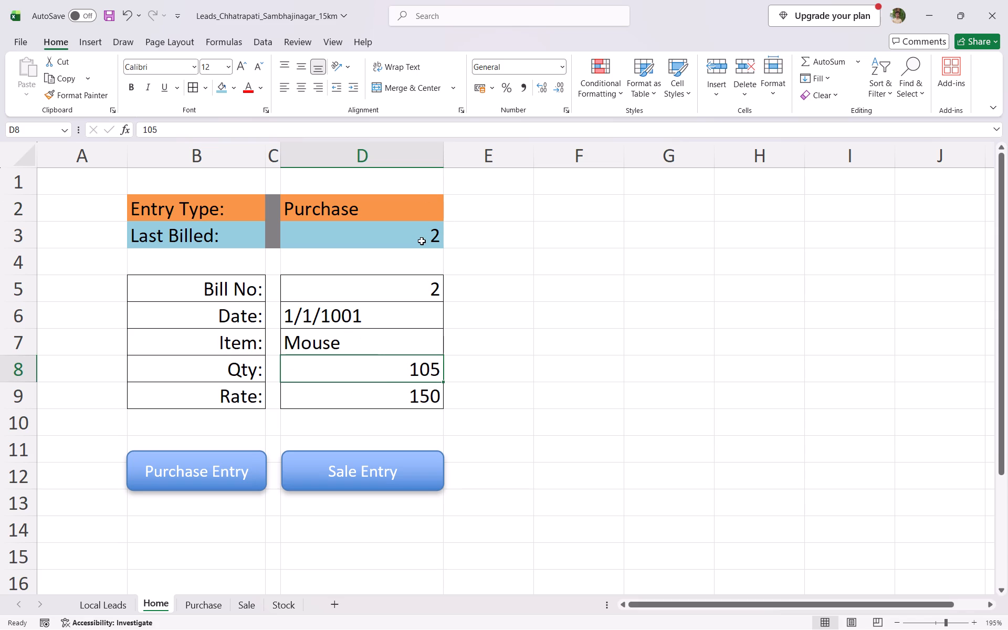
Wrap the stock check formula in E8 in IFERROR with empty text as the error value and try to enter it.
double_click(489, 358)
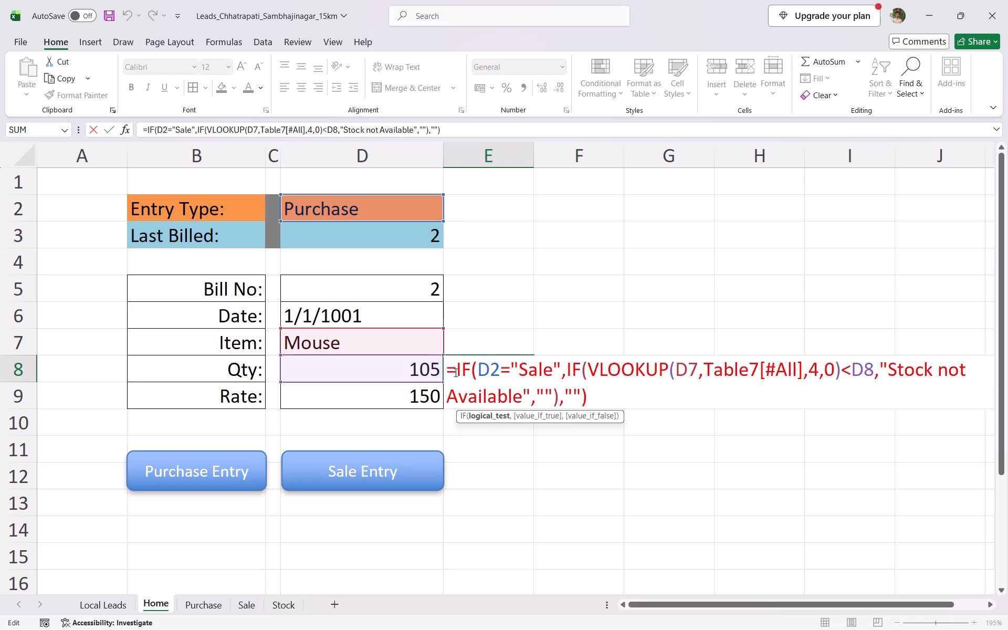
click(455, 370)
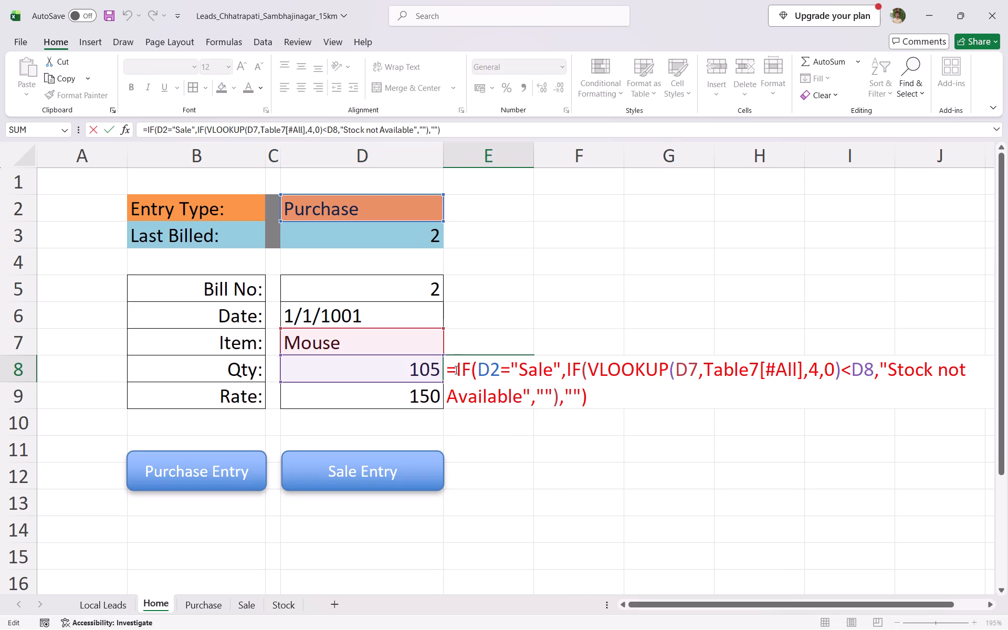
text(if)
text(error)
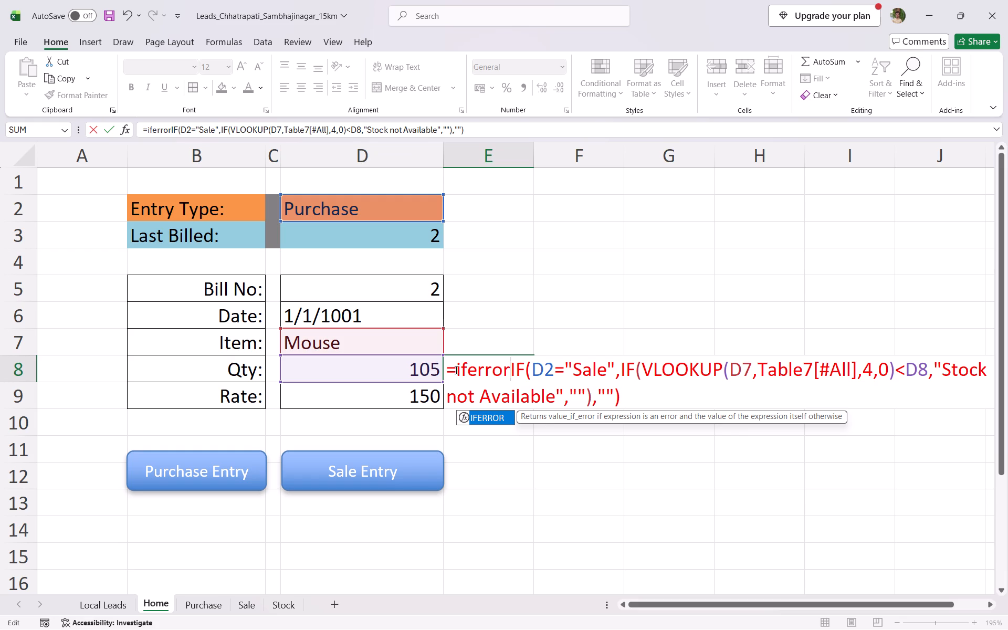
key(shift+parenleft)
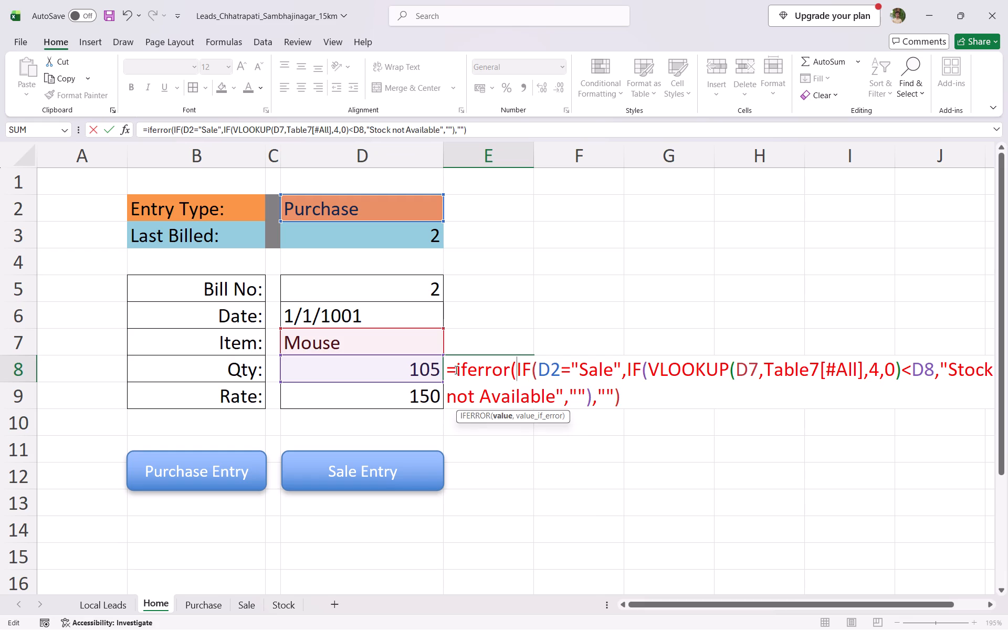
click(632, 401)
key(shift+parenright)
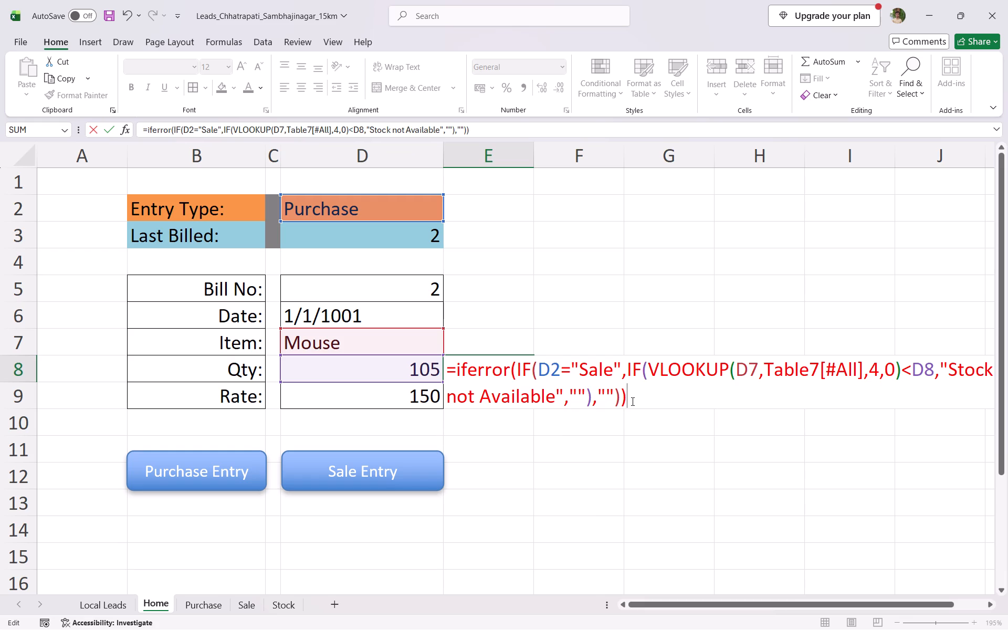
key(comma)
text("")
key(shift+parenright)
key(Return)
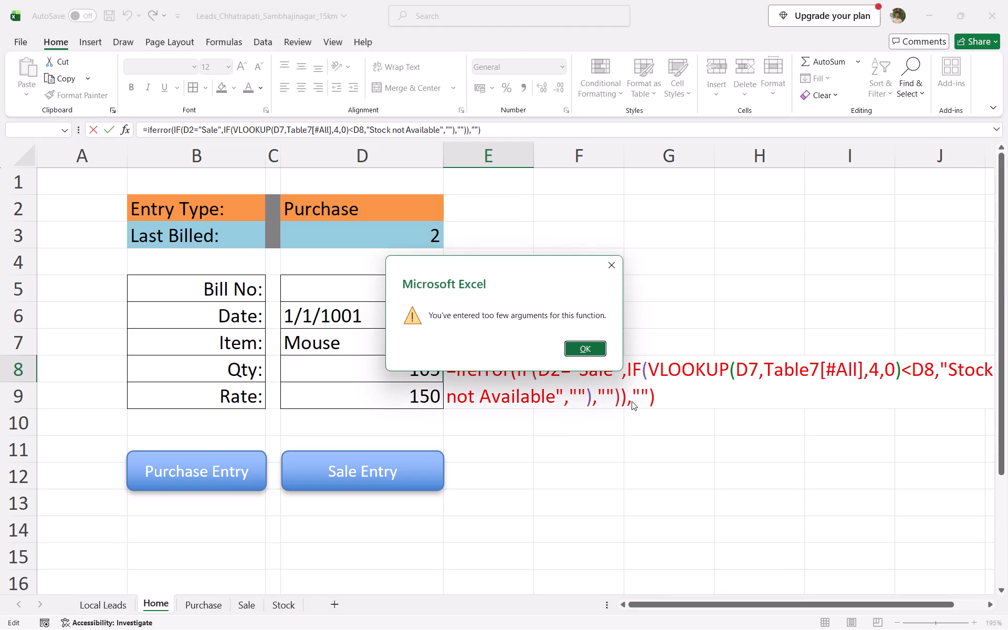
key(Return)
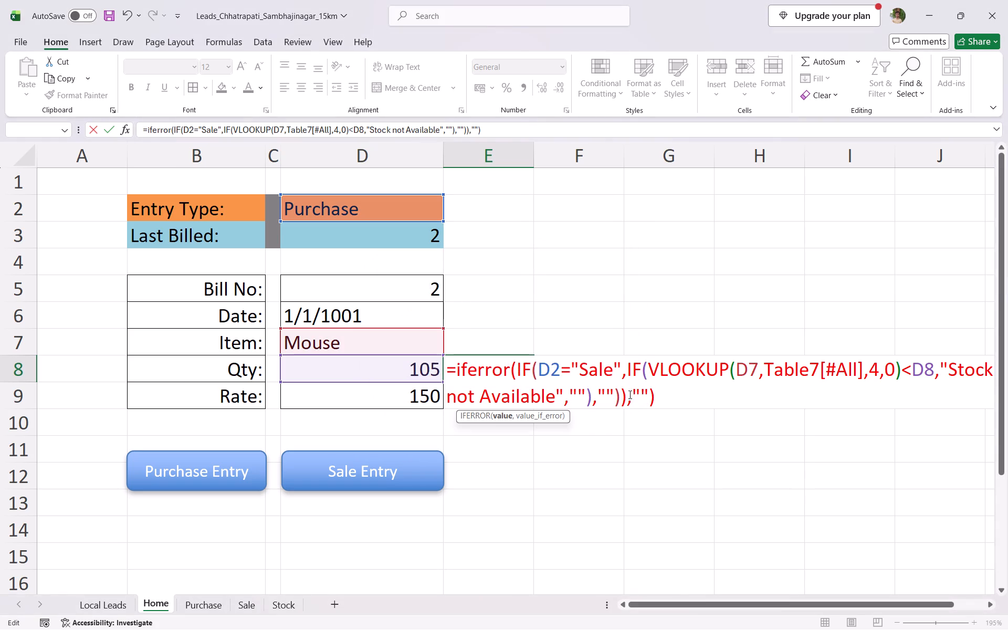
Remove the extra closing parenthesis before the IFERROR error value in E8 and enter the formula.
click(628, 392)
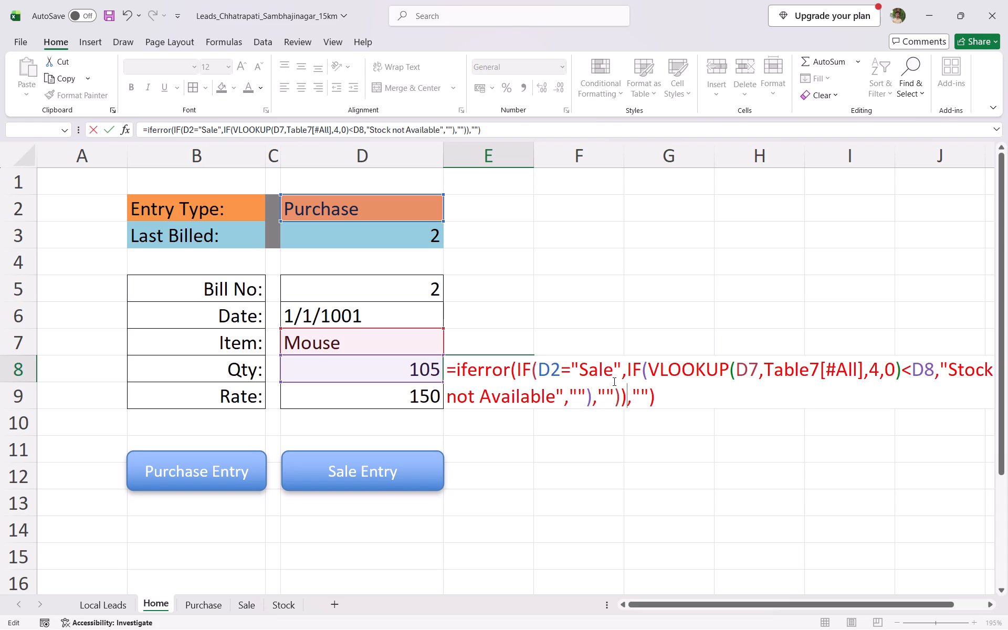
key(Left)
key(Right)
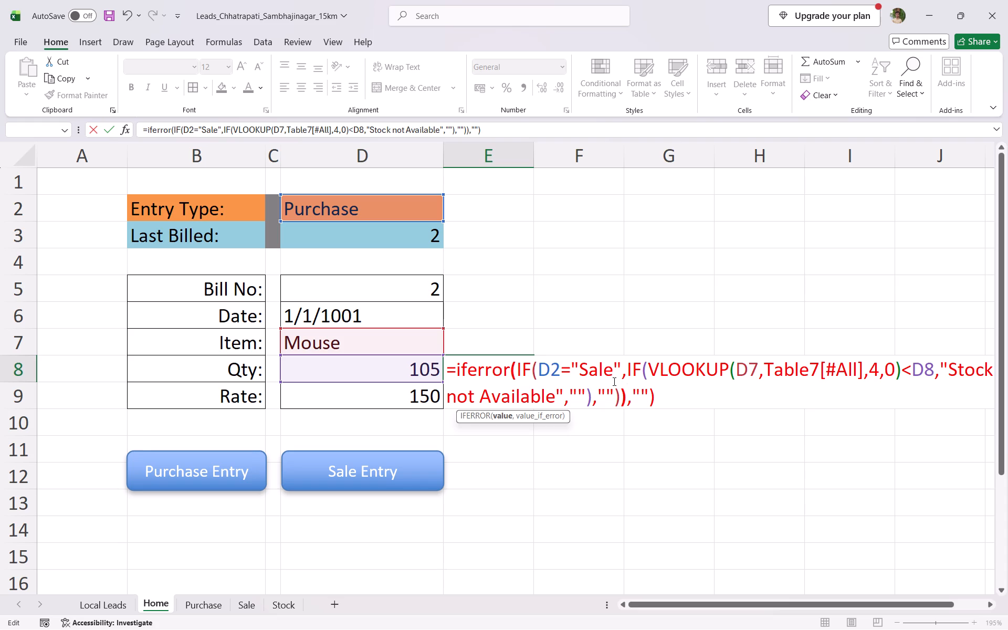
key(Right)
key(Left)
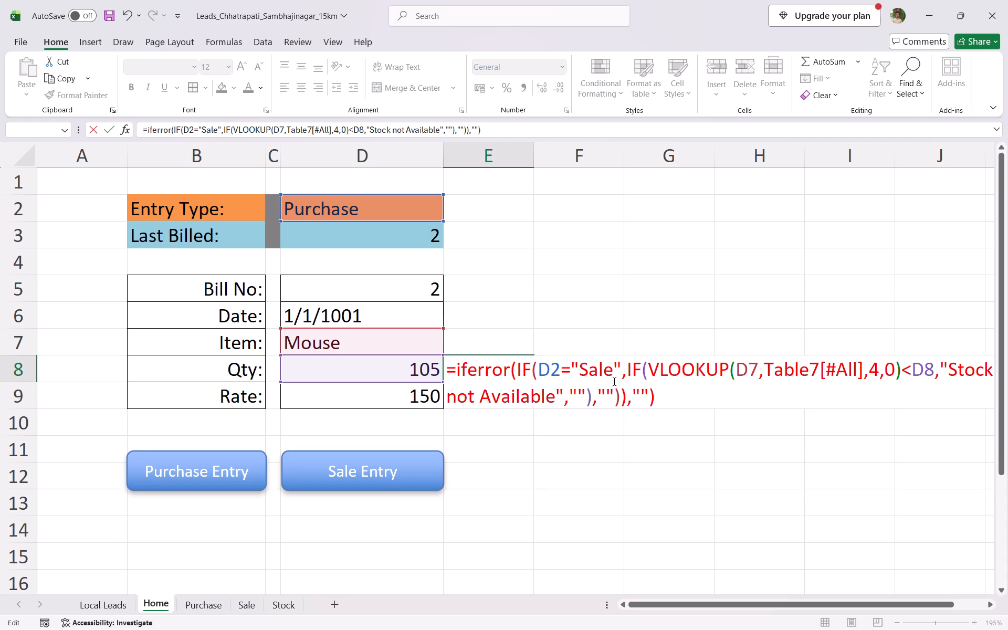
key(Left)
key(Right)
key(Right)
key(Left)
key(Left)
key(Right)
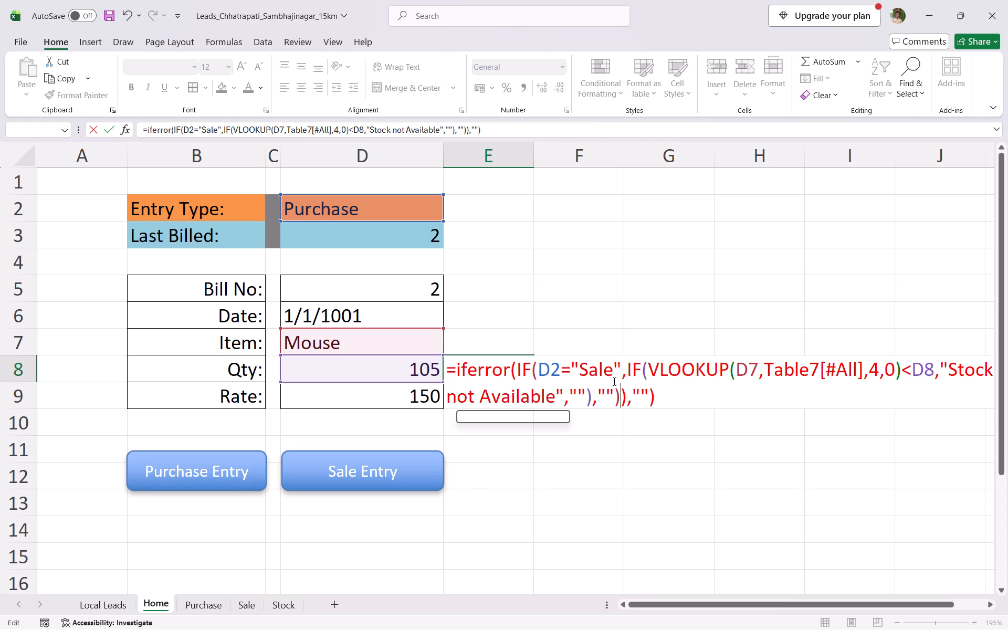
key(Left)
key(Left)
key(Right)
key(Left)
key(Right)
key(Left)
key(Right)
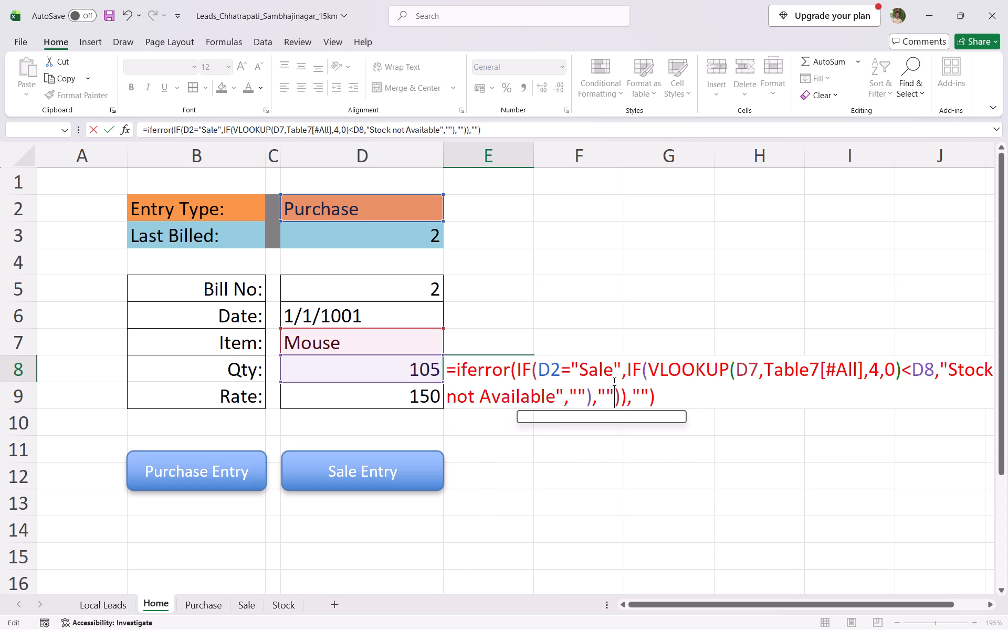
key(Right)
key(Right)
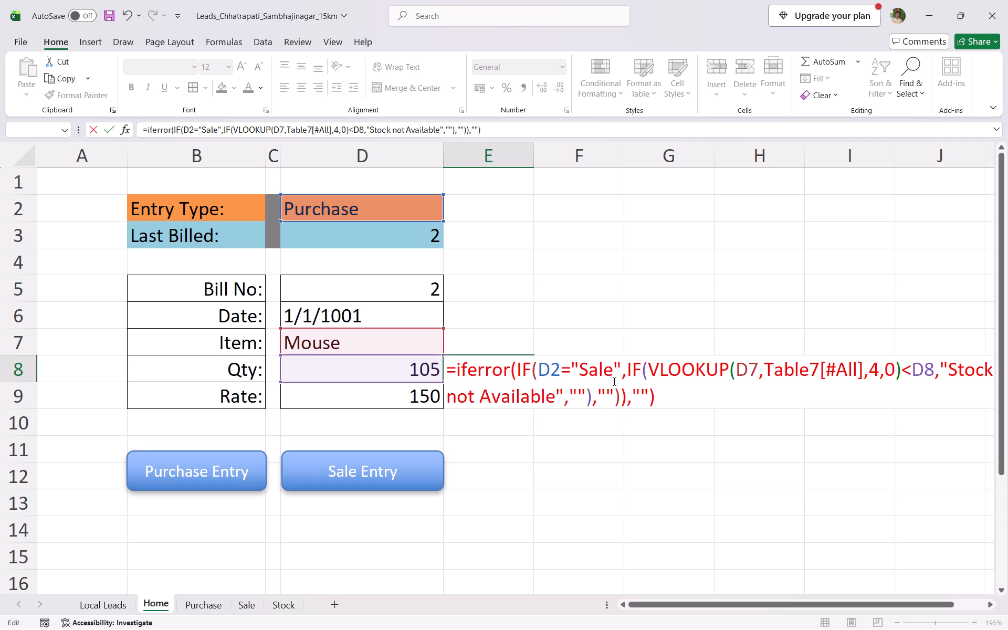
key(Left)
key(Left)
key(Right)
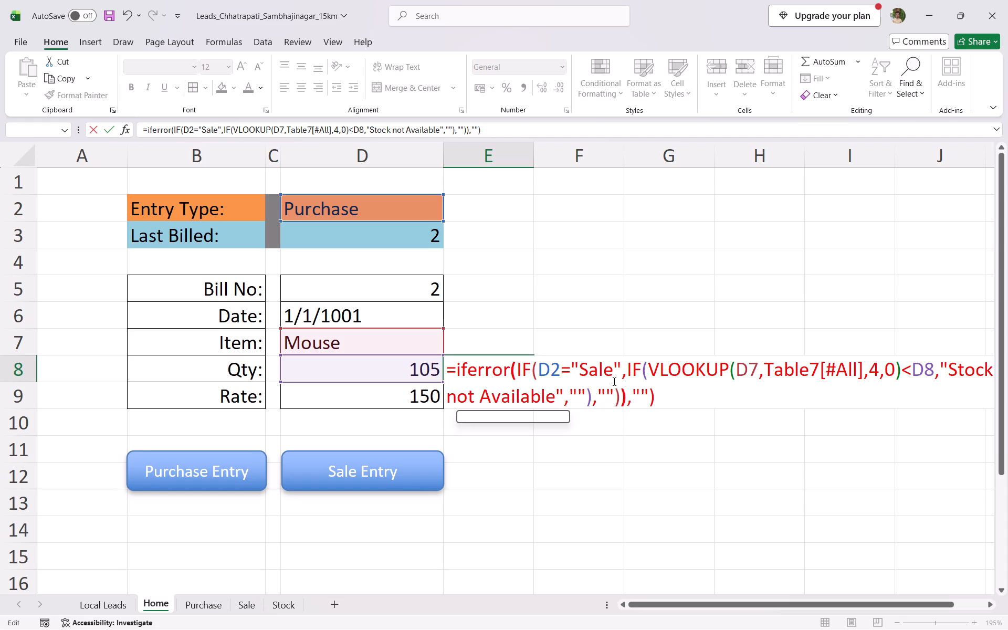
key(BackSpace)
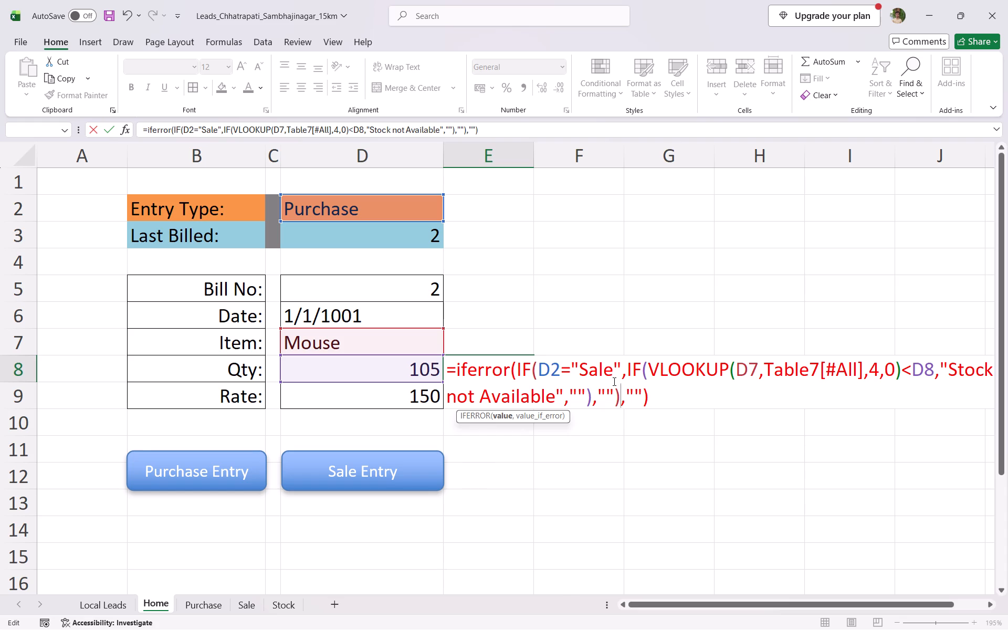
key(Return)
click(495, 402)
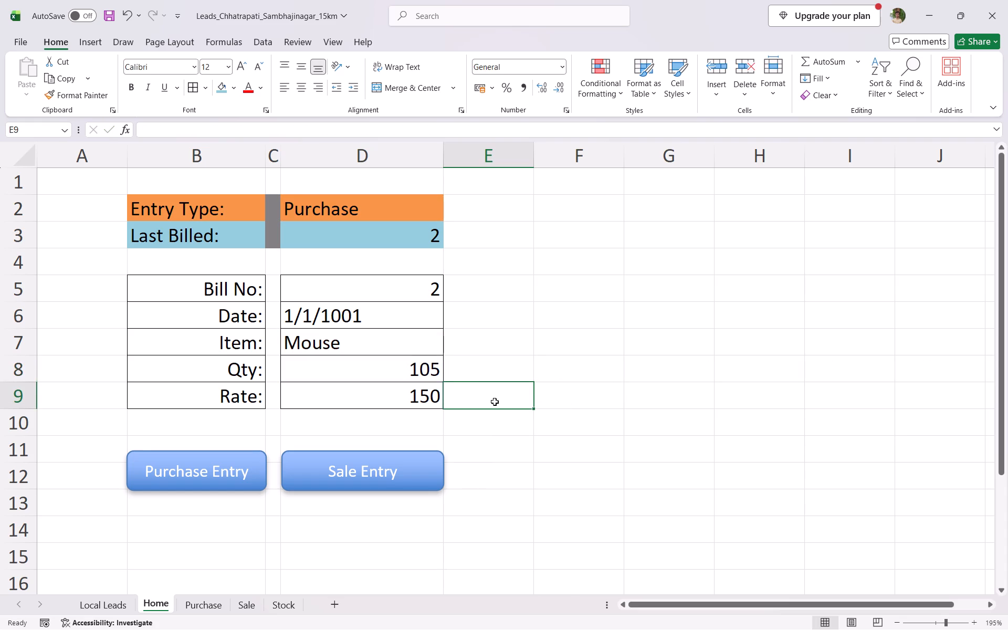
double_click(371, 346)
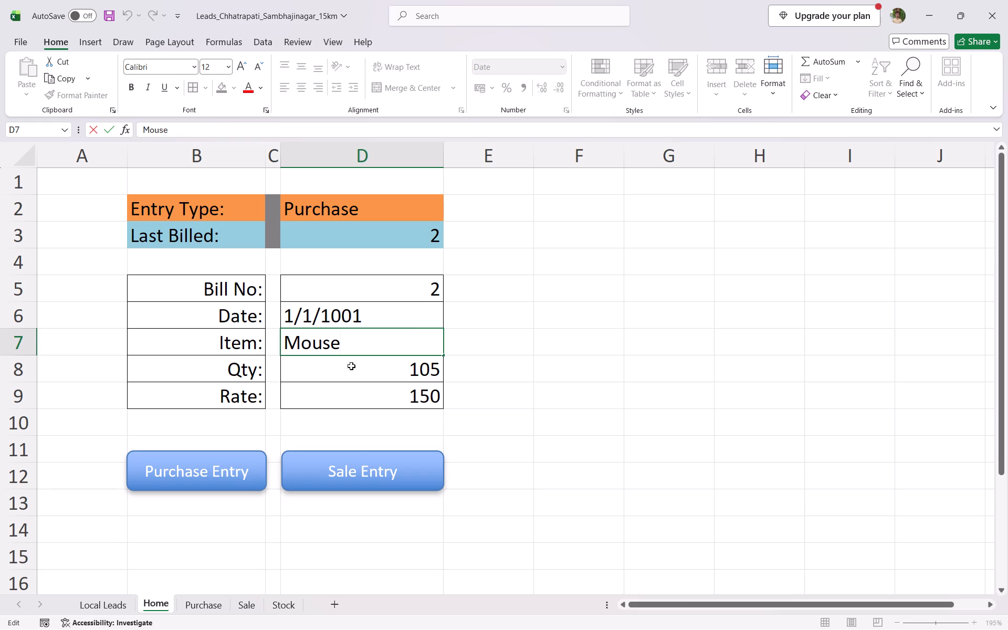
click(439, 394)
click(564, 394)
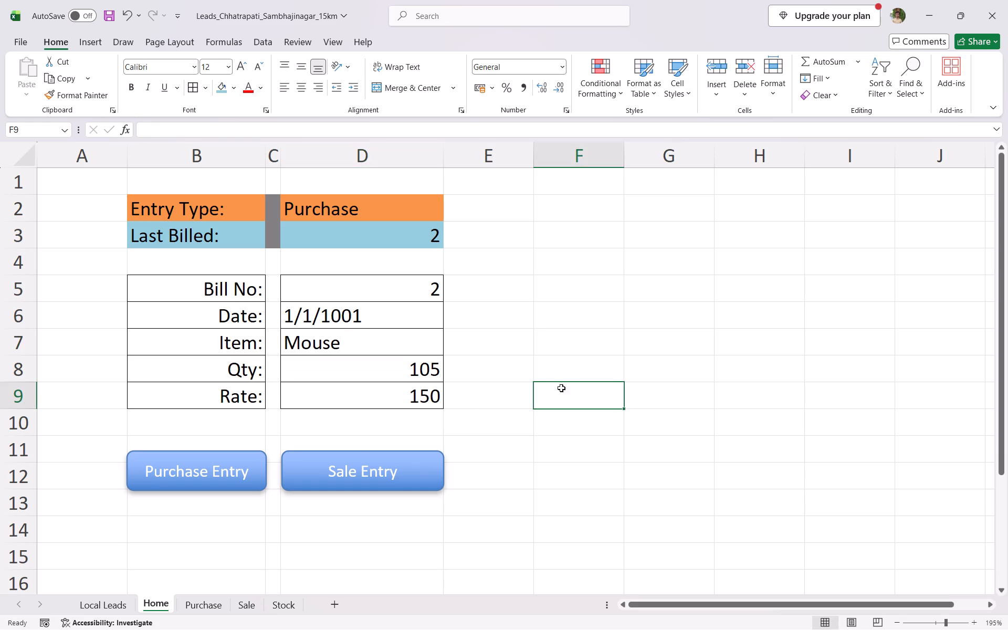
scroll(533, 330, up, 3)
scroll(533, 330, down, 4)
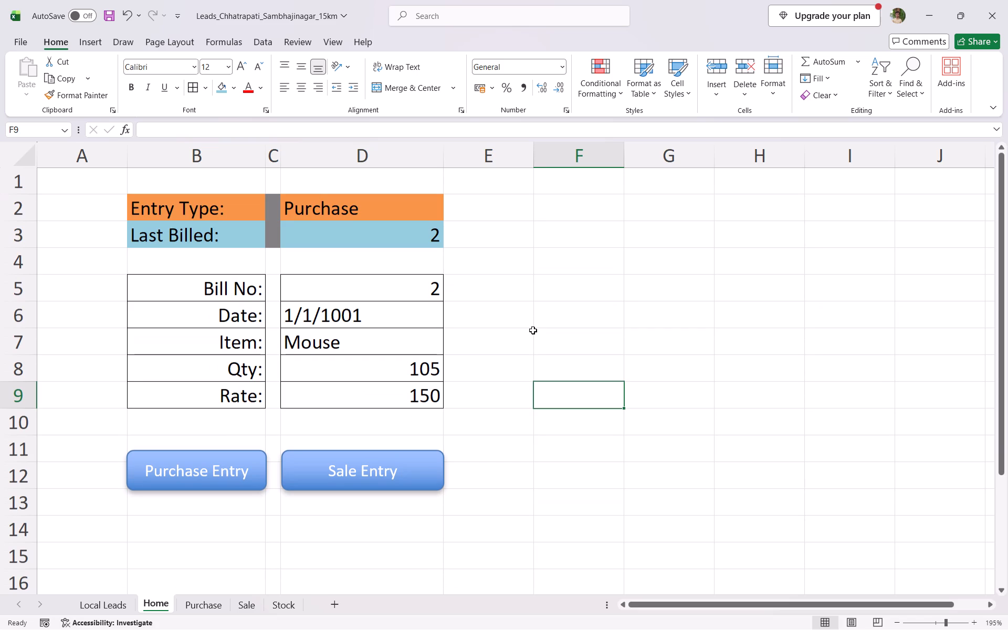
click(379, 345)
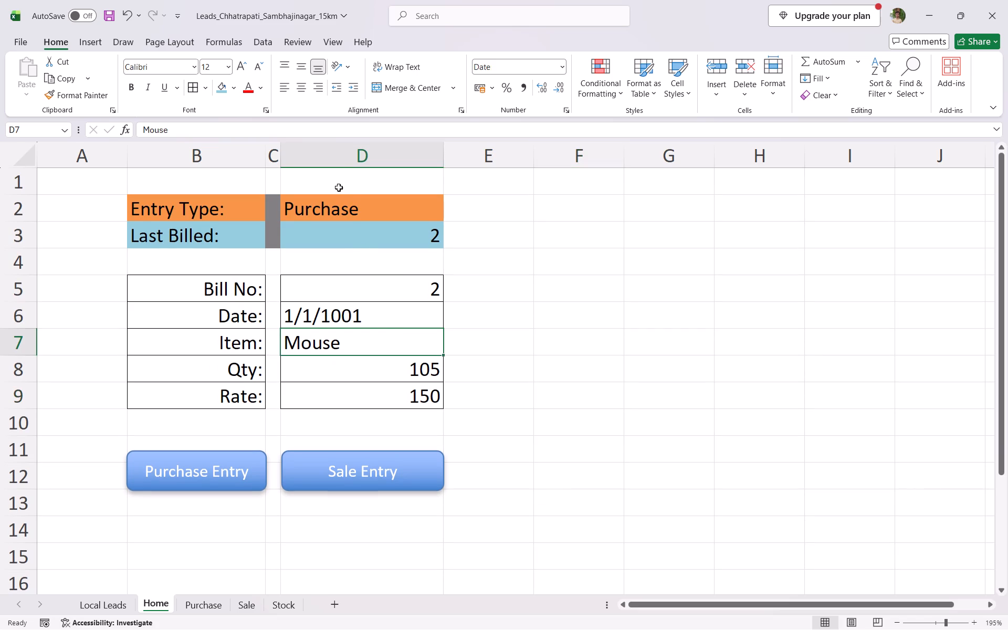